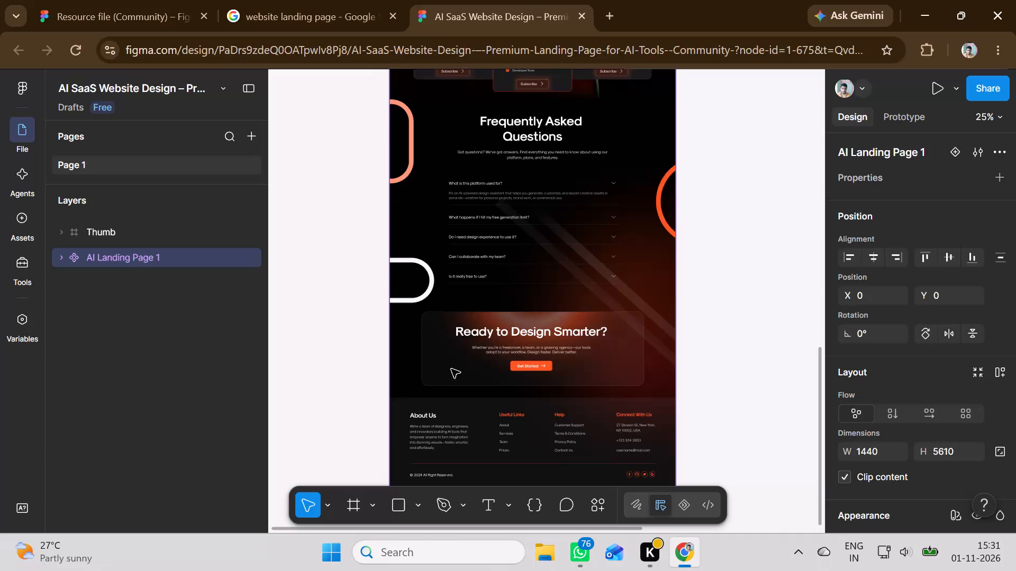
Look through the AI Landing Page 1 design, from the hero section to the footer.
{"action": "scroll", "coordinate": [451, 369], "scroll_direction": "up", "scroll_amount": 5}
{"action": "scroll", "coordinate": [452, 369], "scroll_direction": "down", "scroll_amount": 1}
{"action": "scroll", "coordinate": [452, 369], "scroll_direction": "up", "scroll_amount": 1}
{"action": "scroll", "coordinate": [452, 369], "scroll_direction": "down", "scroll_amount": 1}
{"action": "scroll", "coordinate": [452, 369], "scroll_direction": "up", "scroll_amount": 14}
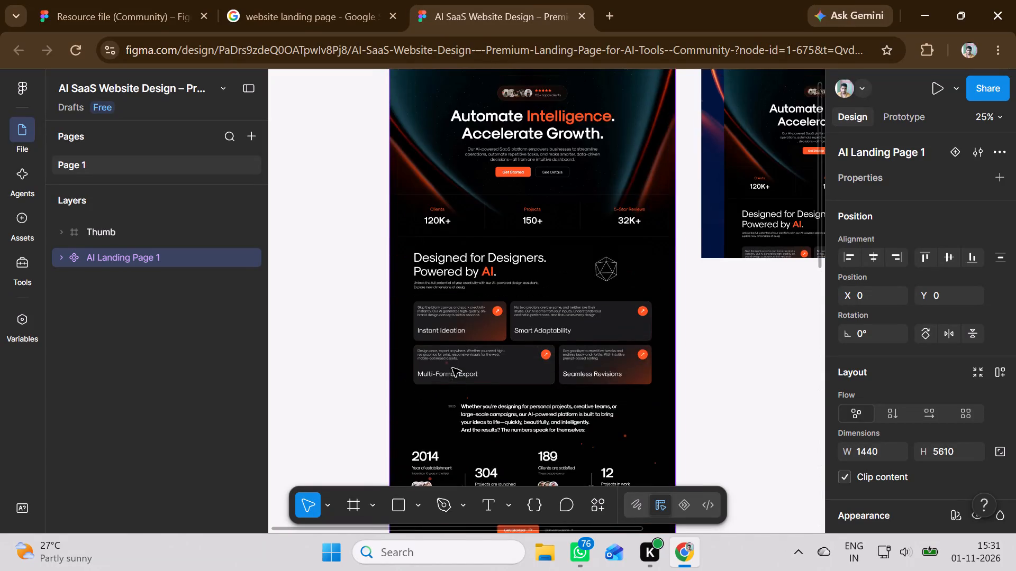
{"action": "scroll", "coordinate": [452, 368], "scroll_direction": "up", "scroll_amount": 3}
{"action": "scroll", "coordinate": [452, 368], "scroll_direction": "down", "scroll_amount": 2}
{"action": "scroll", "coordinate": [452, 368], "scroll_direction": "up", "scroll_amount": 1}
{"action": "scroll", "coordinate": [452, 368], "scroll_direction": "down", "scroll_amount": 2}
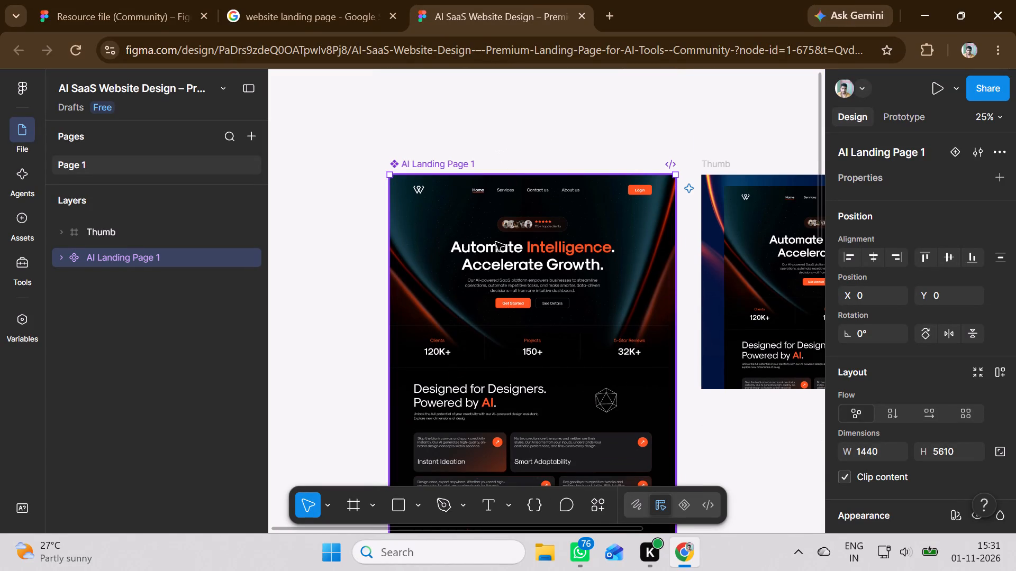
{"action": "scroll", "coordinate": [532, 252], "scroll_direction": "down", "scroll_amount": 7}
{"action": "scroll", "coordinate": [532, 252], "scroll_direction": "up", "scroll_amount": 1}
{"action": "scroll", "coordinate": [532, 252], "scroll_direction": "down", "scroll_amount": 6}
{"action": "scroll", "coordinate": [536, 245], "scroll_direction": "up", "scroll_amount": 1}
{"action": "scroll", "coordinate": [536, 245], "scroll_direction": "down", "scroll_amount": 2}
{"action": "scroll", "coordinate": [536, 245], "scroll_direction": "up", "scroll_amount": 1}
{"action": "scroll", "coordinate": [536, 245], "scroll_direction": "down", "scroll_amount": 5}
{"action": "scroll", "coordinate": [536, 245], "scroll_direction": "up", "scroll_amount": 1}
{"action": "scroll", "coordinate": [536, 245], "scroll_direction": "down", "scroll_amount": 6}
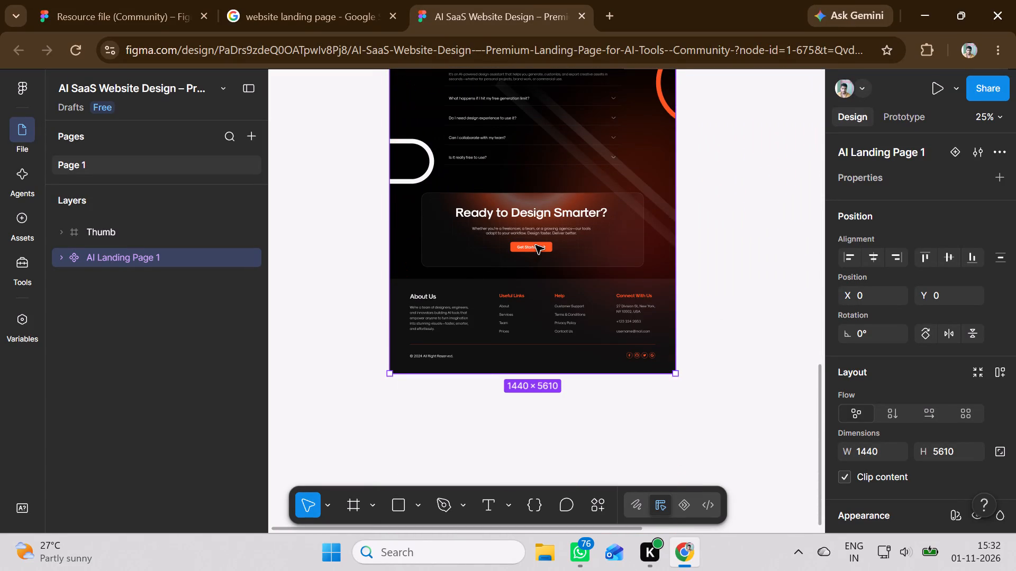
Draw a rectangle about 2152 × 3168 on the empty canvas below the AI Landing Page 1 design.
{"action": "scroll", "coordinate": [536, 245], "scroll_direction": "down", "scroll_amount": 6}
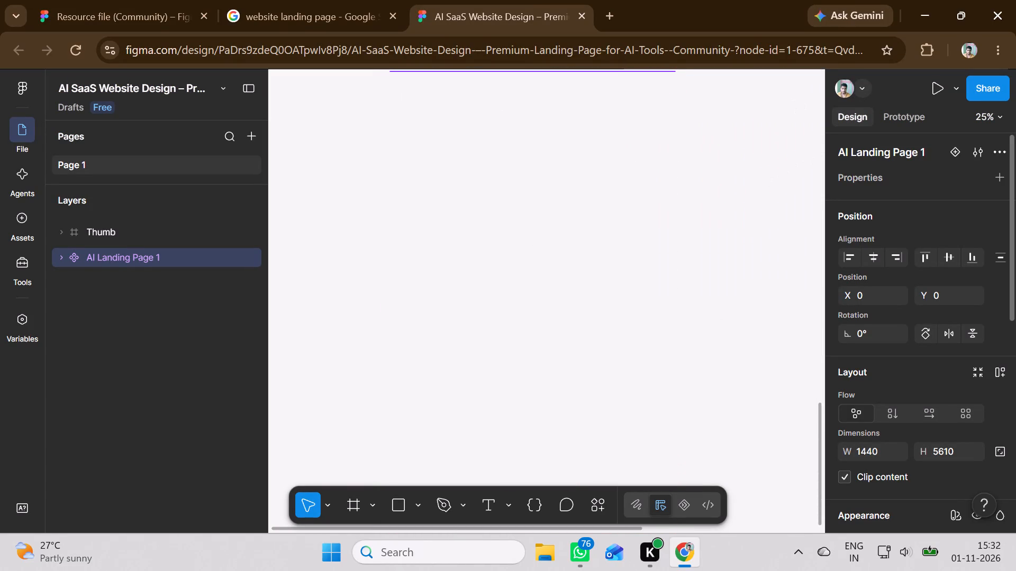
{"action": "left_click", "coordinate": [395, 497]}
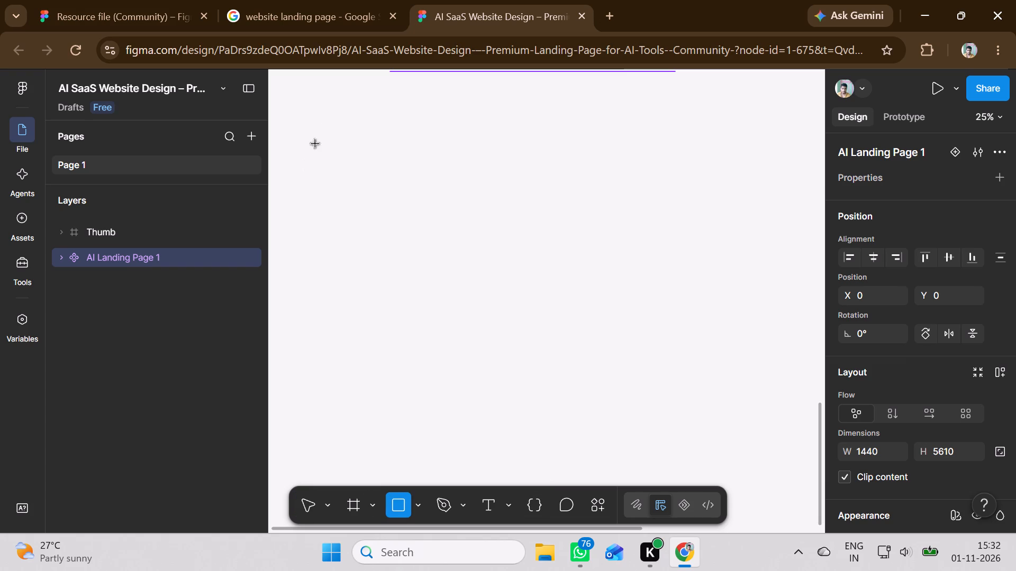
{"action": "left_click_drag", "start_coordinate": [342, 94], "coordinate": [425, 177]}
{"action": "left_click_drag", "start_coordinate": [425, 177], "coordinate": [769, 528]}
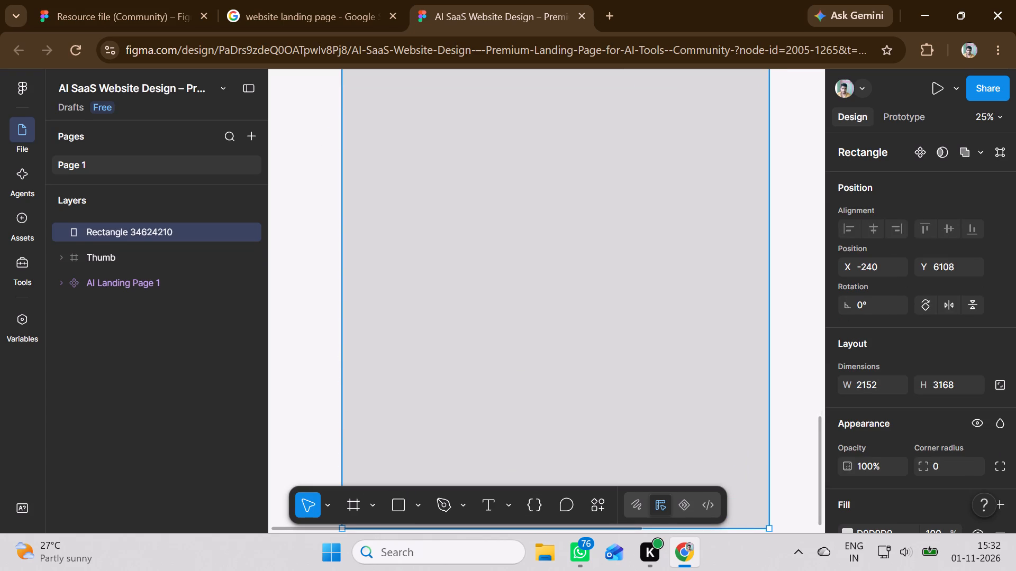
Move the Navigation bar out of AI Landing Page 1 onto the grey rectangle's upper part, at about X -137, Y 6270.
{"action": "scroll", "coordinate": [625, 363], "scroll_direction": "up", "scroll_amount": 14}
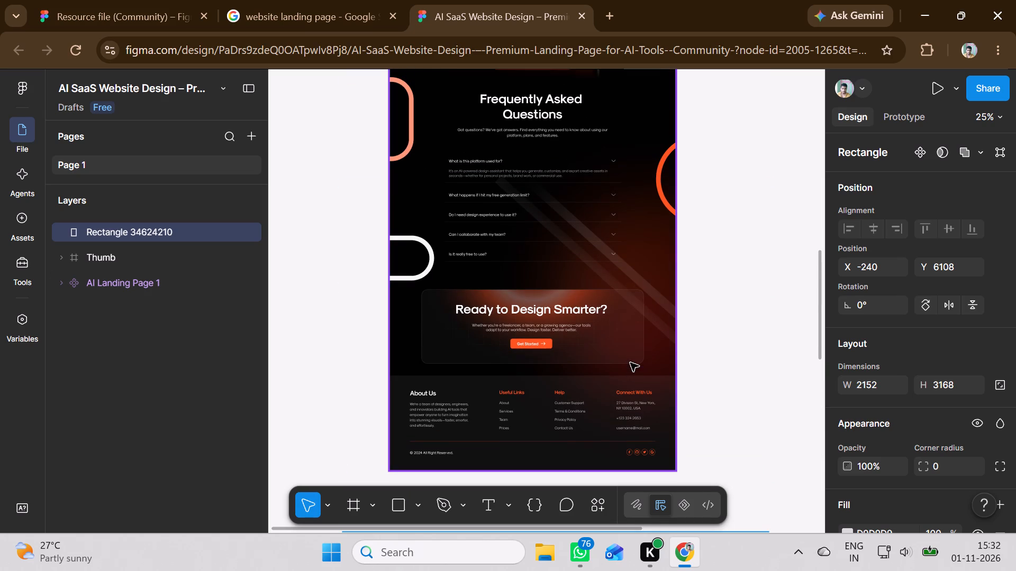
{"action": "scroll", "coordinate": [587, 375], "scroll_direction": "up", "scroll_amount": 3}
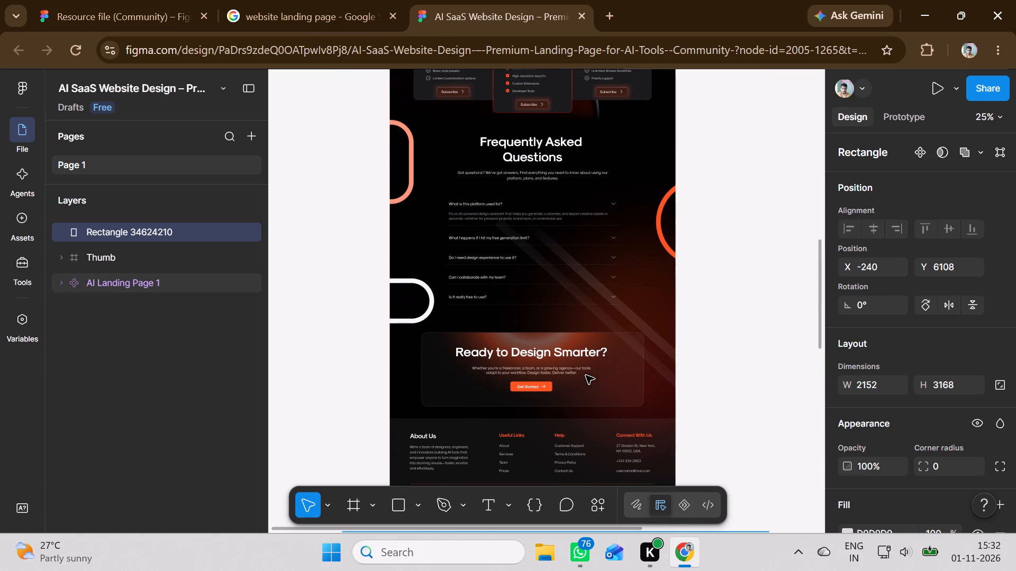
{"action": "scroll", "coordinate": [586, 375], "scroll_direction": "up", "scroll_amount": 12}
{"action": "scroll", "coordinate": [522, 311], "scroll_direction": "up", "scroll_amount": 4}
{"action": "scroll", "coordinate": [491, 259], "scroll_direction": "up", "scroll_amount": 8}
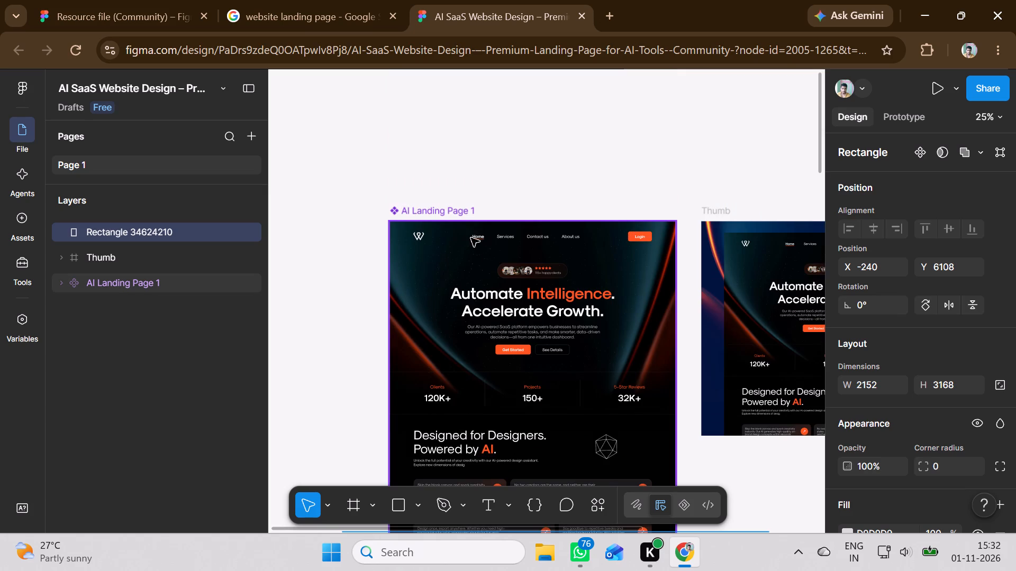
{"action": "double_click", "coordinate": [485, 238]}
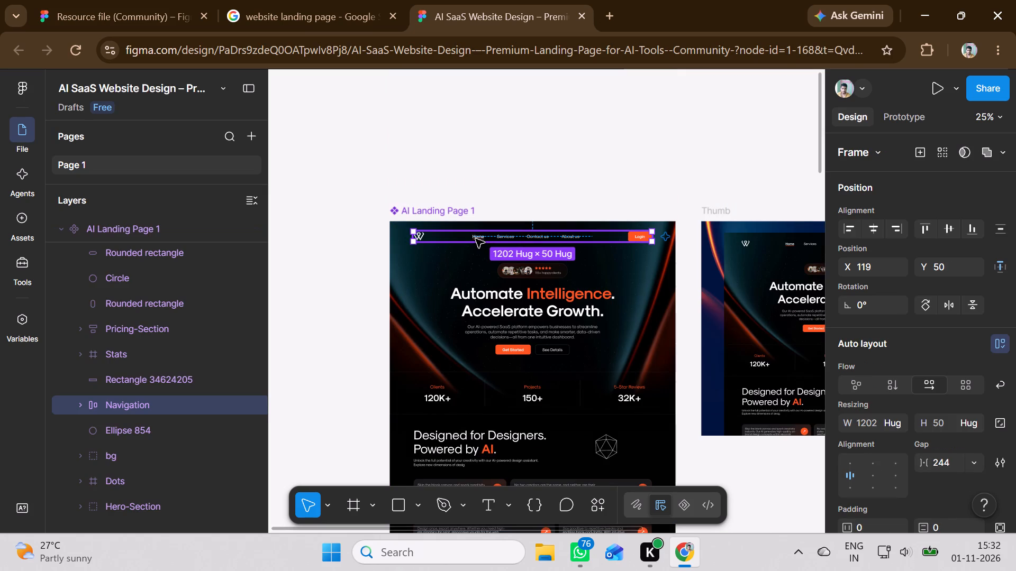
{"action": "double_click", "coordinate": [421, 237]}
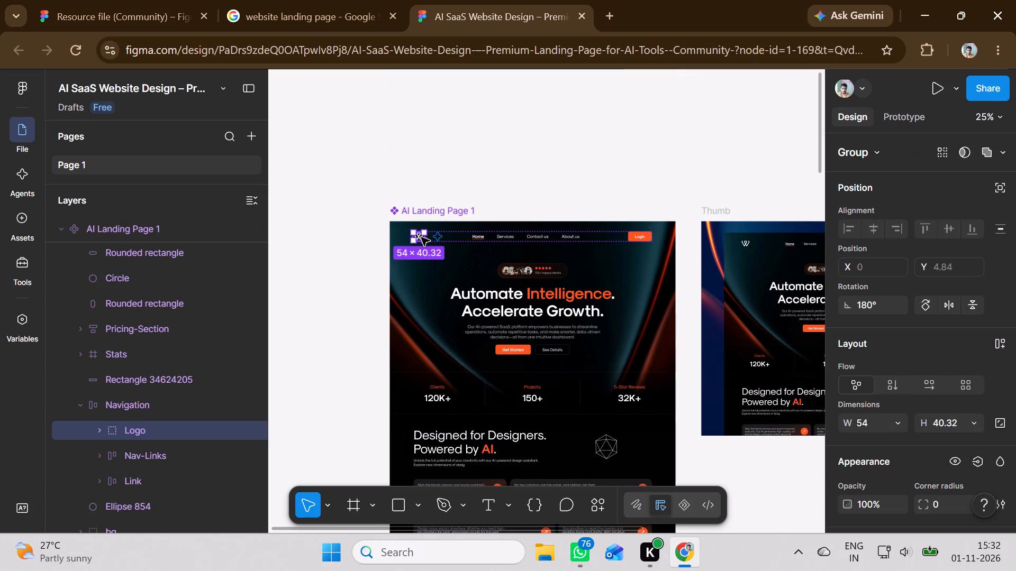
{"action": "left_click", "coordinate": [462, 238]}
{"action": "left_click_drag", "start_coordinate": [462, 238], "coordinate": [455, 297]}
{"action": "scroll", "coordinate": [459, 296], "scroll_direction": "down", "scroll_amount": 4}
{"action": "scroll", "coordinate": [459, 296], "scroll_direction": "up", "scroll_amount": 1}
{"action": "scroll", "coordinate": [459, 296], "scroll_direction": "down", "scroll_amount": 7}
{"action": "scroll", "coordinate": [459, 296], "scroll_direction": "up", "scroll_amount": 1}
{"action": "scroll", "coordinate": [459, 296], "scroll_direction": "down", "scroll_amount": 5}
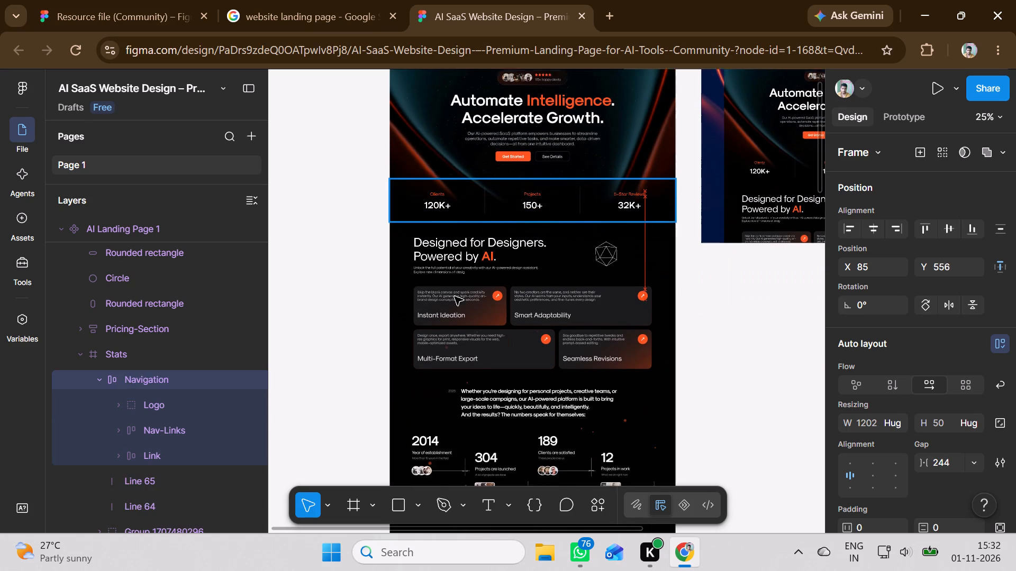
{"action": "left_click_drag", "start_coordinate": [455, 297], "coordinate": [448, 300]}
{"action": "scroll", "coordinate": [455, 297], "scroll_direction": "down", "scroll_amount": 2}
{"action": "scroll", "coordinate": [455, 297], "scroll_direction": "up", "scroll_amount": 1}
{"action": "scroll", "coordinate": [455, 297], "scroll_direction": "down", "scroll_amount": 2}
{"action": "scroll", "coordinate": [455, 297], "scroll_direction": "up", "scroll_amount": 1}
{"action": "scroll", "coordinate": [454, 297], "scroll_direction": "down", "scroll_amount": 6}
{"action": "scroll", "coordinate": [452, 297], "scroll_direction": "up", "scroll_amount": 1}
{"action": "scroll", "coordinate": [451, 298], "scroll_direction": "down", "scroll_amount": 2}
{"action": "scroll", "coordinate": [450, 299], "scroll_direction": "up", "scroll_amount": 2}
{"action": "scroll", "coordinate": [450, 299], "scroll_direction": "down", "scroll_amount": 2}
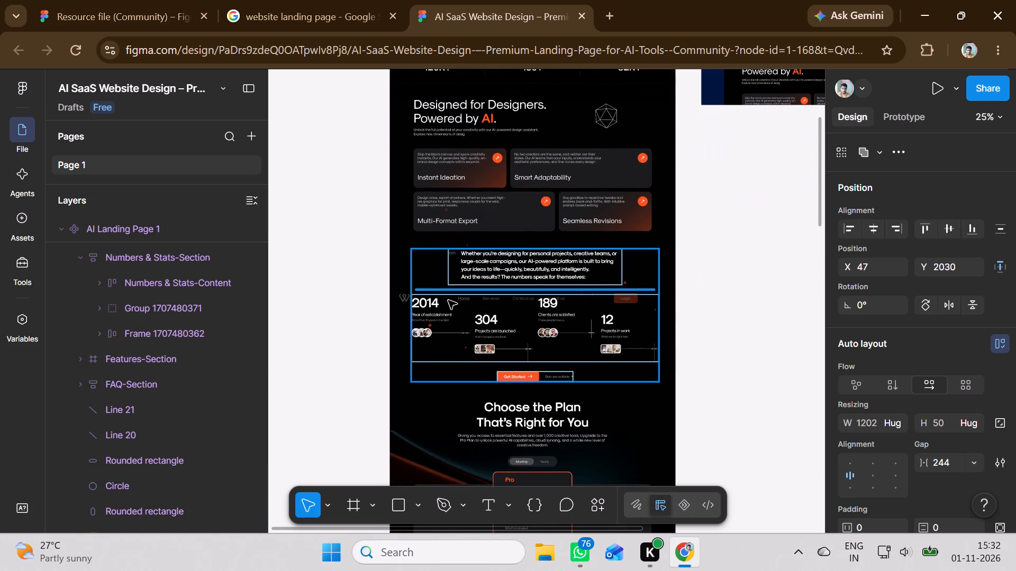
{"action": "left_click_drag", "start_coordinate": [448, 300], "coordinate": [442, 305]}
{"action": "scroll", "coordinate": [448, 300], "scroll_direction": "down", "scroll_amount": 8}
{"action": "scroll", "coordinate": [446, 302], "scroll_direction": "up", "scroll_amount": 1}
{"action": "scroll", "coordinate": [446, 302], "scroll_direction": "down", "scroll_amount": 11}
{"action": "left_click_drag", "start_coordinate": [442, 305], "coordinate": [435, 310]}
{"action": "scroll", "coordinate": [438, 308], "scroll_direction": "down", "scroll_amount": 11}
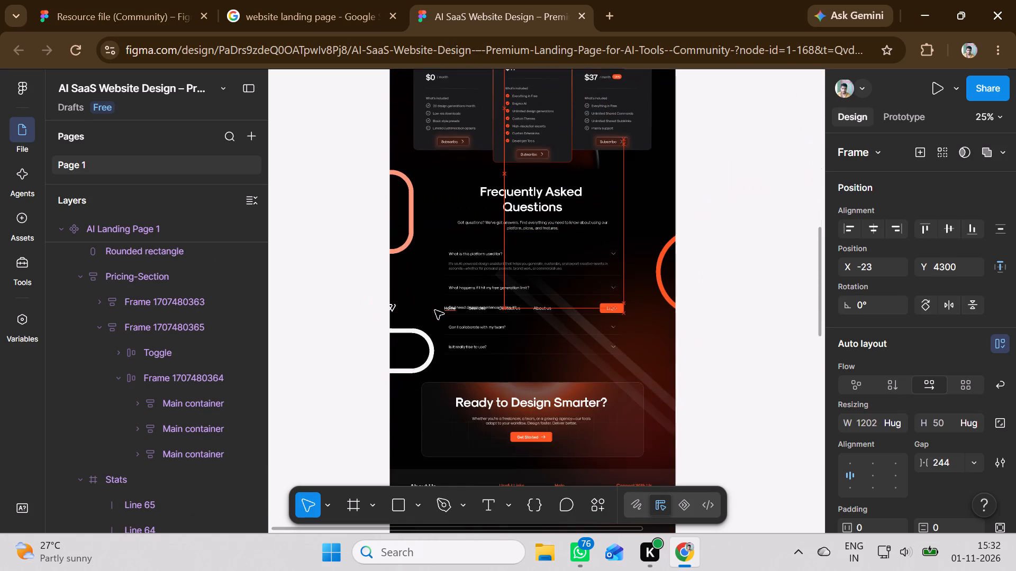
{"action": "left_click_drag", "start_coordinate": [435, 310], "coordinate": [431, 311]}
{"action": "scroll", "coordinate": [435, 310], "scroll_direction": "down", "scroll_amount": 10}
{"action": "scroll", "coordinate": [434, 310], "scroll_direction": "up", "scroll_amount": 1}
{"action": "scroll", "coordinate": [434, 310], "scroll_direction": "down", "scroll_amount": 14}
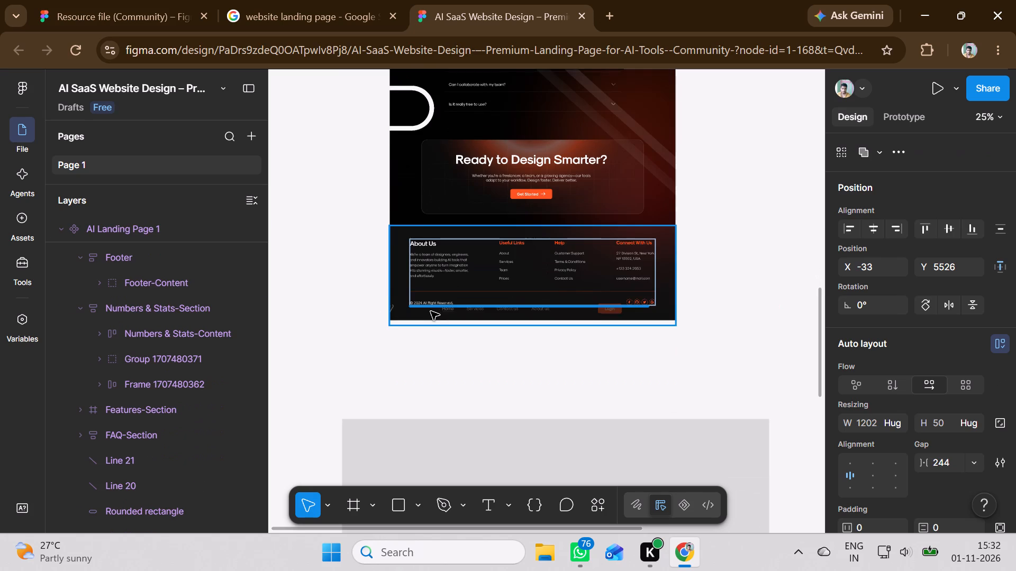
{"action": "left_click_drag", "start_coordinate": [431, 311], "coordinate": [412, 211]}
{"action": "scroll", "coordinate": [430, 312], "scroll_direction": "down", "scroll_amount": 5}
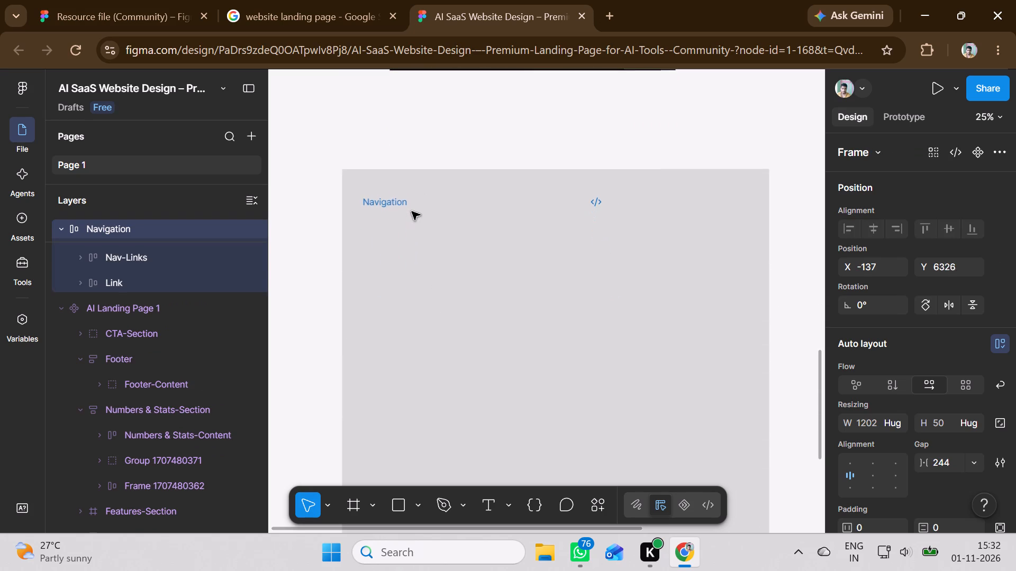
{"action": "left_click_drag", "start_coordinate": [412, 211], "coordinate": [412, 209]}
Bring the Navigation frame to the front, above the grey rectangle.
{"action": "right_click", "coordinate": [444, 208]}
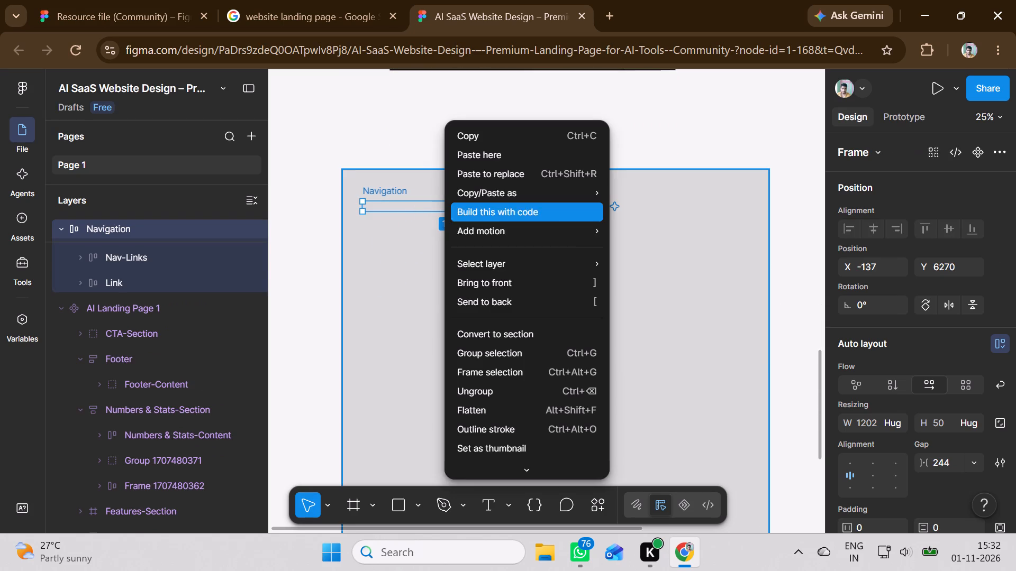
{"action": "left_click", "coordinate": [505, 276]}
Reposition the Navigation frame near the rectangle's top edge, at about X -21, Y 6226.
{"action": "left_click_drag", "start_coordinate": [543, 208], "coordinate": [544, 208]}
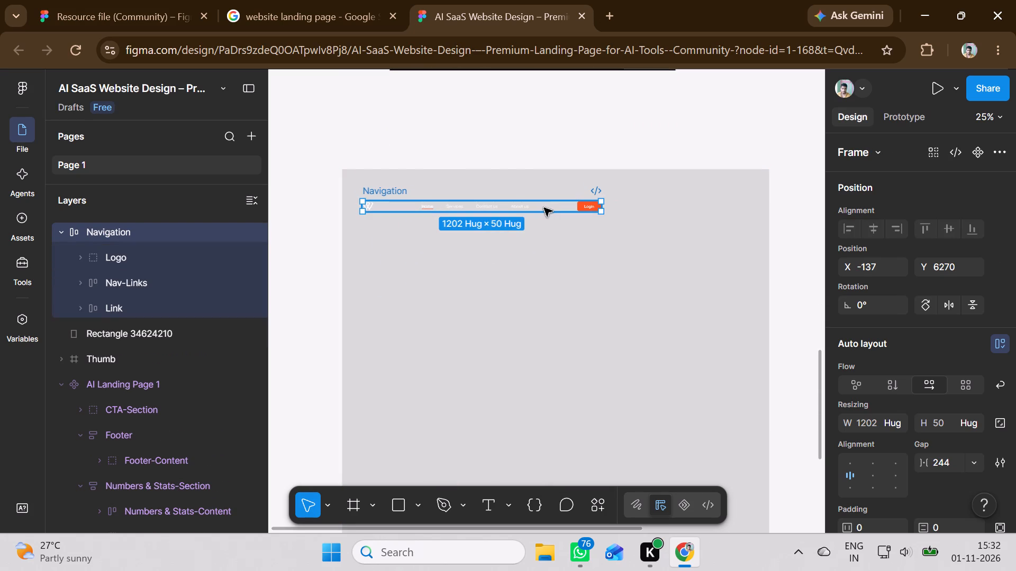
{"action": "left_click_drag", "start_coordinate": [544, 208], "coordinate": [561, 198]}
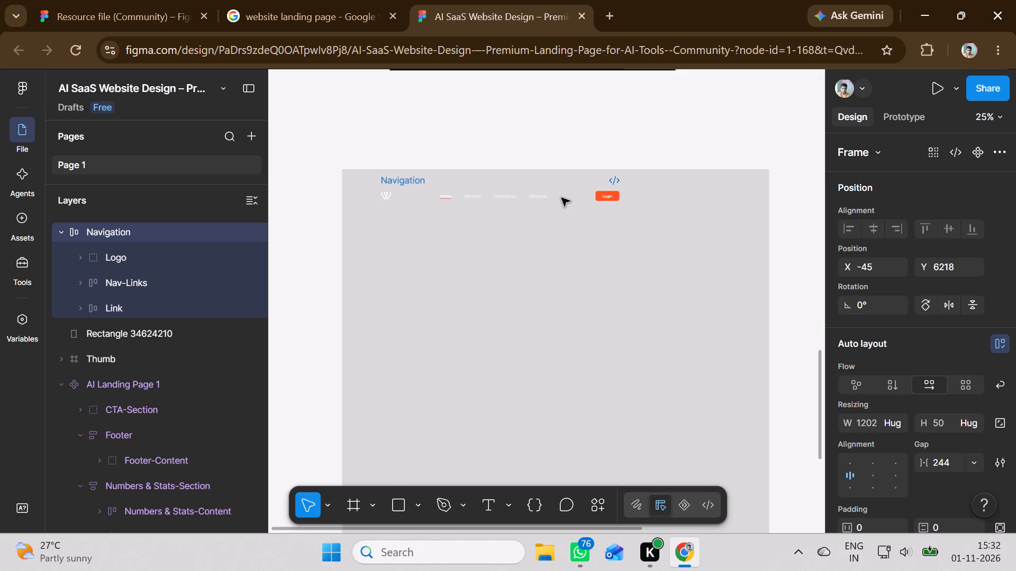
{"action": "left_click_drag", "start_coordinate": [561, 198], "coordinate": [566, 199]}
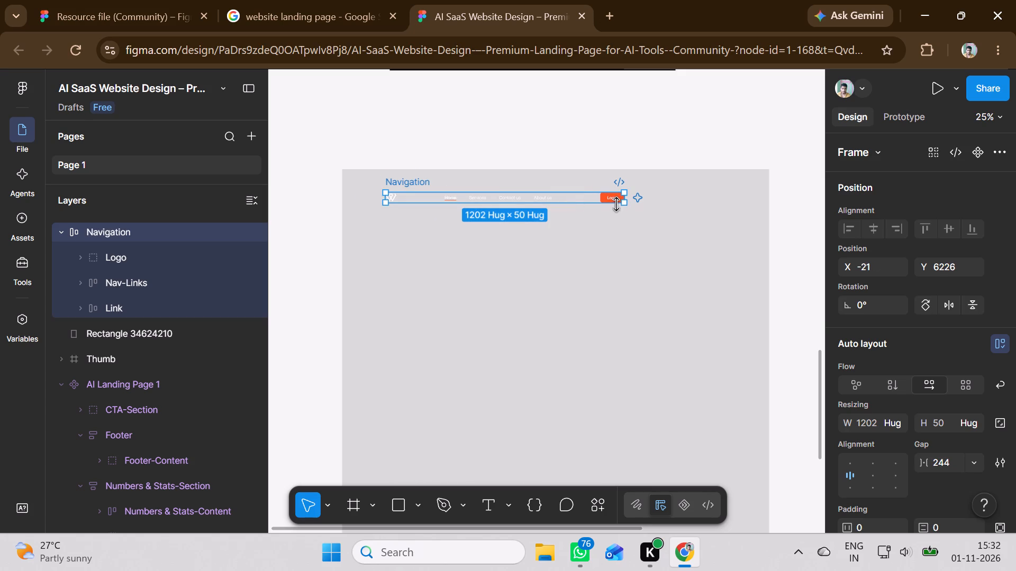
Widen the Navigation frame so that it extends slightly beyond the Login button.
{"action": "left_click_drag", "start_coordinate": [624, 201], "coordinate": [674, 198]}
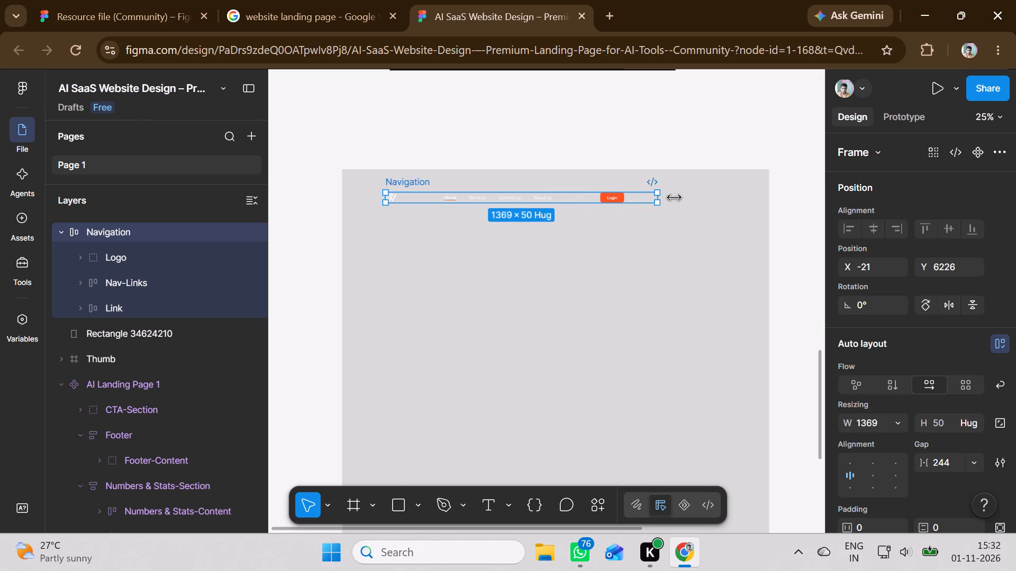
{"action": "left_click_drag", "start_coordinate": [674, 198], "coordinate": [753, 192]}
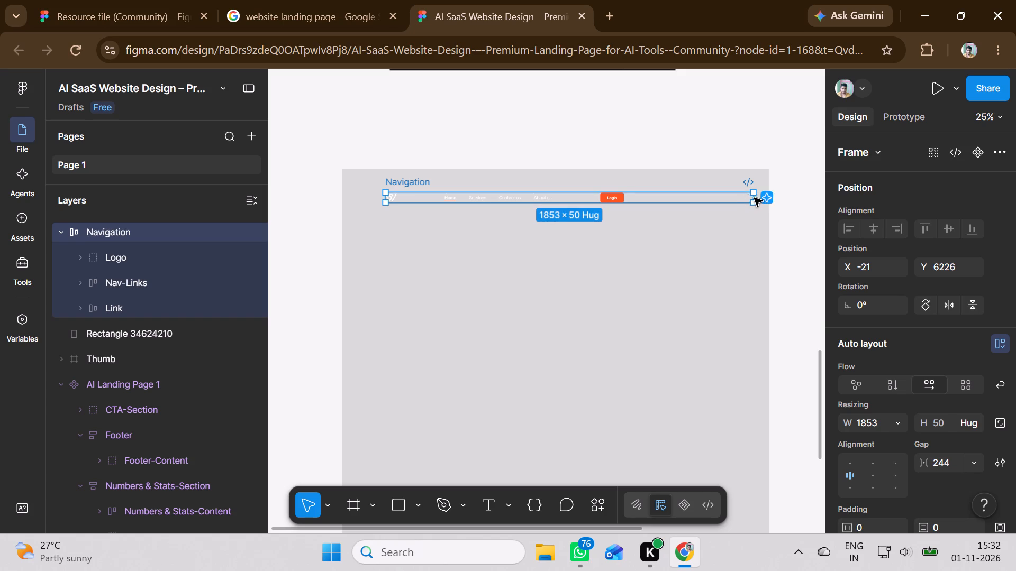
{"action": "left_click_drag", "start_coordinate": [754, 198], "coordinate": [637, 209]}
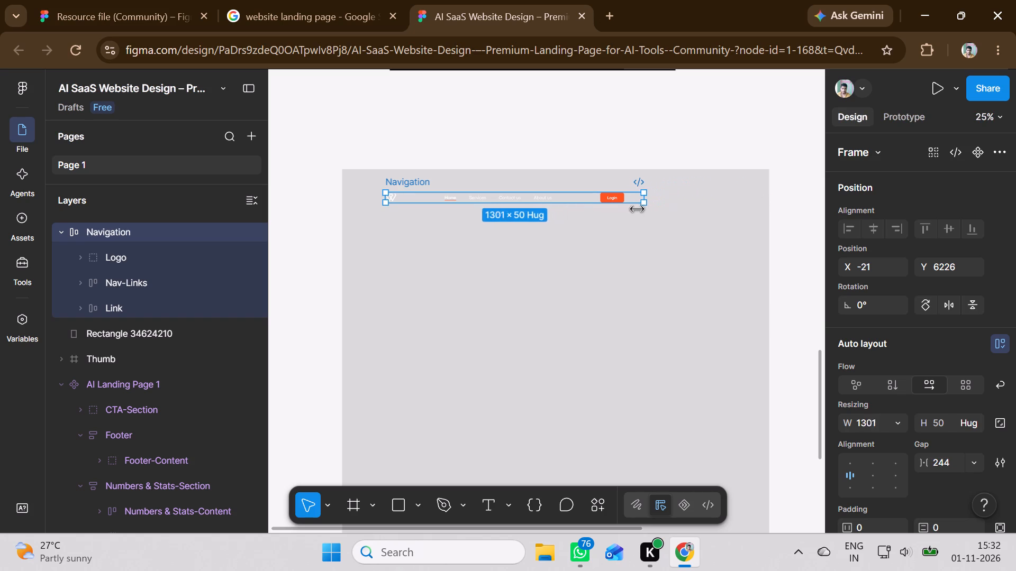
{"action": "left_click_drag", "start_coordinate": [637, 209], "coordinate": [632, 209]}
Narrow the grey rectangle from both sides to about 1268 wide, starting at X -48, to fit the navigation bar.
{"action": "left_click", "coordinate": [687, 232]}
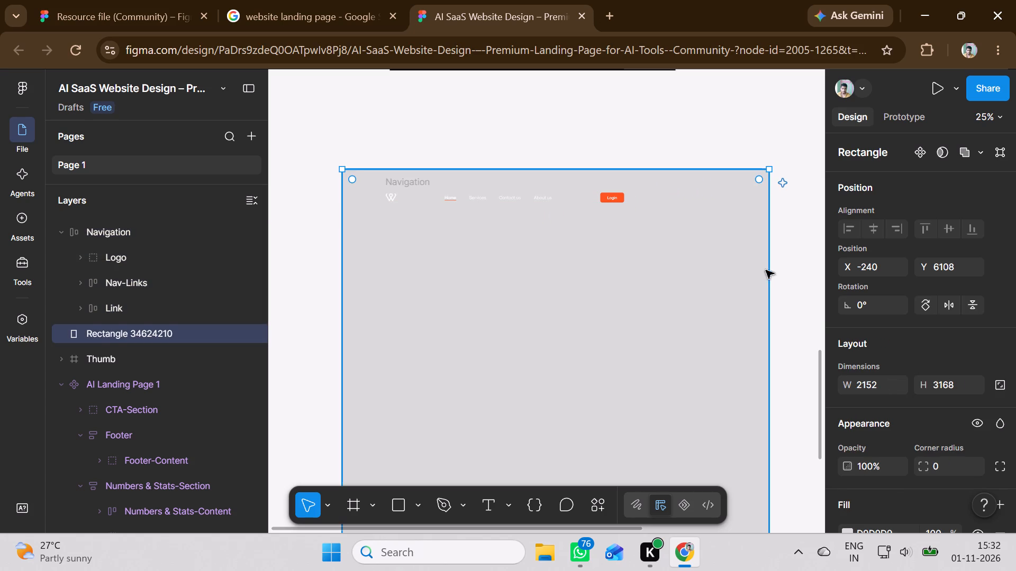
{"action": "left_click_drag", "start_coordinate": [772, 278], "coordinate": [630, 290]}
{"action": "left_click_drag", "start_coordinate": [347, 324], "coordinate": [380, 322]}
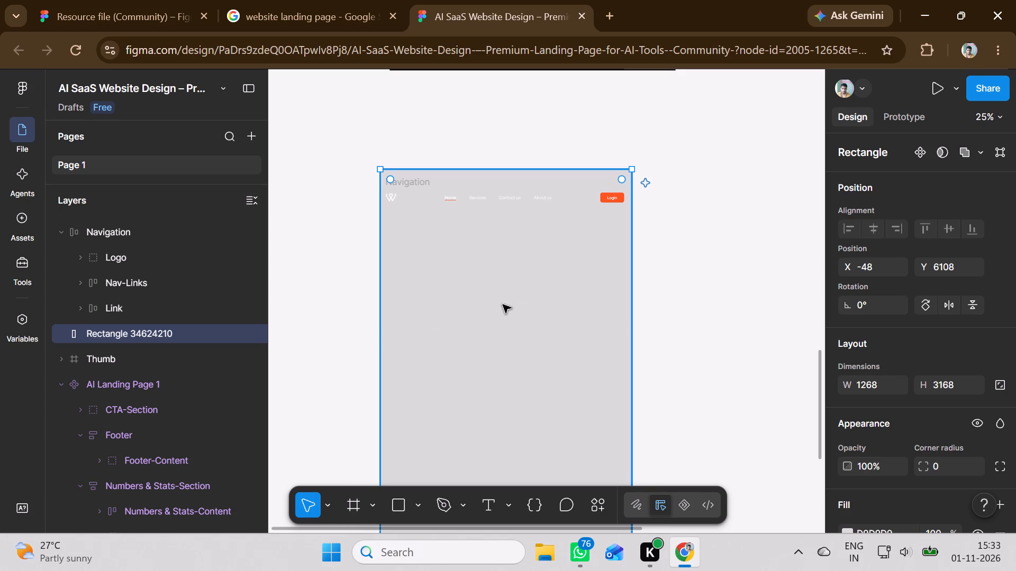
Change the rectangle's fill to near-black 100101.
{"action": "left_click", "coordinate": [497, 307]}
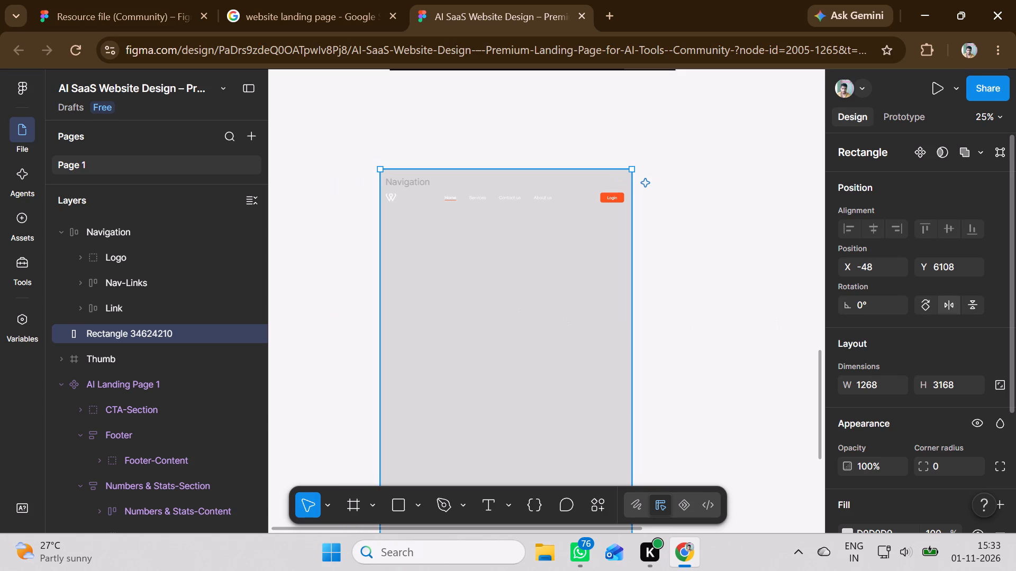
{"action": "scroll", "coordinate": [949, 319], "scroll_direction": "down", "scroll_amount": 3}
{"action": "left_click", "coordinate": [851, 373]}
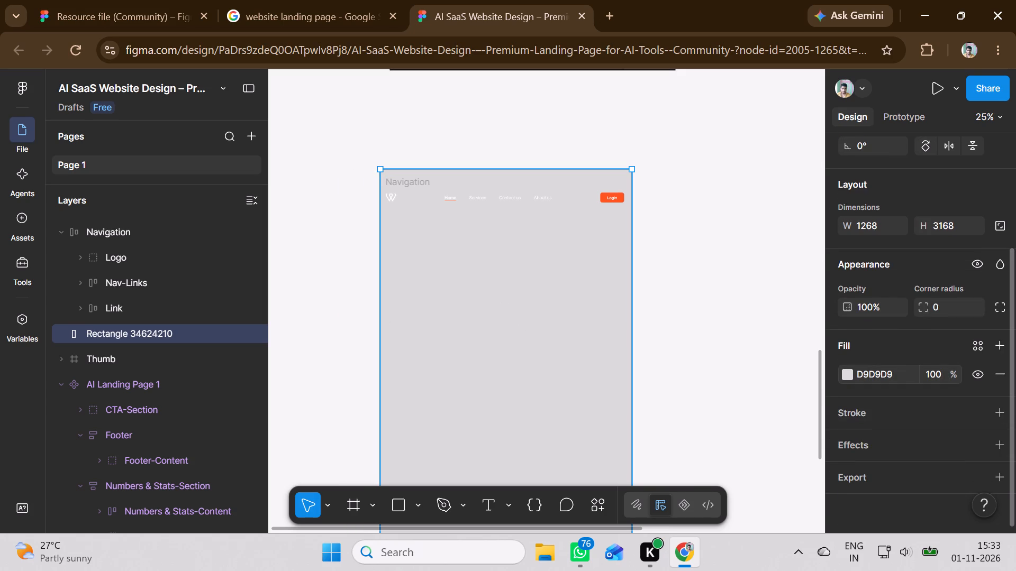
{"action": "left_click", "coordinate": [806, 381]}
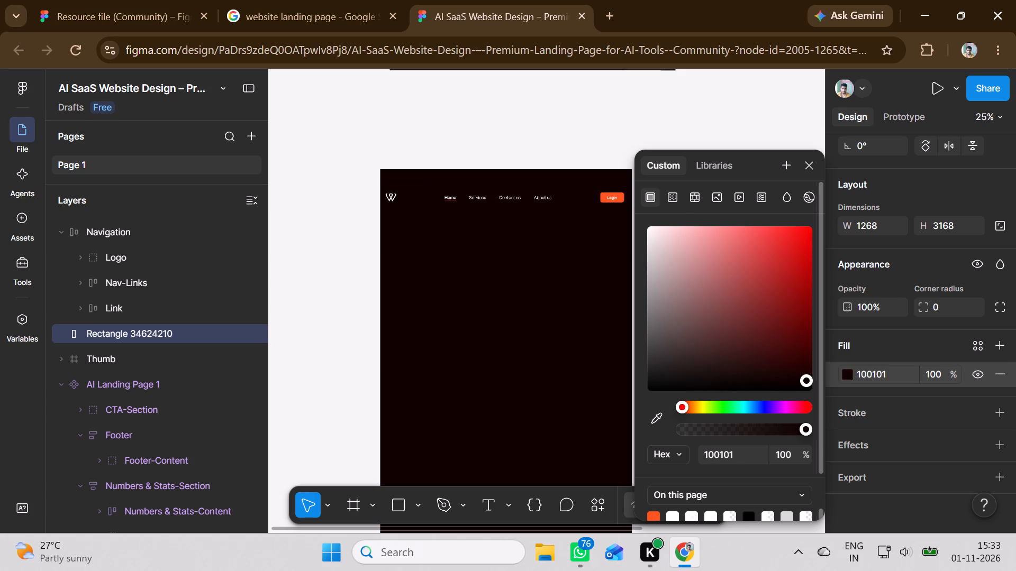
{"action": "left_click", "coordinate": [730, 105]}
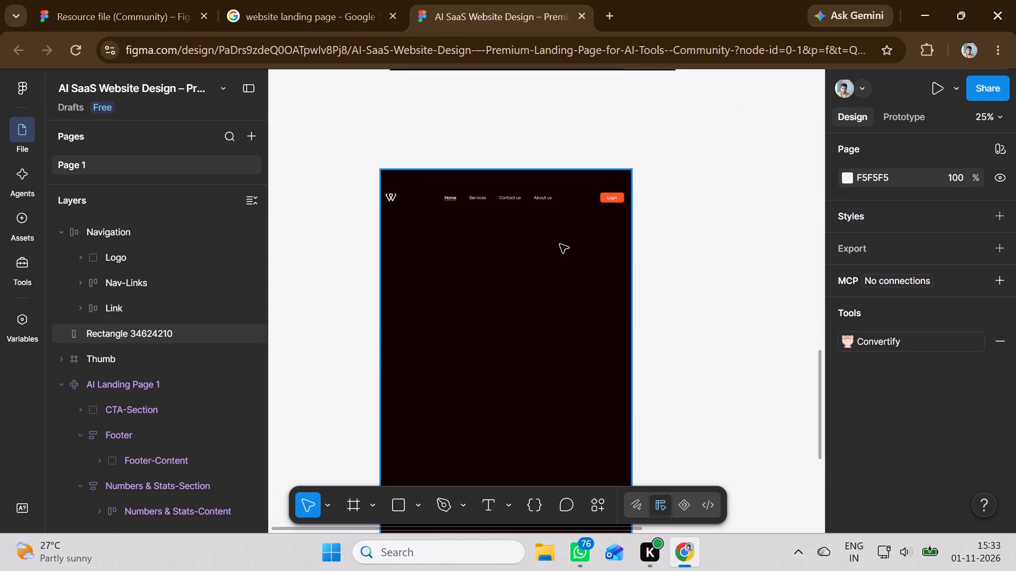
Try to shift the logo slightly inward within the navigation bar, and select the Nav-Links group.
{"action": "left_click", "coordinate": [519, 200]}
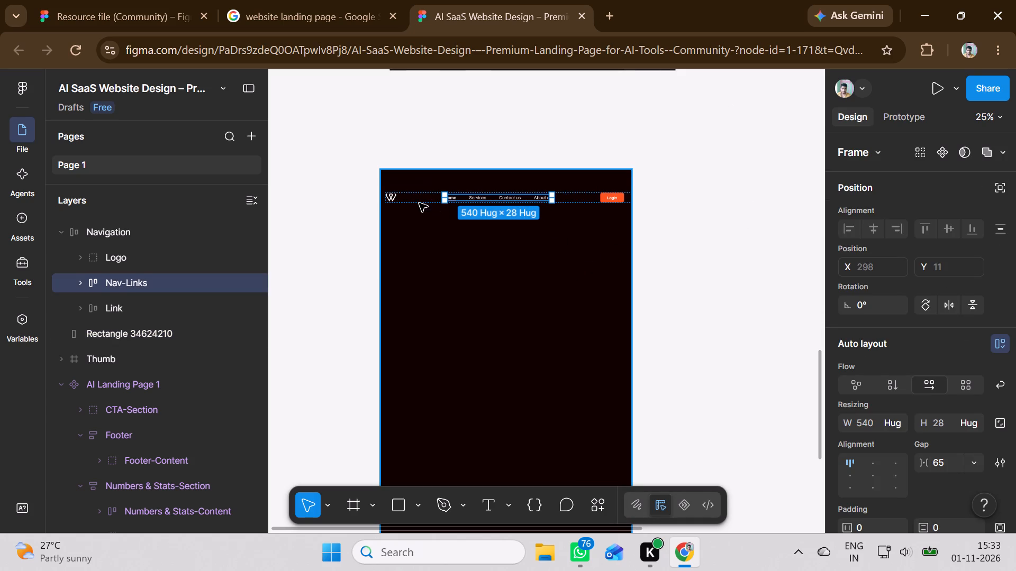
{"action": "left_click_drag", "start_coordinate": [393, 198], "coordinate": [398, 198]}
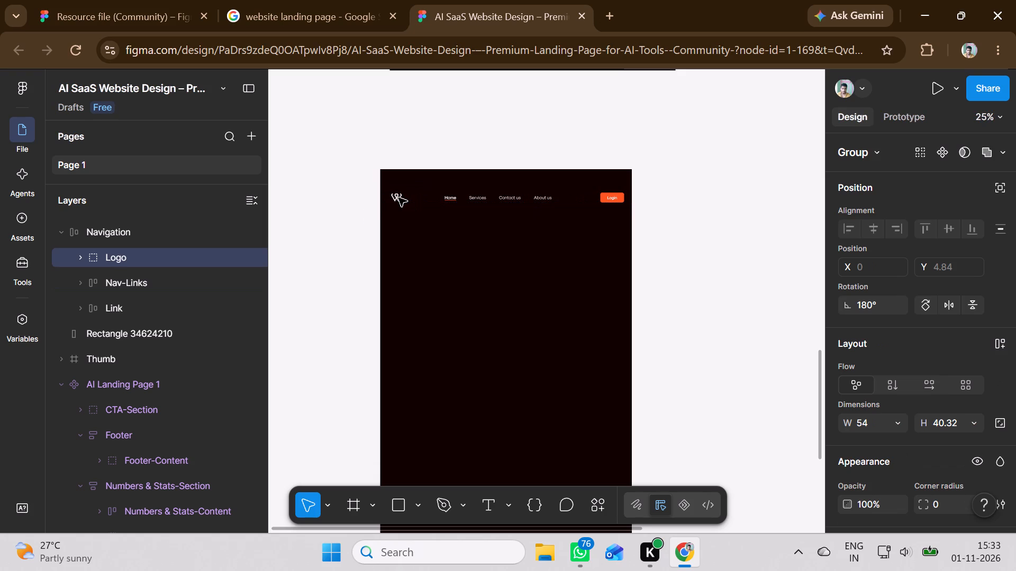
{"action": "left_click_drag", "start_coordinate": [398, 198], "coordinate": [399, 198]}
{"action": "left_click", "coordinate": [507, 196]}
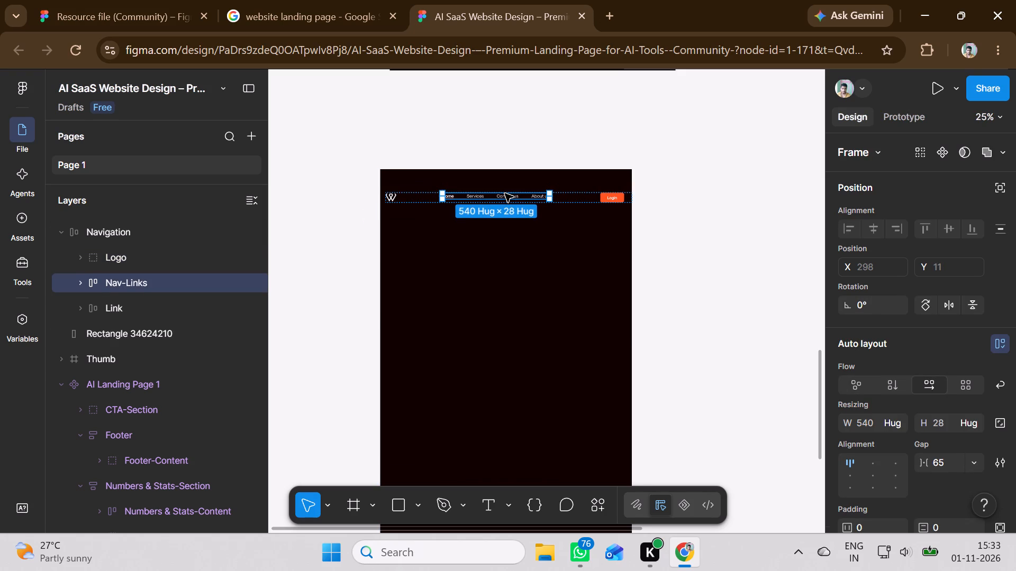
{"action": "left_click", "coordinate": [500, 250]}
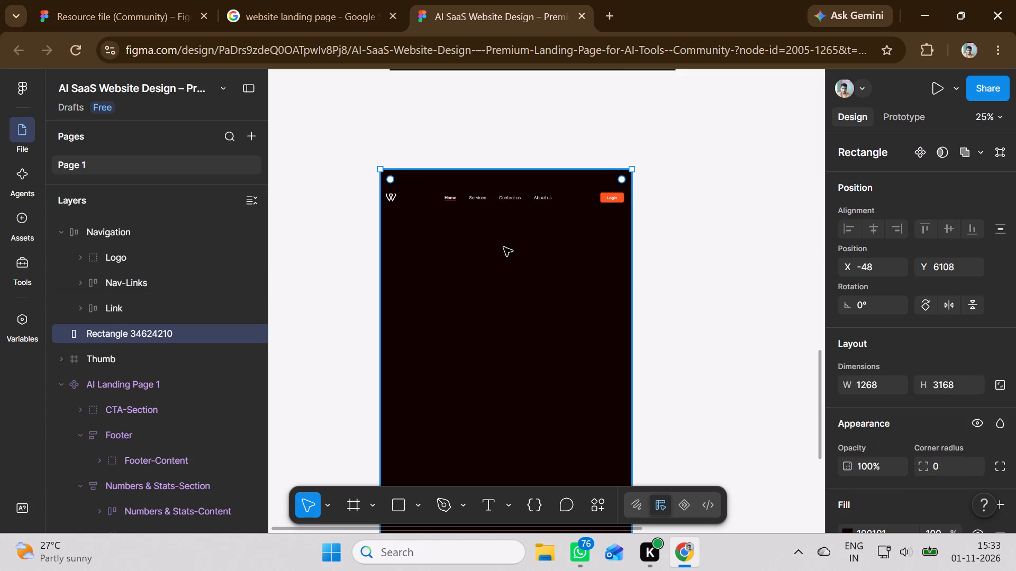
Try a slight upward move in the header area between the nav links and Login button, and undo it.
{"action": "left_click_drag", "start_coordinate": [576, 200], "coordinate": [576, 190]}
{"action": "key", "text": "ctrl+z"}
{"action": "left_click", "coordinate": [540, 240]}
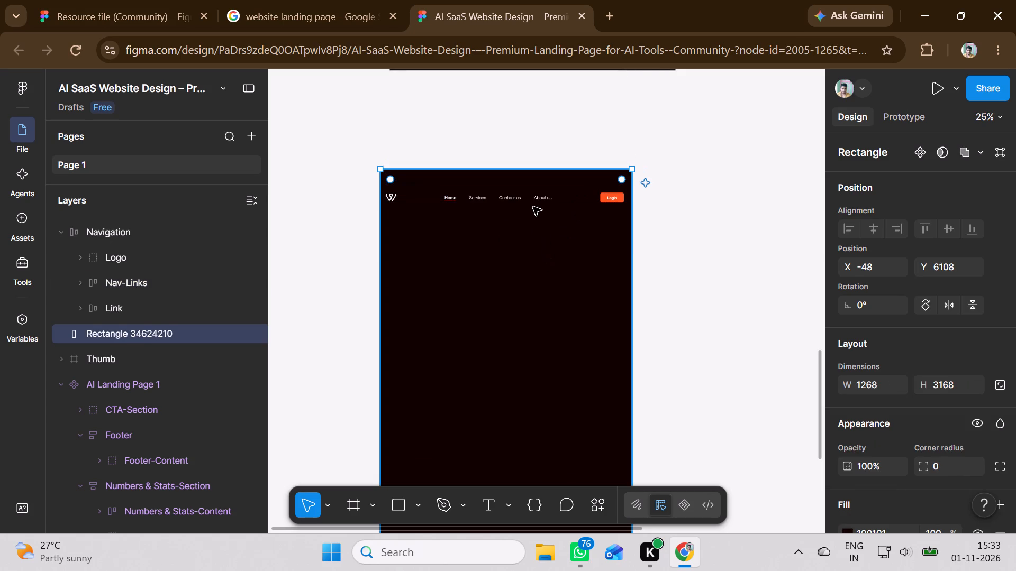
Move the Navigation bar up near the dark rectangle's top edge, to X -35, Y 6186.
{"action": "left_click", "coordinate": [533, 200]}
{"action": "left_click", "coordinate": [586, 201]}
{"action": "left_click_drag", "start_coordinate": [586, 199], "coordinate": [586, 191]}
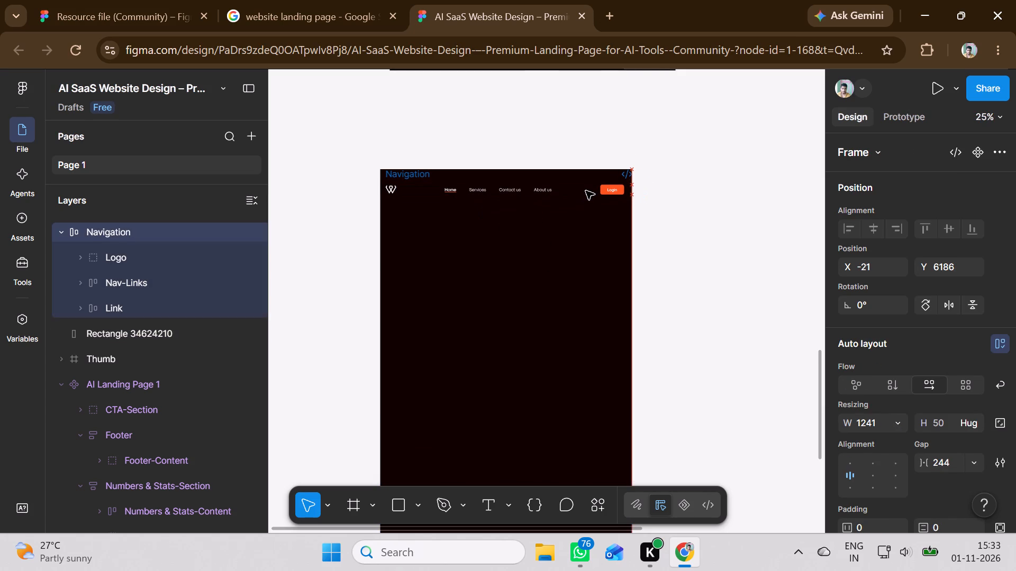
{"action": "left_click_drag", "start_coordinate": [586, 191], "coordinate": [583, 191]}
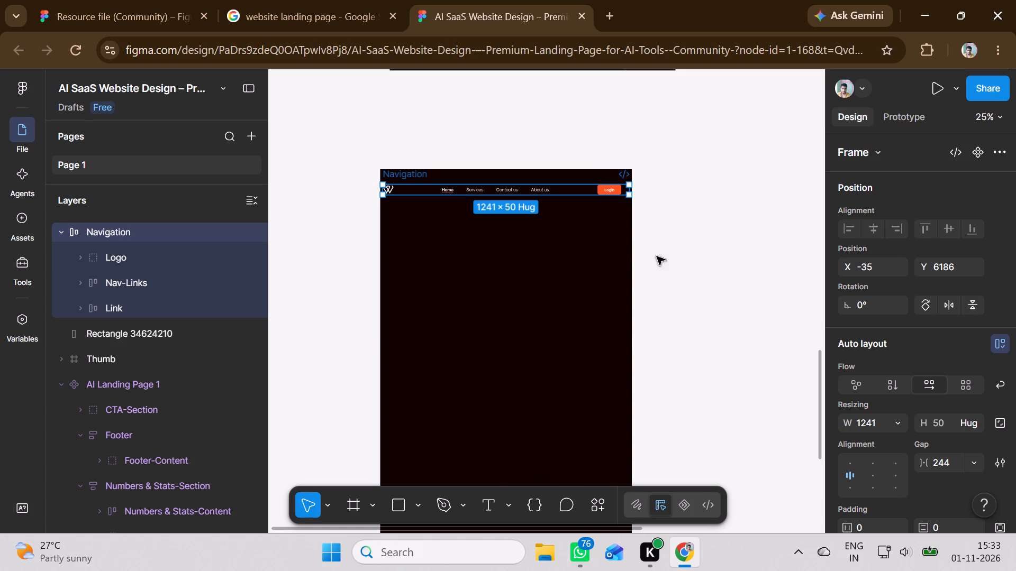
{"action": "left_click", "coordinate": [572, 273]}
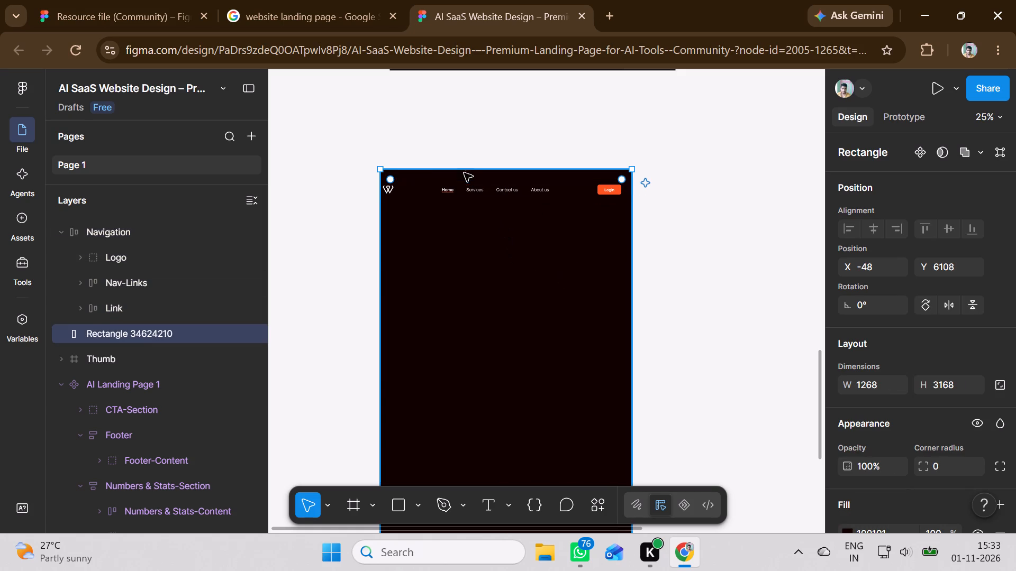
{"action": "left_click", "coordinate": [466, 194]}
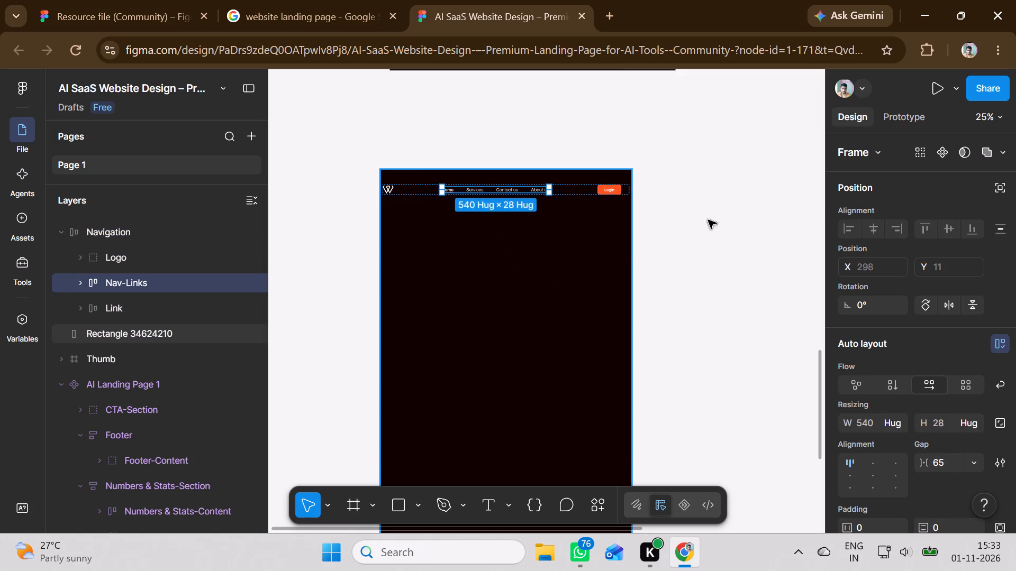
{"action": "left_click", "coordinate": [825, 201]}
{"action": "left_click", "coordinate": [598, 287]}
Move the avatars-and-stars rating badge out of the template's hero section onto the dark page below the nav links, at X 271, Y 6402.
{"action": "scroll", "coordinate": [596, 287], "scroll_direction": "up", "scroll_amount": 2}
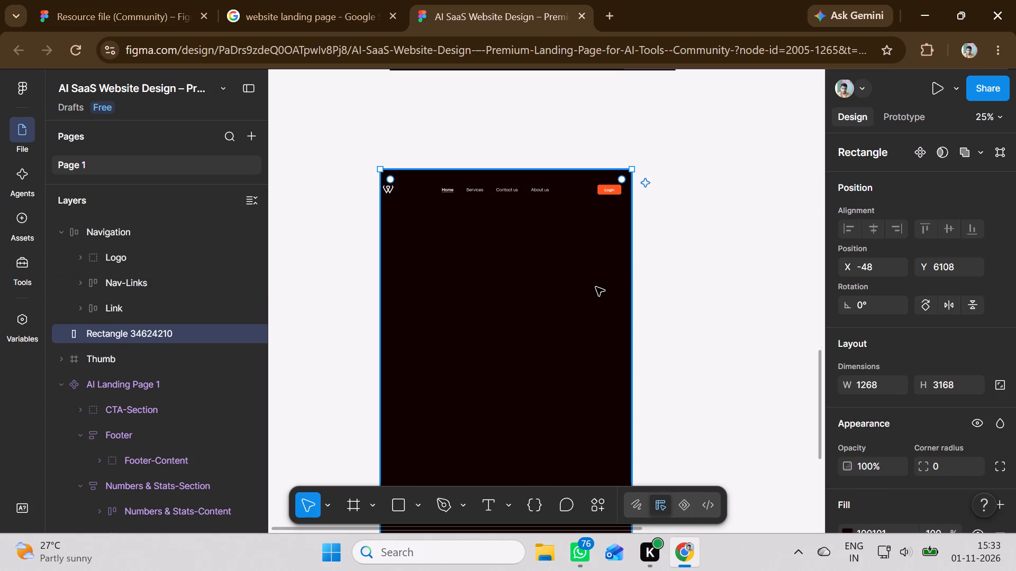
{"action": "scroll", "coordinate": [596, 287], "scroll_direction": "up", "scroll_amount": 18}
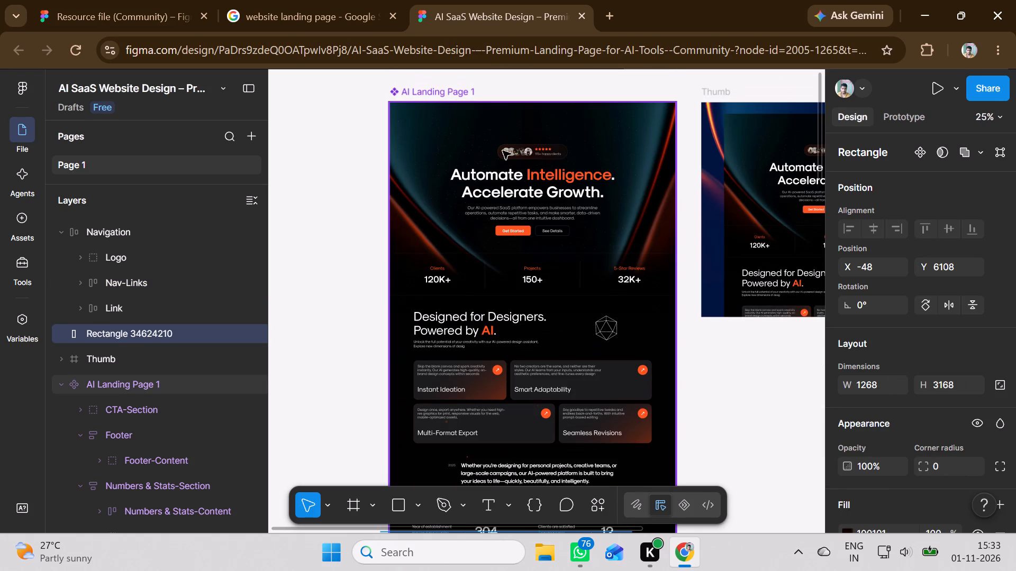
{"action": "left_click", "coordinate": [528, 153]}
{"action": "triple_click", "coordinate": [528, 152]}
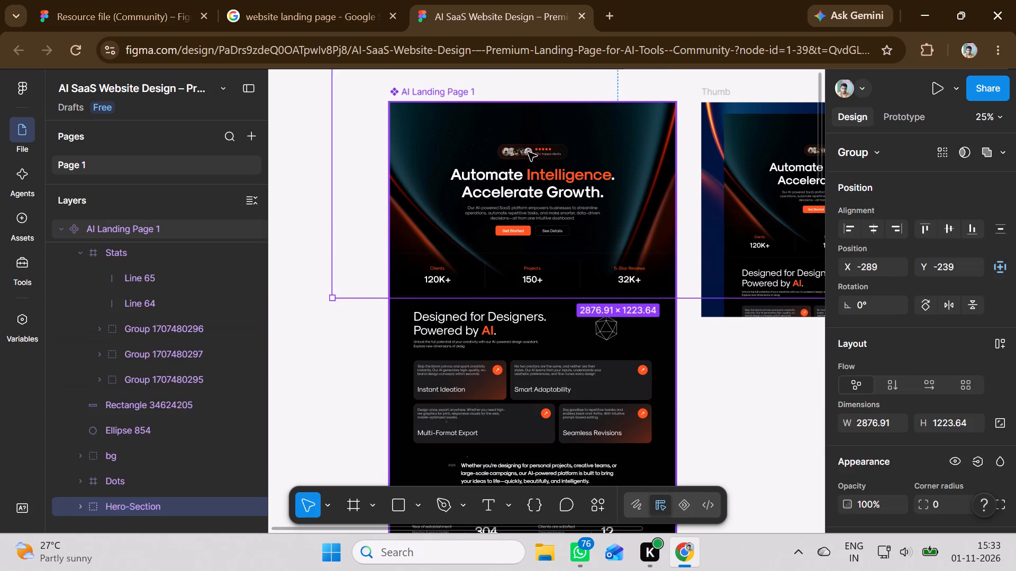
{"action": "double_click", "coordinate": [528, 152]}
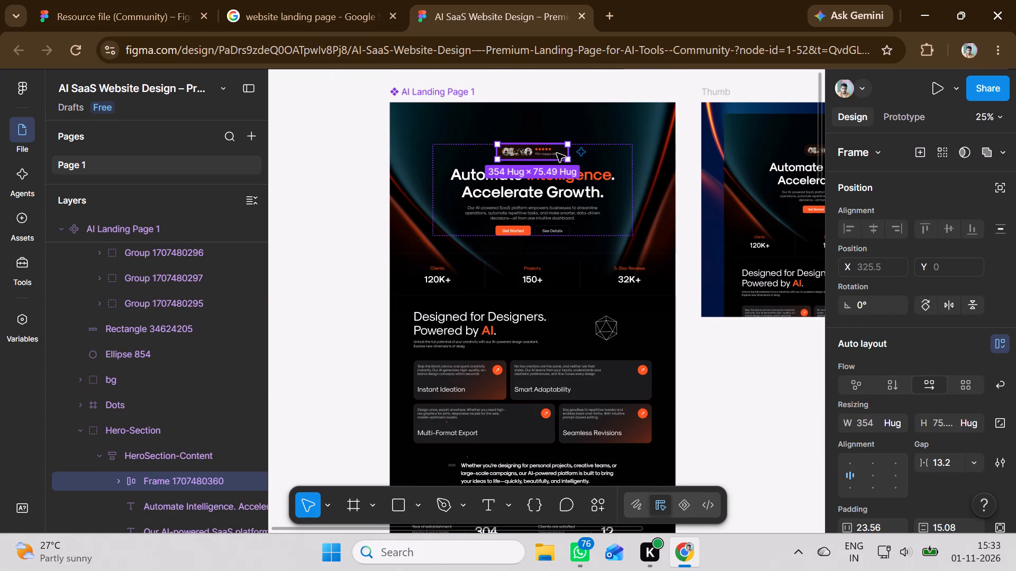
{"action": "left_click_drag", "start_coordinate": [557, 153], "coordinate": [546, 237]}
{"action": "scroll", "coordinate": [549, 234], "scroll_direction": "down", "scroll_amount": 16}
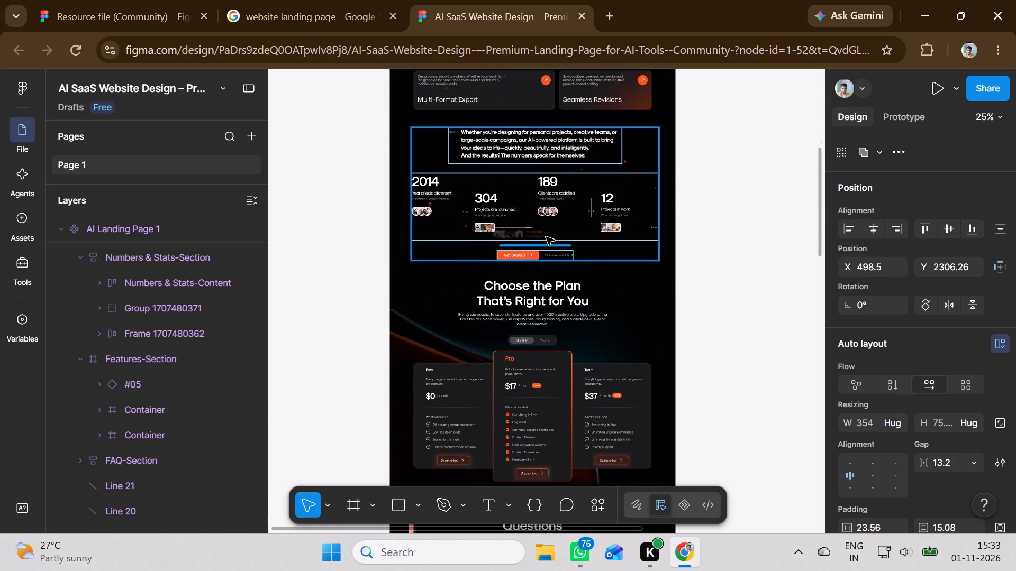
{"action": "left_click_drag", "start_coordinate": [546, 237], "coordinate": [539, 246]}
{"action": "scroll", "coordinate": [546, 237], "scroll_direction": "down", "scroll_amount": 6}
{"action": "scroll", "coordinate": [543, 241], "scroll_direction": "up", "scroll_amount": 1}
{"action": "scroll", "coordinate": [543, 241], "scroll_direction": "down", "scroll_amount": 13}
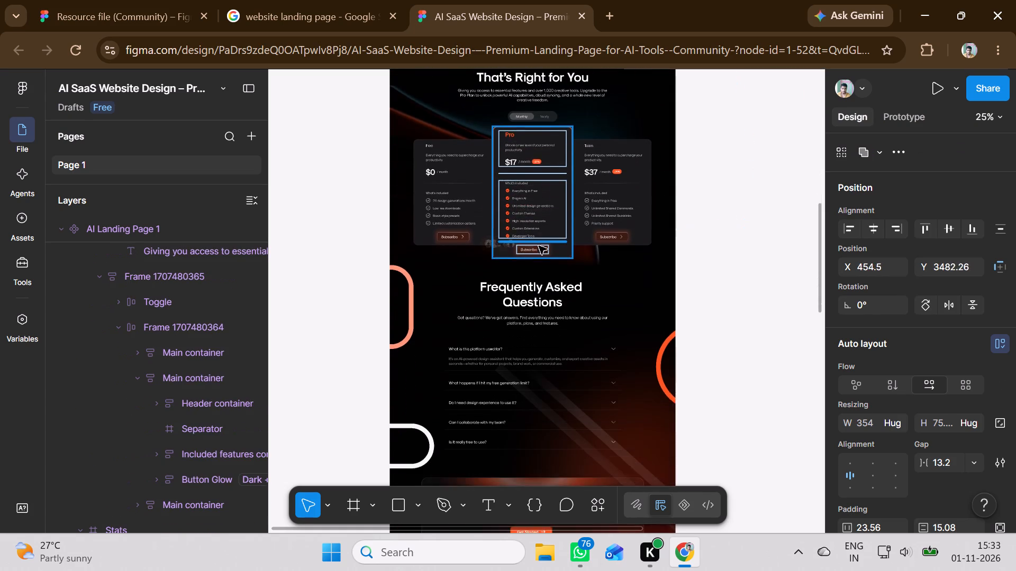
{"action": "left_click_drag", "start_coordinate": [539, 246], "coordinate": [537, 248]}
{"action": "scroll", "coordinate": [538, 247], "scroll_direction": "down", "scroll_amount": 7}
{"action": "scroll", "coordinate": [537, 247], "scroll_direction": "up", "scroll_amount": 1}
{"action": "scroll", "coordinate": [537, 247], "scroll_direction": "down", "scroll_amount": 7}
{"action": "scroll", "coordinate": [537, 248], "scroll_direction": "up", "scroll_amount": 1}
{"action": "scroll", "coordinate": [537, 248], "scroll_direction": "down", "scroll_amount": 1}
{"action": "scroll", "coordinate": [537, 248], "scroll_direction": "up", "scroll_amount": 1}
{"action": "scroll", "coordinate": [537, 248], "scroll_direction": "down", "scroll_amount": 3}
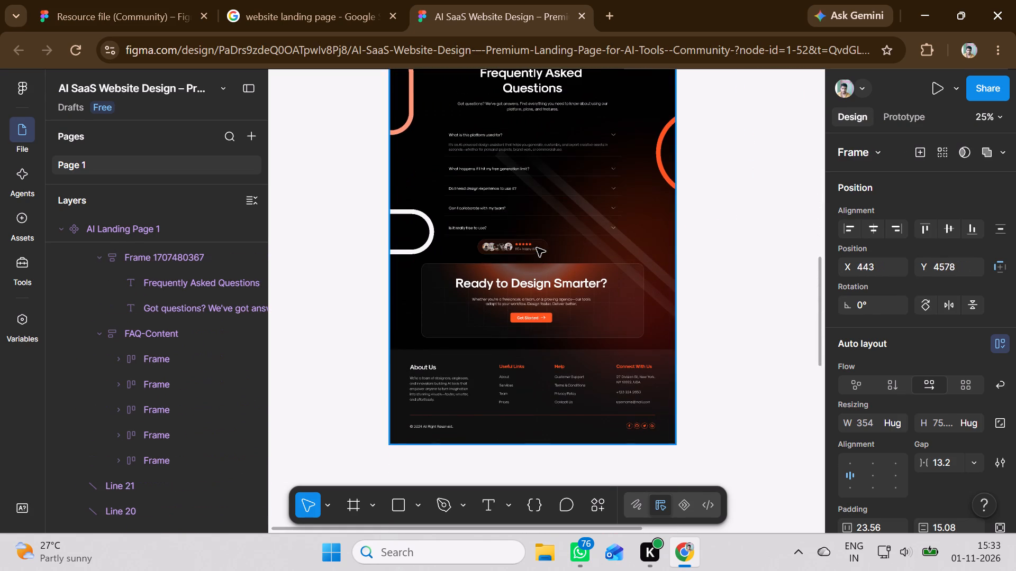
{"action": "left_click_drag", "start_coordinate": [537, 248], "coordinate": [528, 257]}
{"action": "scroll", "coordinate": [537, 248], "scroll_direction": "down", "scroll_amount": 8}
{"action": "scroll", "coordinate": [533, 251], "scroll_direction": "up", "scroll_amount": 1}
{"action": "scroll", "coordinate": [533, 251], "scroll_direction": "down", "scroll_amount": 3}
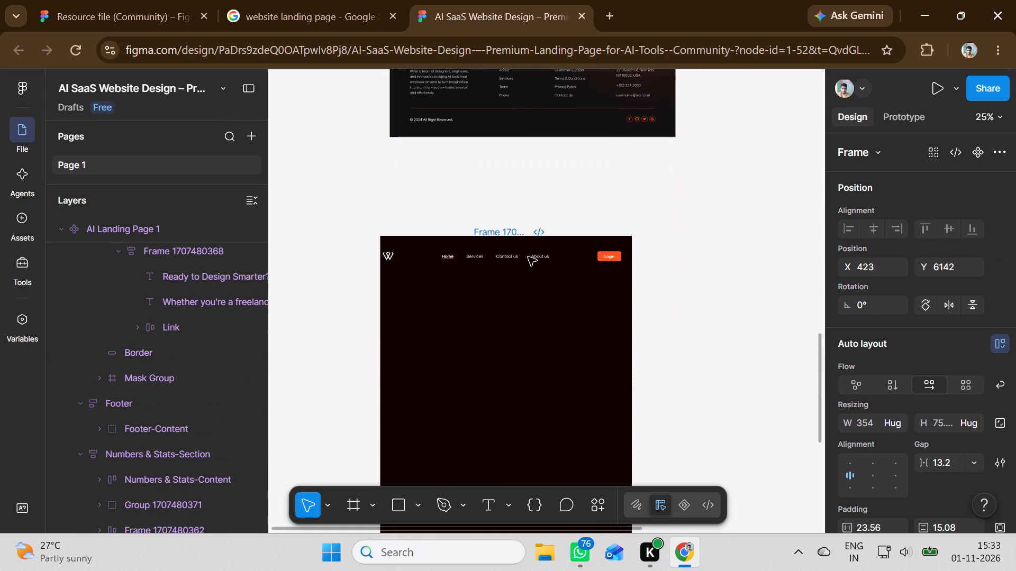
{"action": "left_click_drag", "start_coordinate": [528, 257], "coordinate": [503, 303]}
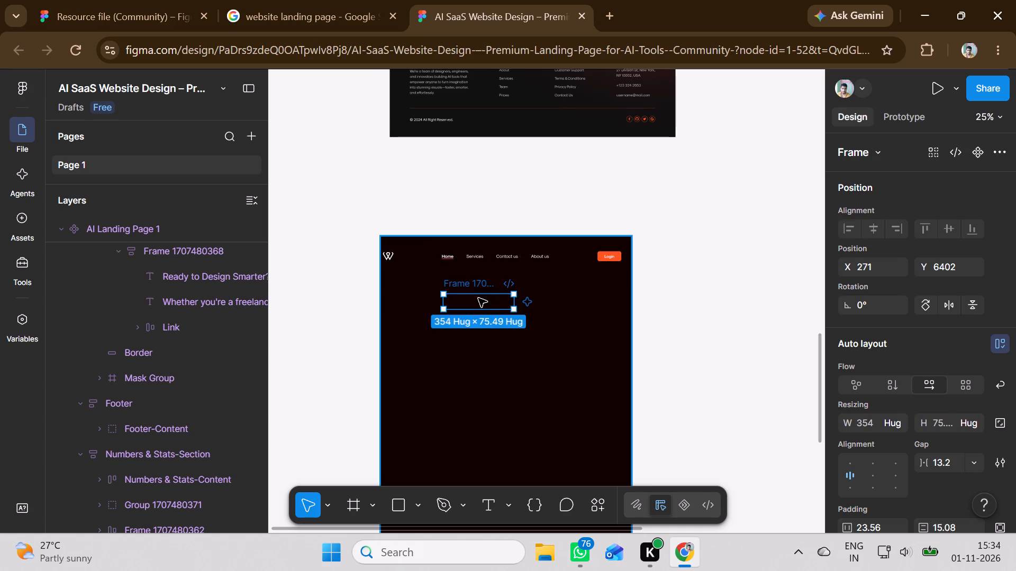
Bring the rating badge to the front, above the dark rectangle.
{"action": "right_click", "coordinate": [478, 299]}
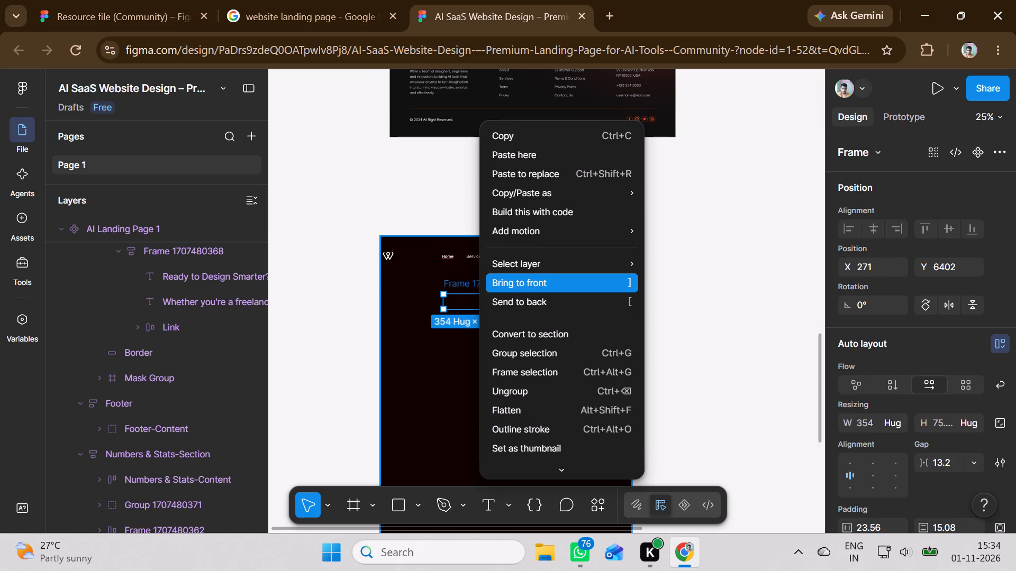
{"action": "left_click", "coordinate": [534, 274]}
{"action": "left_click", "coordinate": [531, 367]}
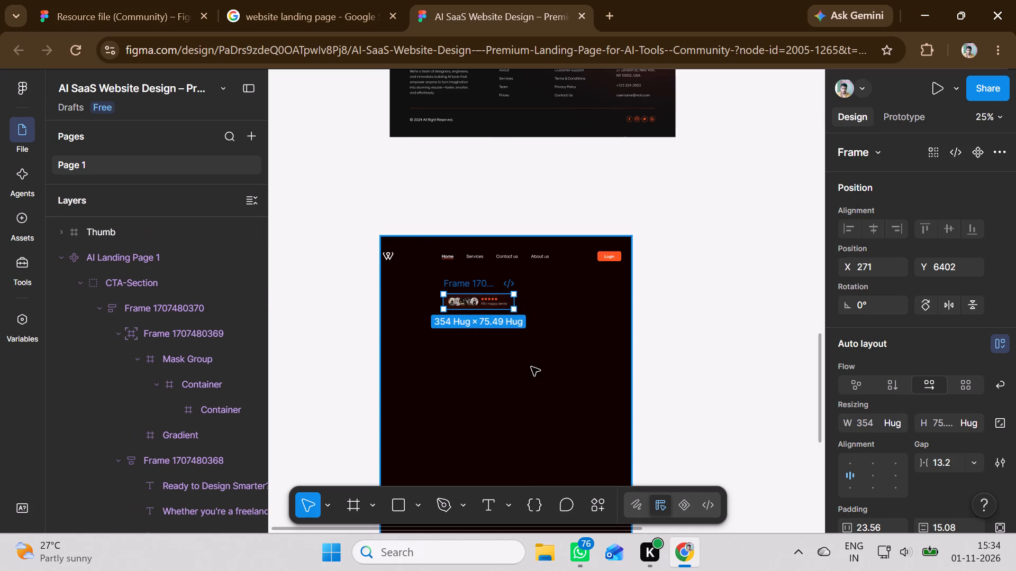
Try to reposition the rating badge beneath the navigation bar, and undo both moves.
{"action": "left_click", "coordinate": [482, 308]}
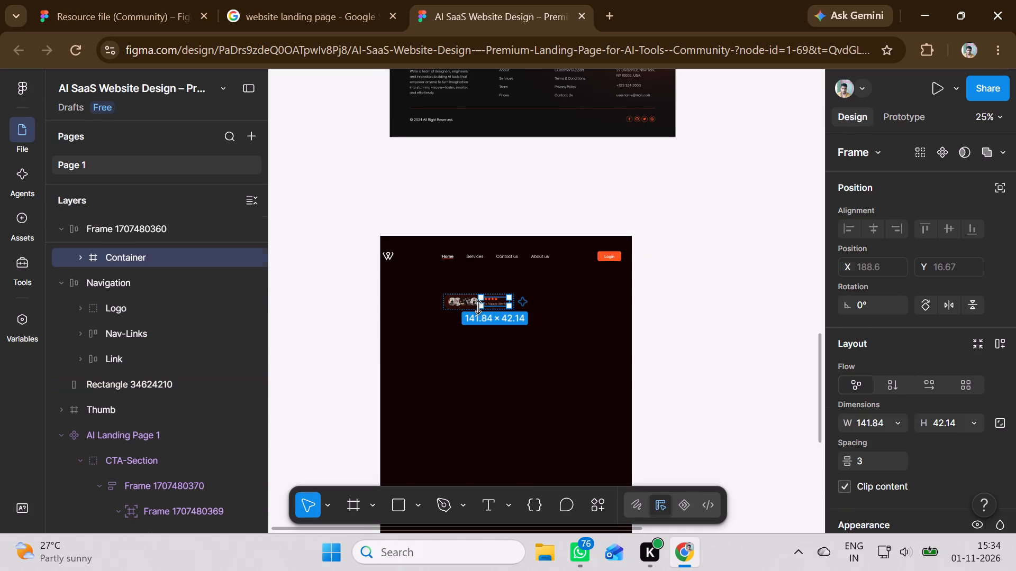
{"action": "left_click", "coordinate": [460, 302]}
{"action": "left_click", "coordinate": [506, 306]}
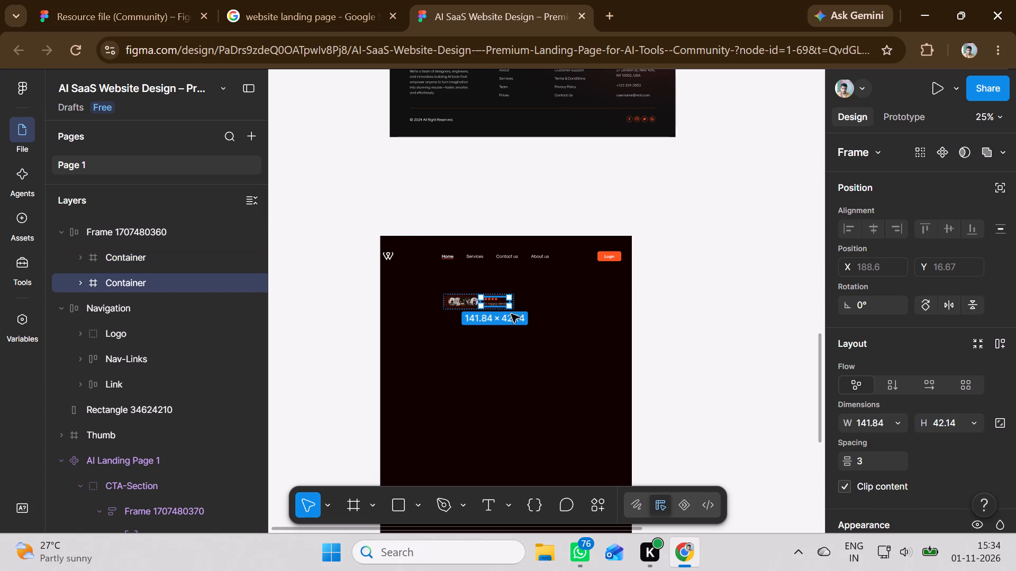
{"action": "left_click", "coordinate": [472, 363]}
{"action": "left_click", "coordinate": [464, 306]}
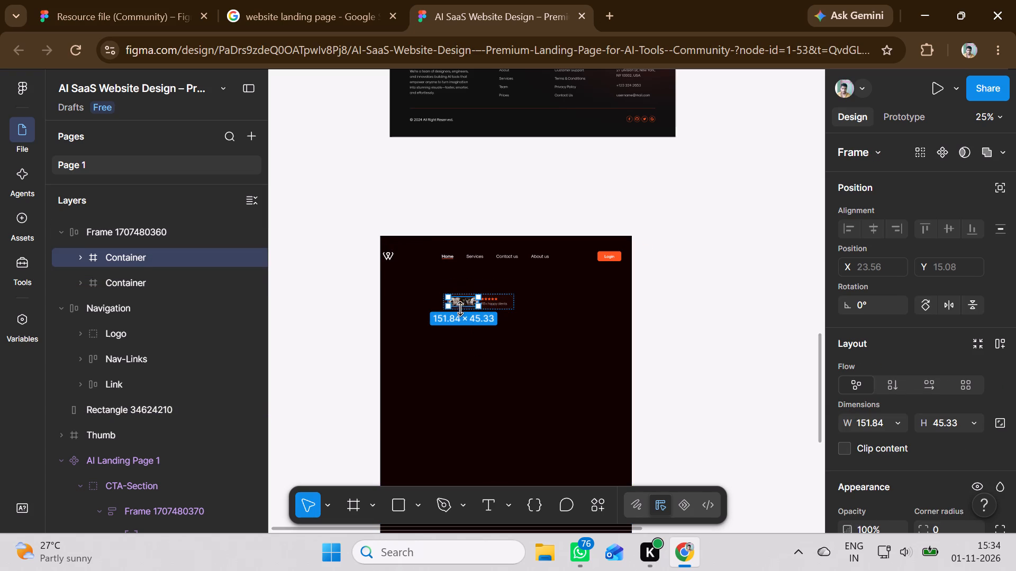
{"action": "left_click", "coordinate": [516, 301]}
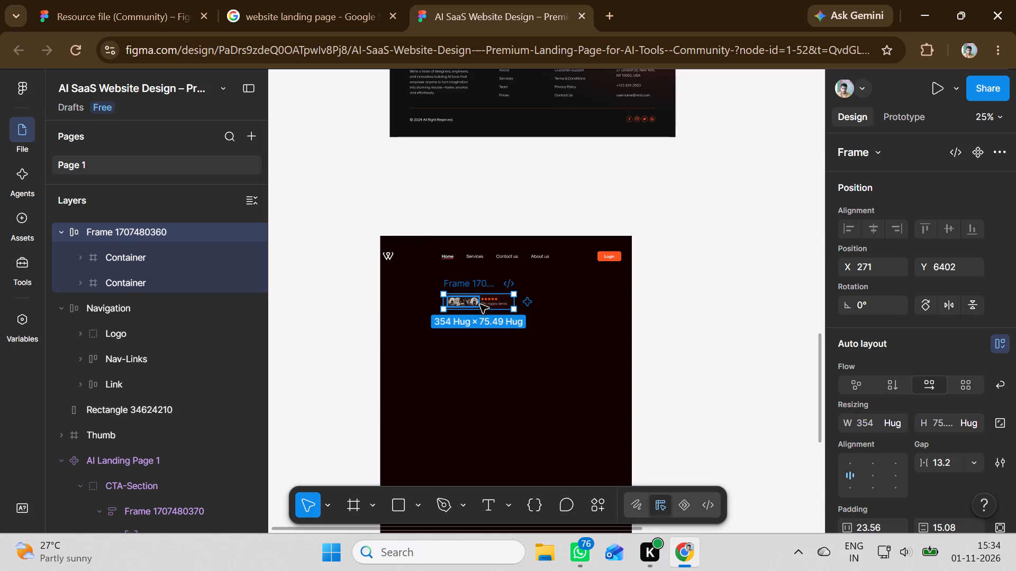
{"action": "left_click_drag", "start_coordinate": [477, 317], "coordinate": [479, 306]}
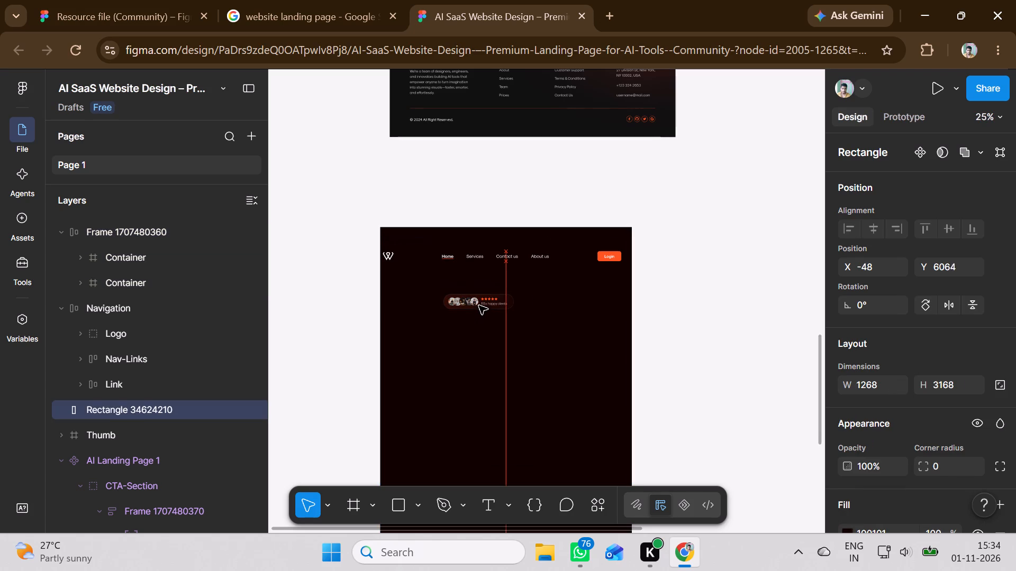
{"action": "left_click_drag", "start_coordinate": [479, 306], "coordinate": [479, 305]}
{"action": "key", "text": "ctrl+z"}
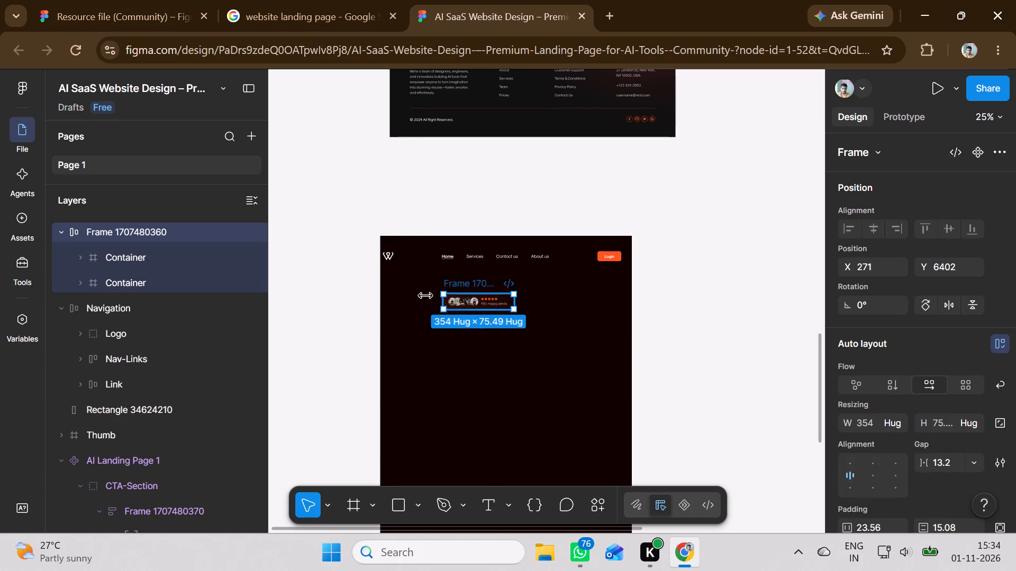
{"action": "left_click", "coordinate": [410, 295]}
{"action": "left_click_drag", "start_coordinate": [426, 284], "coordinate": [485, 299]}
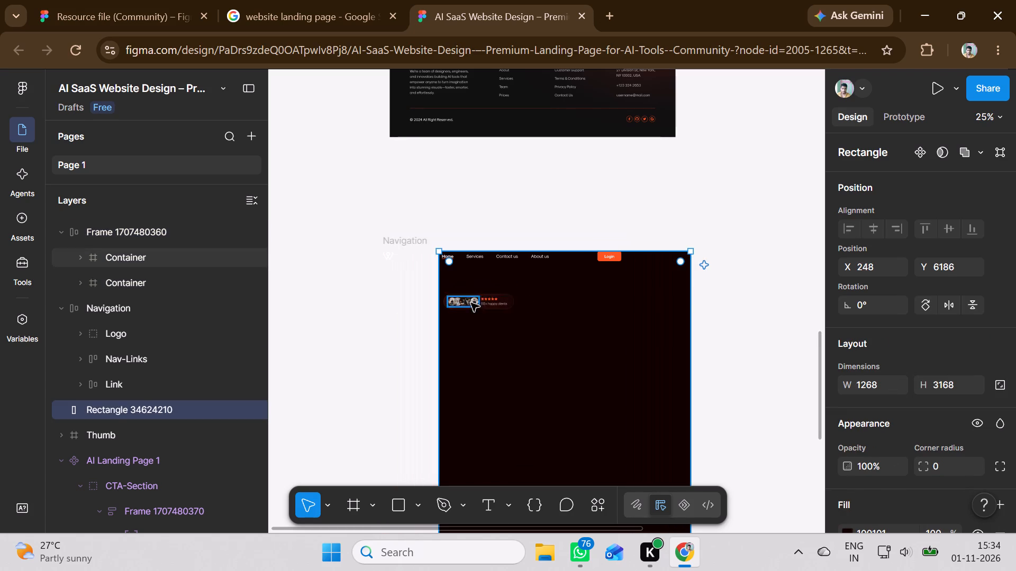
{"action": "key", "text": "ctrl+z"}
Group the badge's avatars container and stars container together.
{"action": "left_click", "coordinate": [475, 303]}
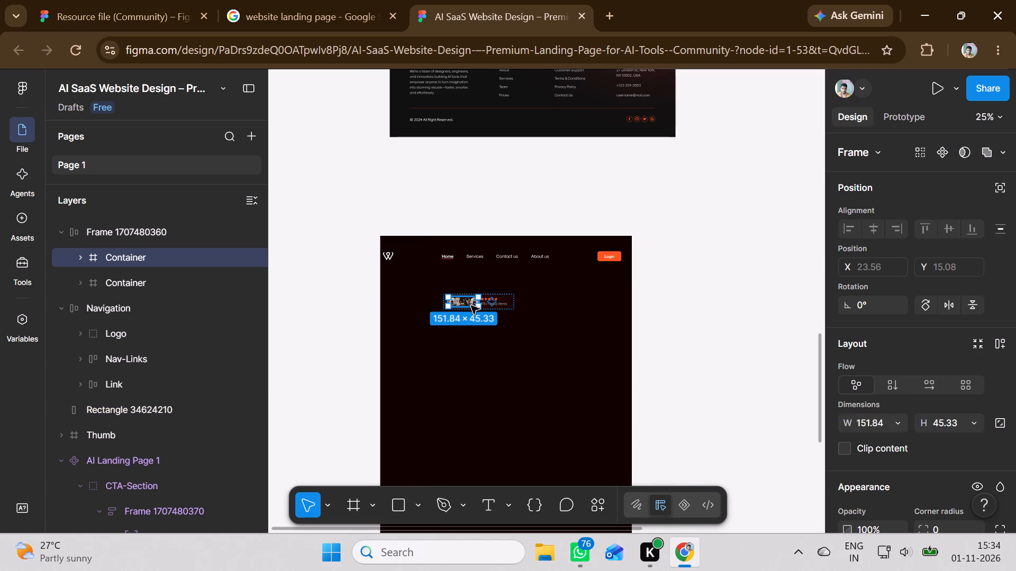
{"action": "left_click", "coordinate": [491, 306], "text": "shift"}
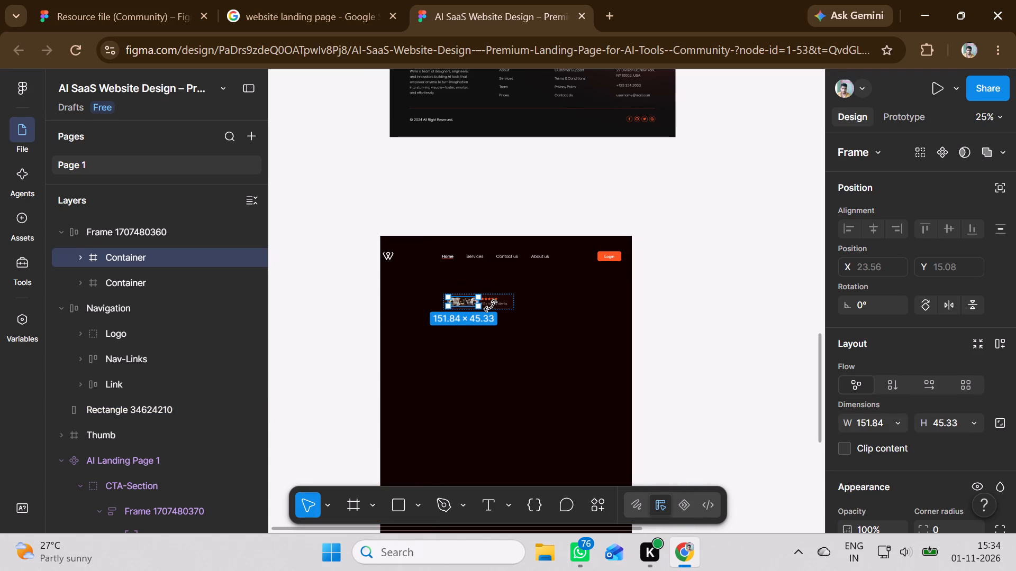
{"action": "left_click", "coordinate": [492, 305], "text": "shift"}
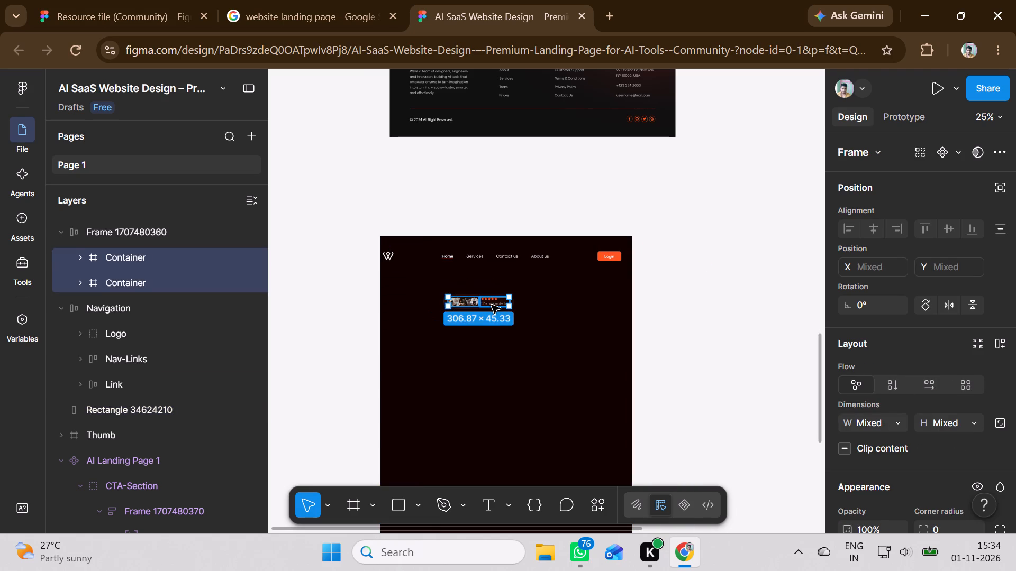
{"action": "right_click", "coordinate": [492, 305]}
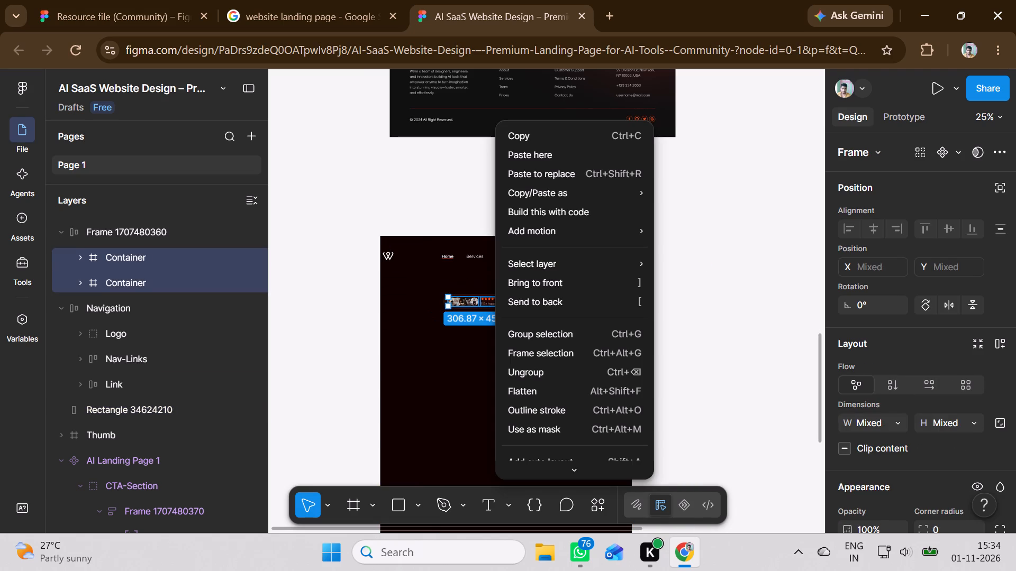
{"action": "left_click", "coordinate": [523, 332]}
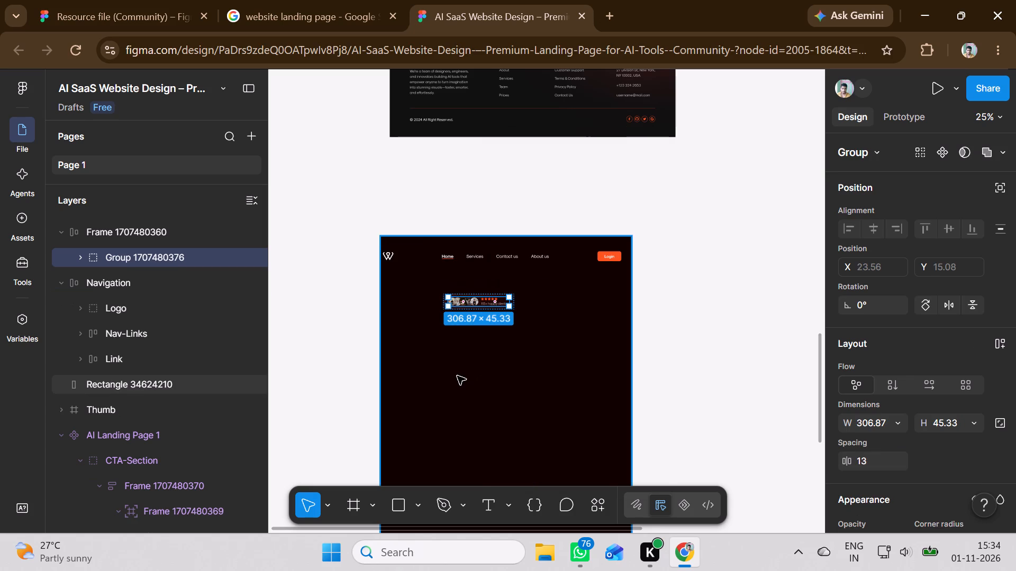
{"action": "left_click", "coordinate": [457, 376]}
Move the avatars-and-stars group up out of its pill background, closer to the nav links, to X 355, Y 6321.
{"action": "left_click_drag", "start_coordinate": [488, 303], "coordinate": [491, 292]}
{"action": "key", "text": "ctrl+z"}
{"action": "left_click", "coordinate": [500, 302]}
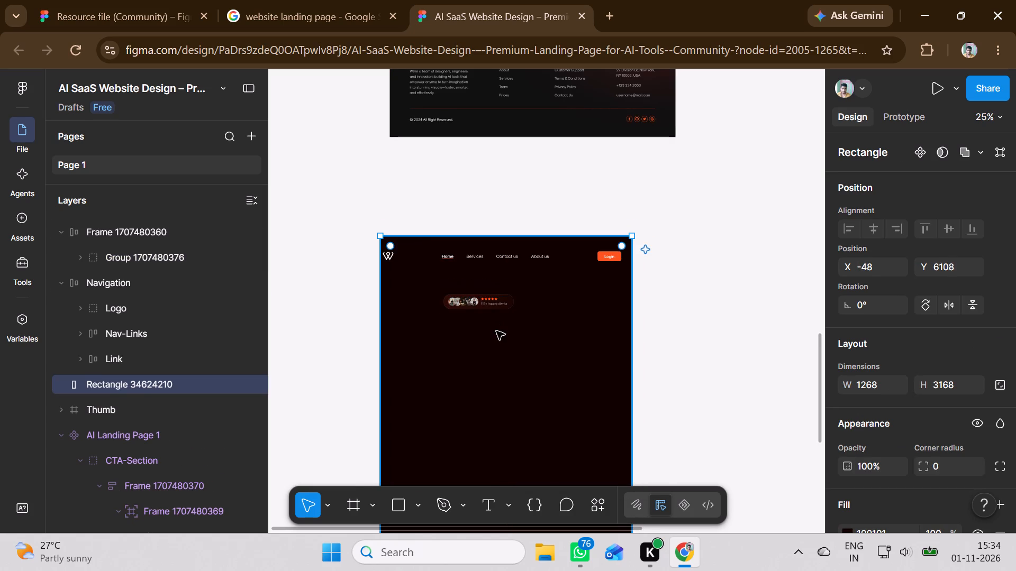
{"action": "left_click", "coordinate": [495, 331]}
{"action": "left_click", "coordinate": [490, 305]}
{"action": "left_click_drag", "start_coordinate": [490, 303], "coordinate": [503, 283]}
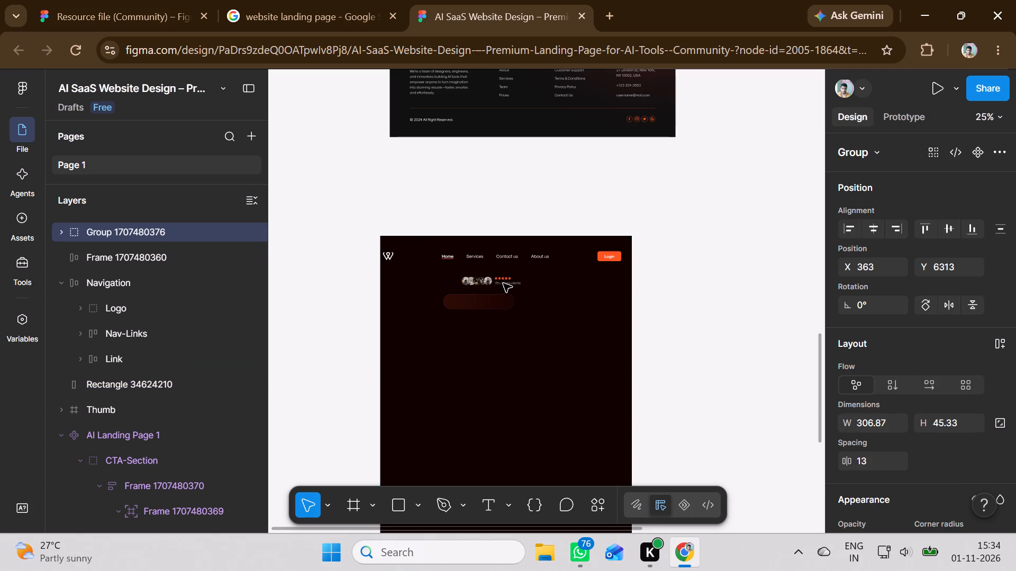
{"action": "left_click_drag", "start_coordinate": [503, 283], "coordinate": [502, 281]}
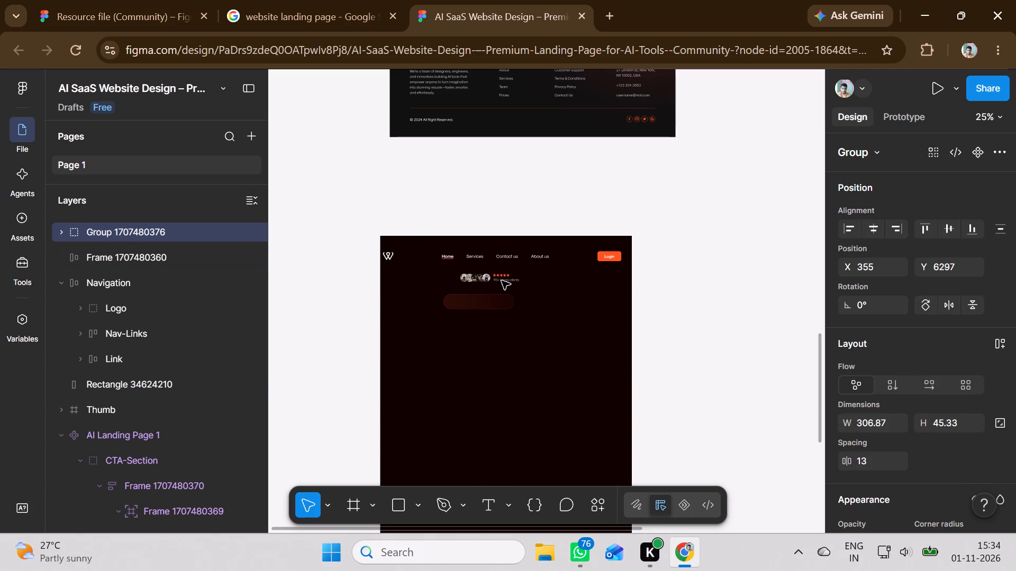
{"action": "left_click_drag", "start_coordinate": [502, 281], "coordinate": [502, 284]}
Move the pill-shaped background frame up behind the avatars-and-stars group, to X 308.
{"action": "left_click", "coordinate": [447, 303]}
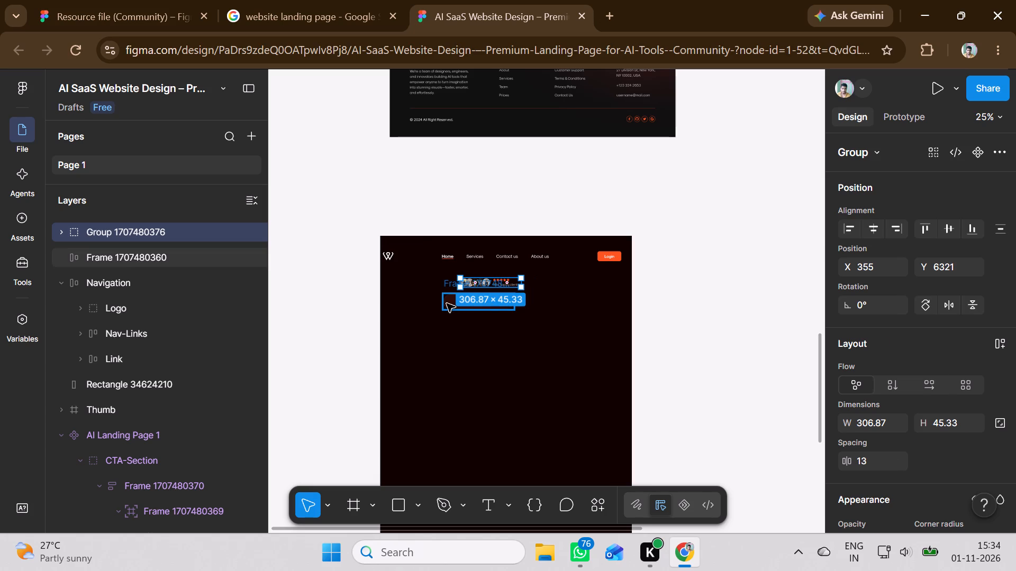
{"action": "left_click_drag", "start_coordinate": [484, 302], "coordinate": [489, 284]}
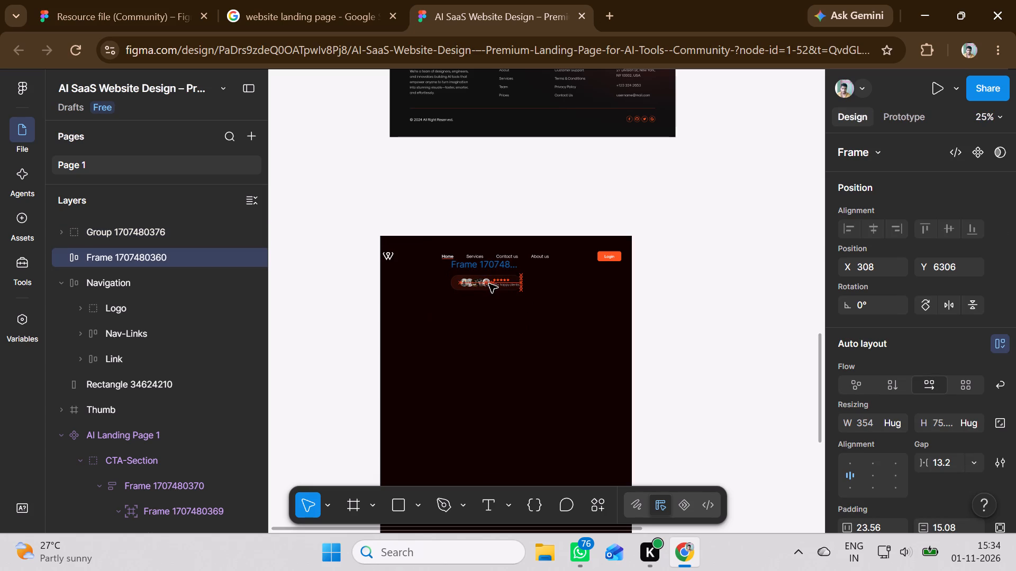
{"action": "left_click_drag", "start_coordinate": [489, 284], "coordinate": [489, 285]}
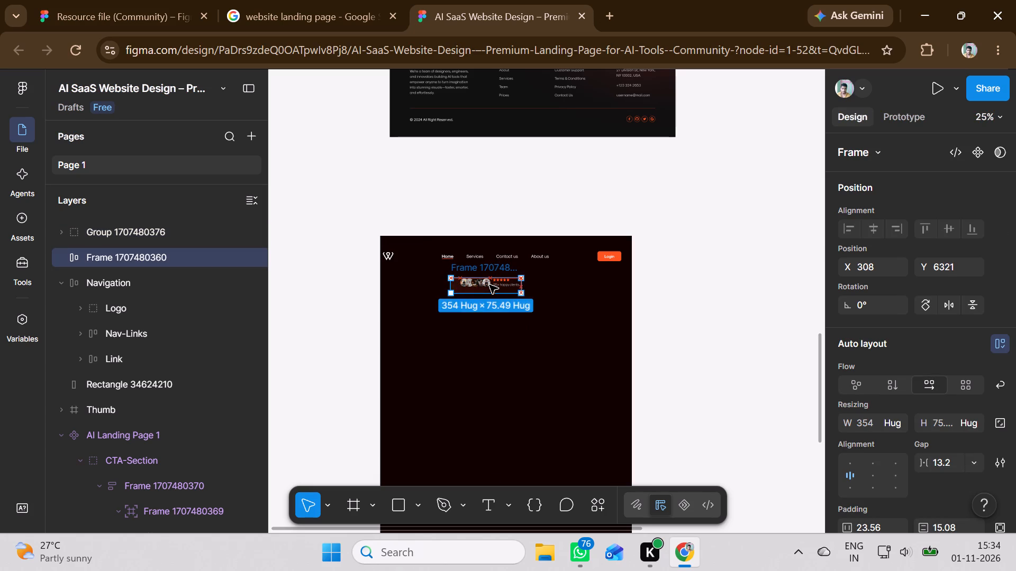
{"action": "left_click_drag", "start_coordinate": [489, 285], "coordinate": [489, 284]}
{"action": "left_click", "coordinate": [519, 345]}
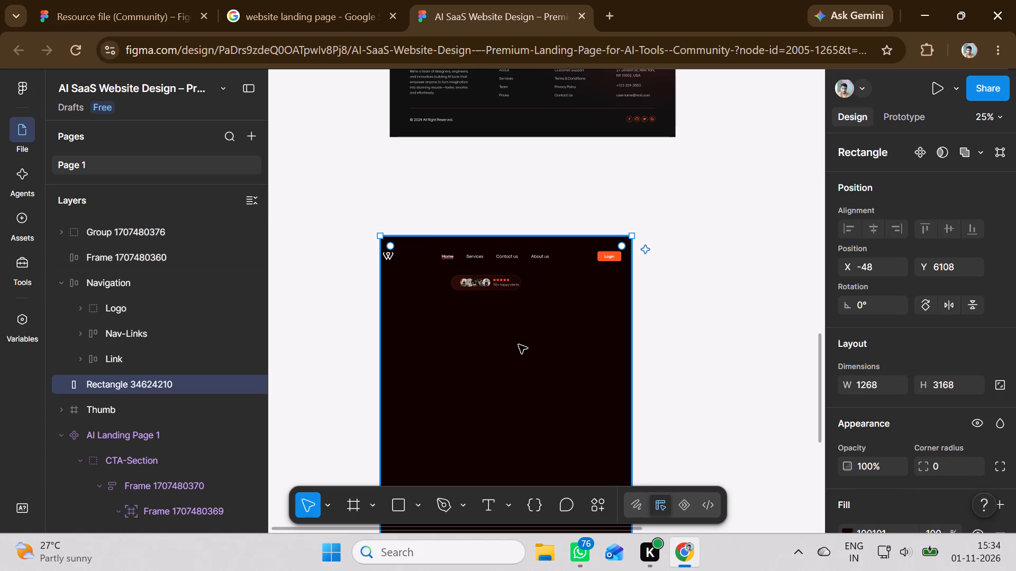
Move the "Automate Intelligence. Accelerate Growth." headline from the template's hero section onto the new dark page, to X 149, Y 6842.
{"action": "scroll", "coordinate": [521, 347], "scroll_direction": "down", "scroll_amount": 1}
{"action": "scroll", "coordinate": [521, 347], "scroll_direction": "up", "scroll_amount": 6}
{"action": "scroll", "coordinate": [521, 347], "scroll_direction": "down", "scroll_amount": 1}
{"action": "scroll", "coordinate": [521, 347], "scroll_direction": "up", "scroll_amount": 4}
{"action": "scroll", "coordinate": [521, 347], "scroll_direction": "down", "scroll_amount": 1}
{"action": "scroll", "coordinate": [521, 347], "scroll_direction": "up", "scroll_amount": 8}
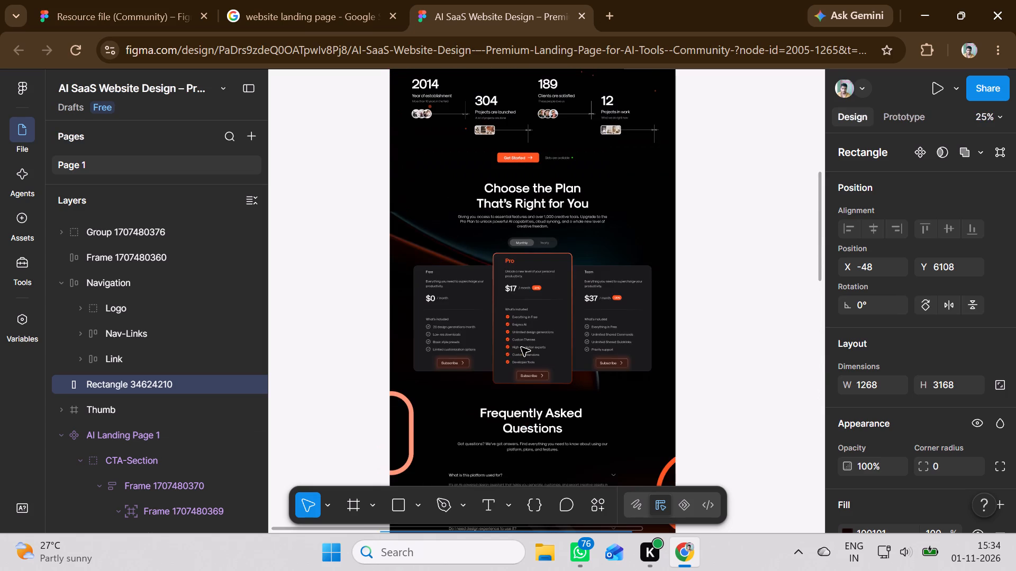
{"action": "scroll", "coordinate": [521, 347], "scroll_direction": "up", "scroll_amount": 14}
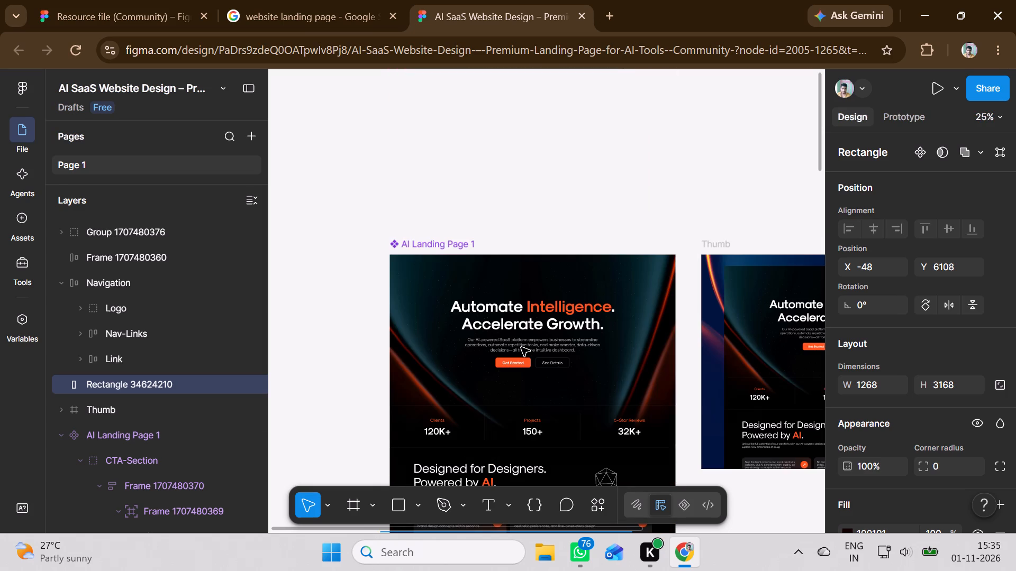
{"action": "left_click", "coordinate": [527, 309]}
{"action": "triple_click", "coordinate": [527, 309]}
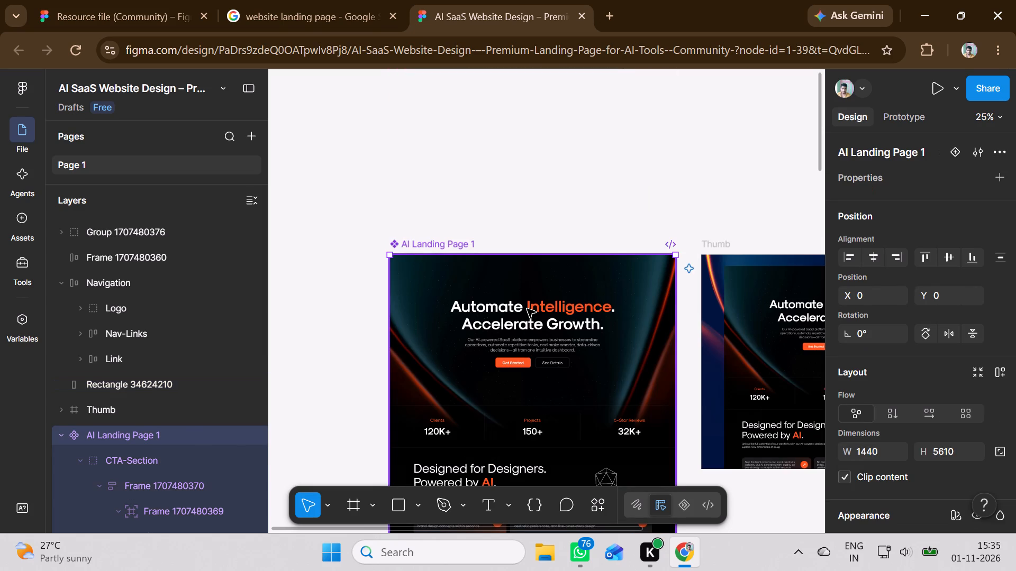
{"action": "left_click", "coordinate": [527, 309]}
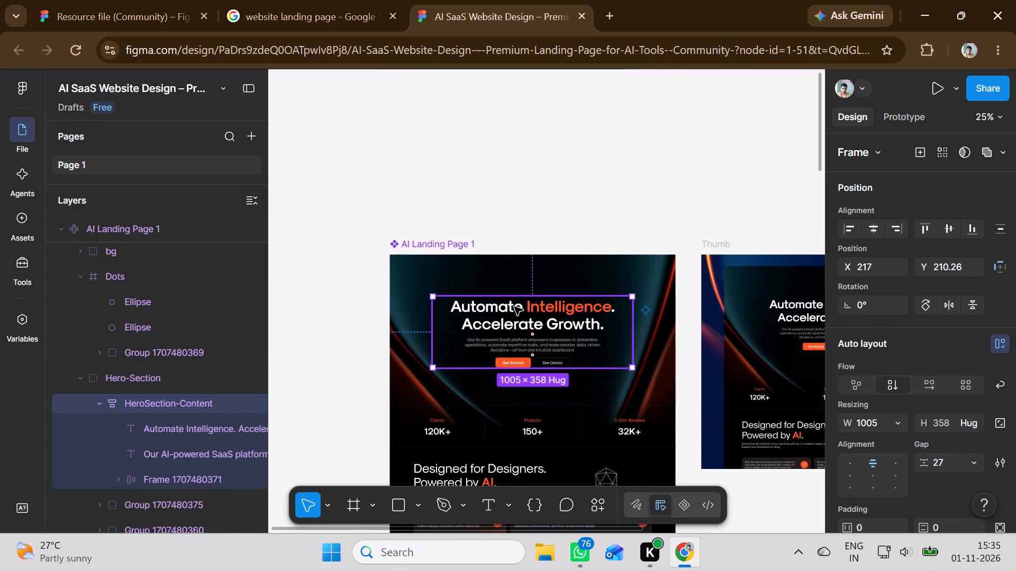
{"action": "double_click", "coordinate": [514, 307]}
{"action": "left_click_drag", "start_coordinate": [514, 307], "coordinate": [514, 307]}
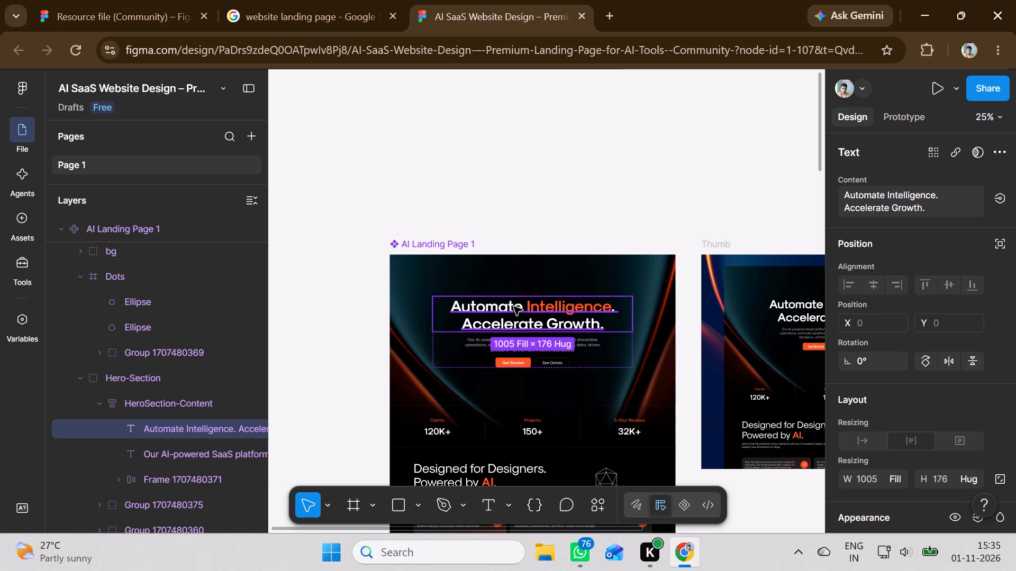
{"action": "left_click_drag", "start_coordinate": [514, 307], "coordinate": [514, 348]}
{"action": "scroll", "coordinate": [514, 347], "scroll_direction": "down", "scroll_amount": 18}
{"action": "scroll", "coordinate": [514, 348], "scroll_direction": "up", "scroll_amount": 1}
{"action": "scroll", "coordinate": [514, 348], "scroll_direction": "down", "scroll_amount": 5}
{"action": "scroll", "coordinate": [514, 348], "scroll_direction": "up", "scroll_amount": 1}
{"action": "scroll", "coordinate": [514, 348], "scroll_direction": "down", "scroll_amount": 20}
{"action": "scroll", "coordinate": [514, 348], "scroll_direction": "down", "scroll_amount": 14}
{"action": "scroll", "coordinate": [514, 348], "scroll_direction": "up", "scroll_amount": 1}
{"action": "scroll", "coordinate": [514, 348], "scroll_direction": "down", "scroll_amount": 15}
{"action": "scroll", "coordinate": [514, 348], "scroll_direction": "up", "scroll_amount": 1}
{"action": "scroll", "coordinate": [514, 348], "scroll_direction": "down", "scroll_amount": 9}
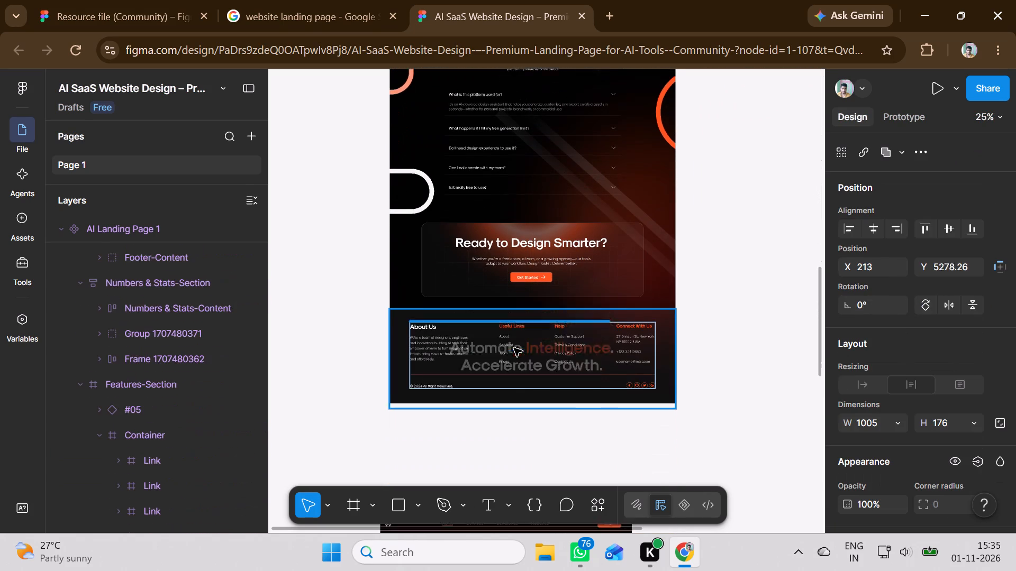
{"action": "left_click_drag", "start_coordinate": [514, 348], "coordinate": [501, 380]}
{"action": "scroll", "coordinate": [514, 348], "scroll_direction": "down", "scroll_amount": 12}
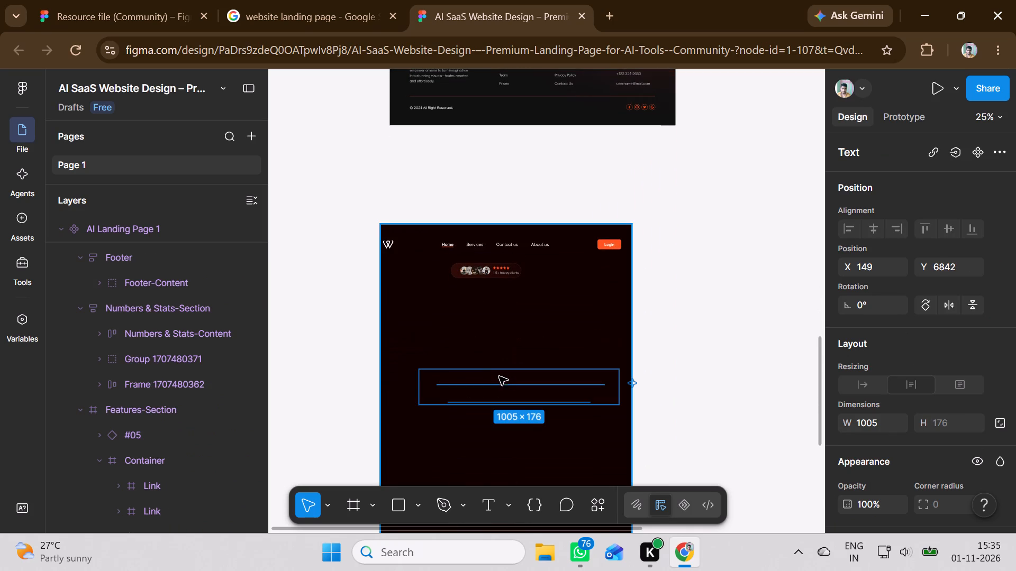
Bring the moved headline to the front of the dark page's background rectangle.
{"action": "right_click", "coordinate": [497, 378]}
{"action": "left_click", "coordinate": [561, 276]}
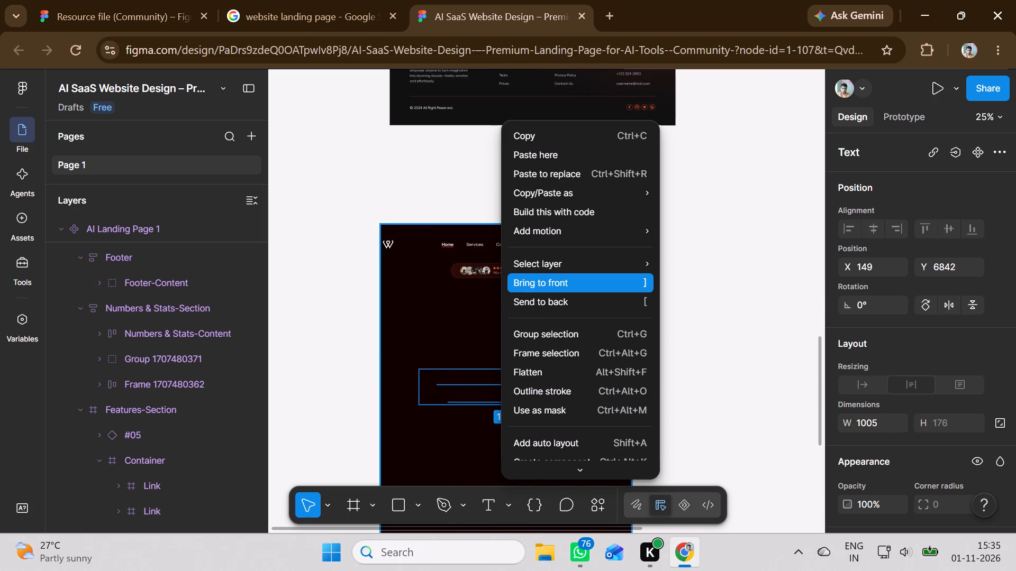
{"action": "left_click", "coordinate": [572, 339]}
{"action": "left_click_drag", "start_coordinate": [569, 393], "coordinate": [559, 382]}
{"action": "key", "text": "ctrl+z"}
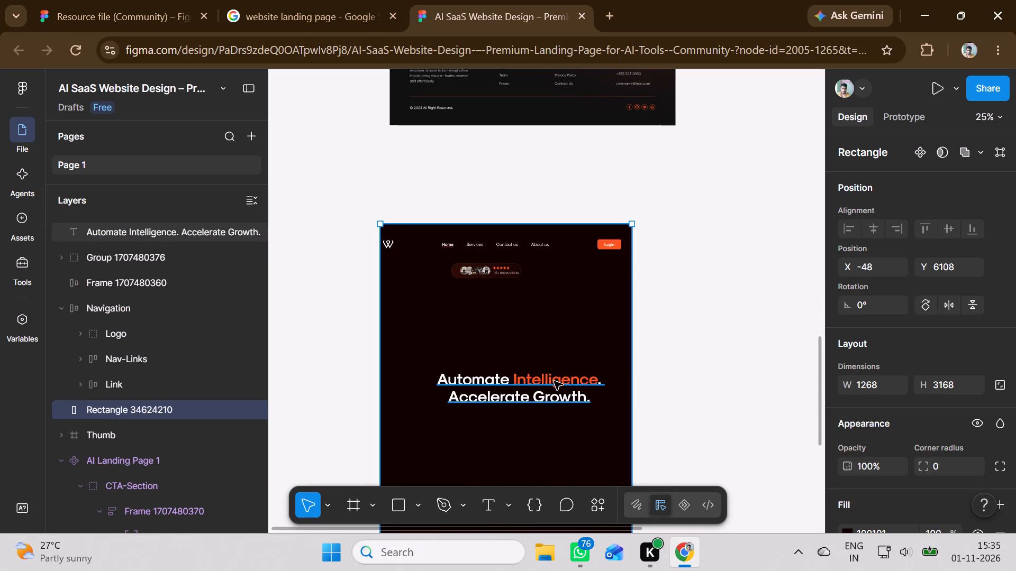
Move the headline up just beneath the rating badge, centred horizontally on the dark page at X 83.
{"action": "left_click", "coordinate": [558, 388]}
{"action": "left_click_drag", "start_coordinate": [562, 392], "coordinate": [546, 362]}
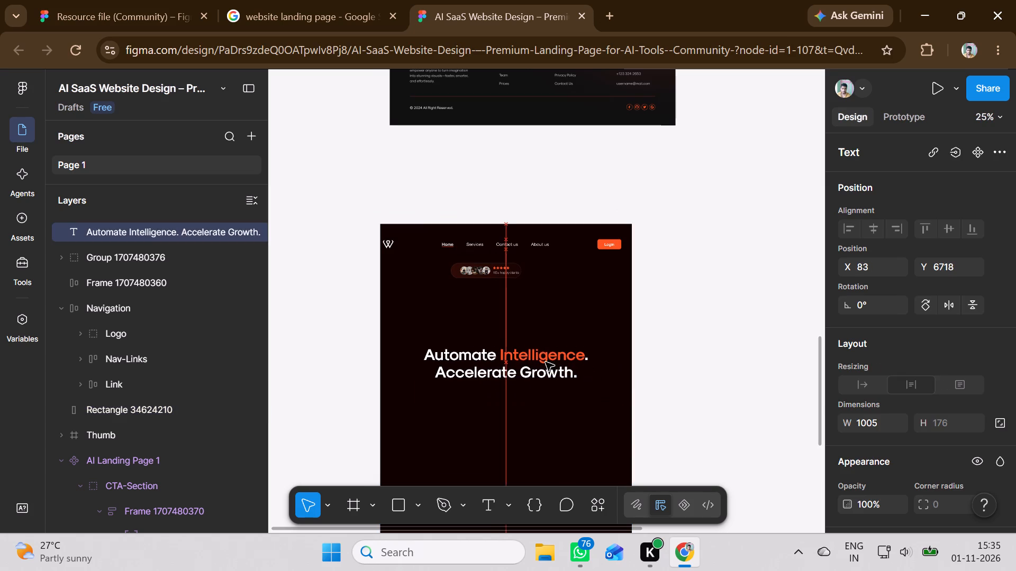
{"action": "left_click_drag", "start_coordinate": [546, 362], "coordinate": [549, 314]}
{"action": "left_click", "coordinate": [576, 362]}
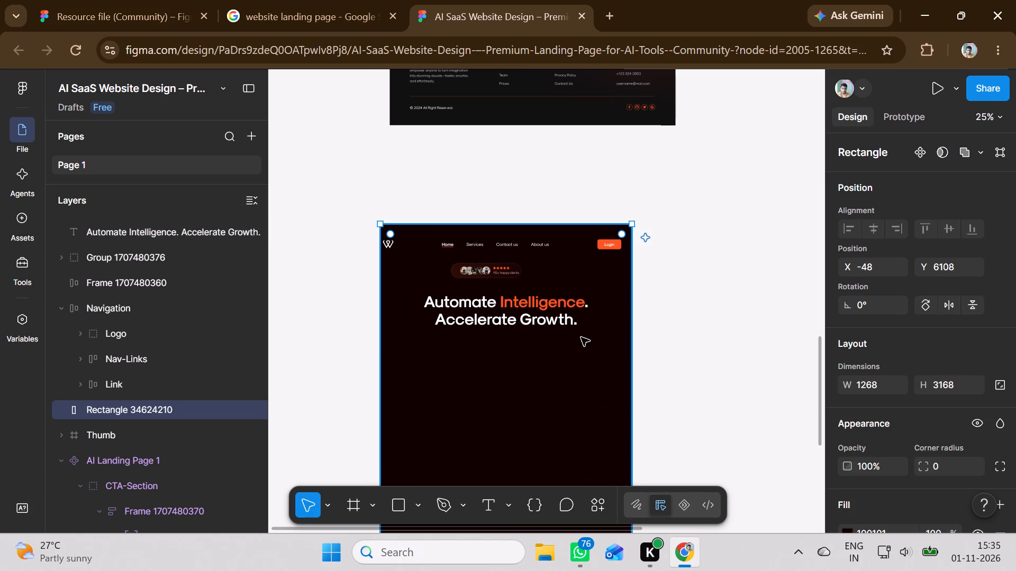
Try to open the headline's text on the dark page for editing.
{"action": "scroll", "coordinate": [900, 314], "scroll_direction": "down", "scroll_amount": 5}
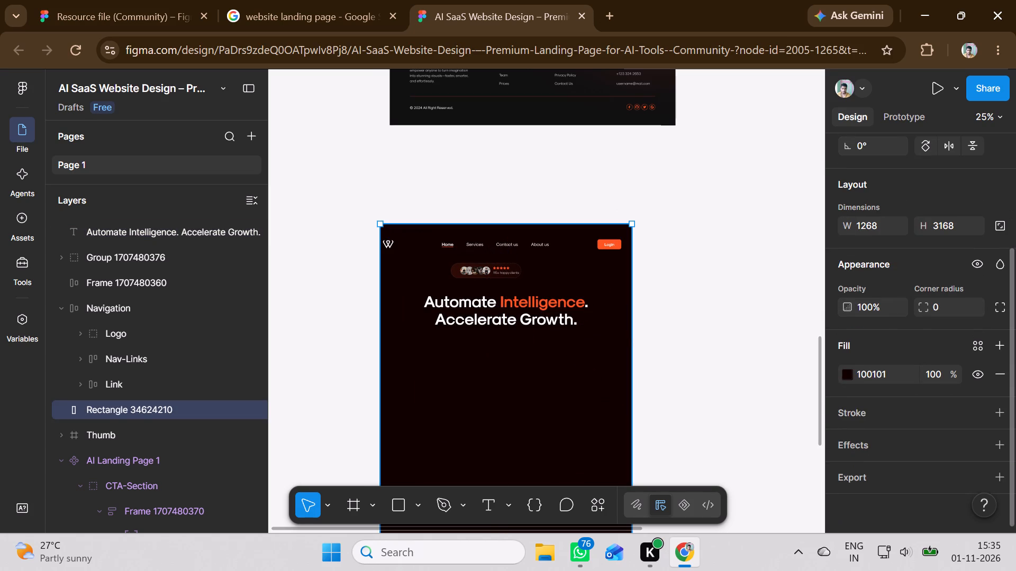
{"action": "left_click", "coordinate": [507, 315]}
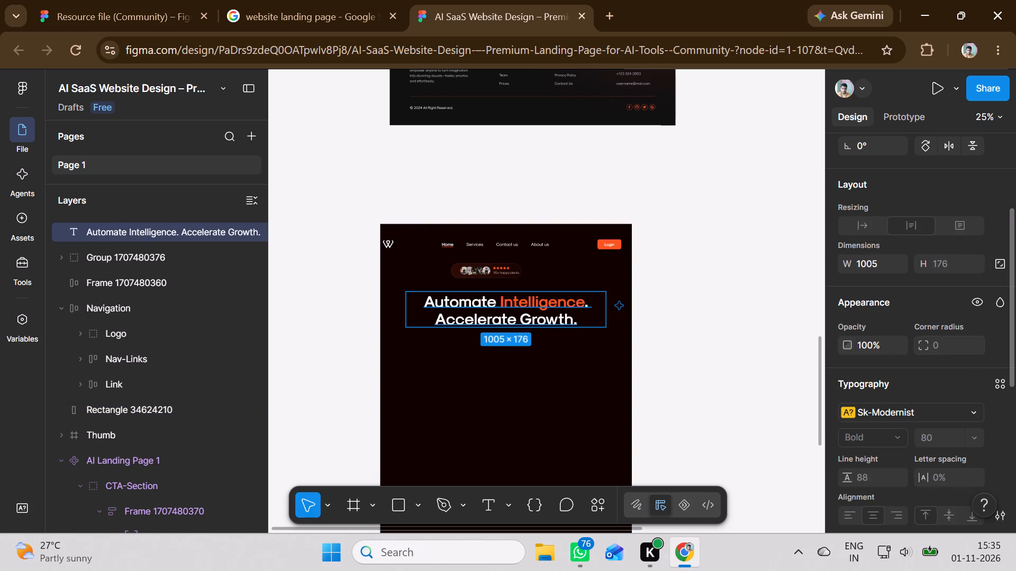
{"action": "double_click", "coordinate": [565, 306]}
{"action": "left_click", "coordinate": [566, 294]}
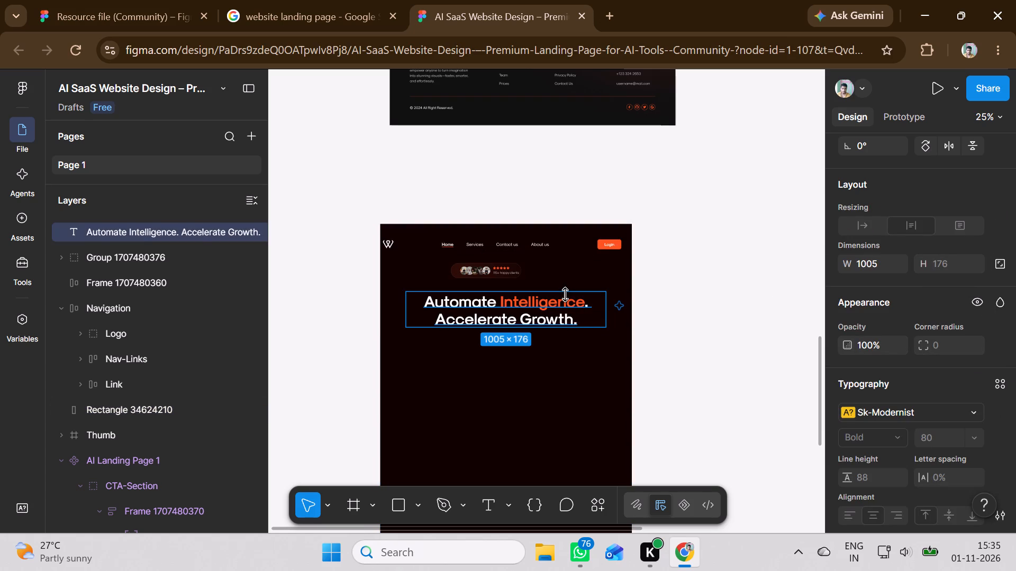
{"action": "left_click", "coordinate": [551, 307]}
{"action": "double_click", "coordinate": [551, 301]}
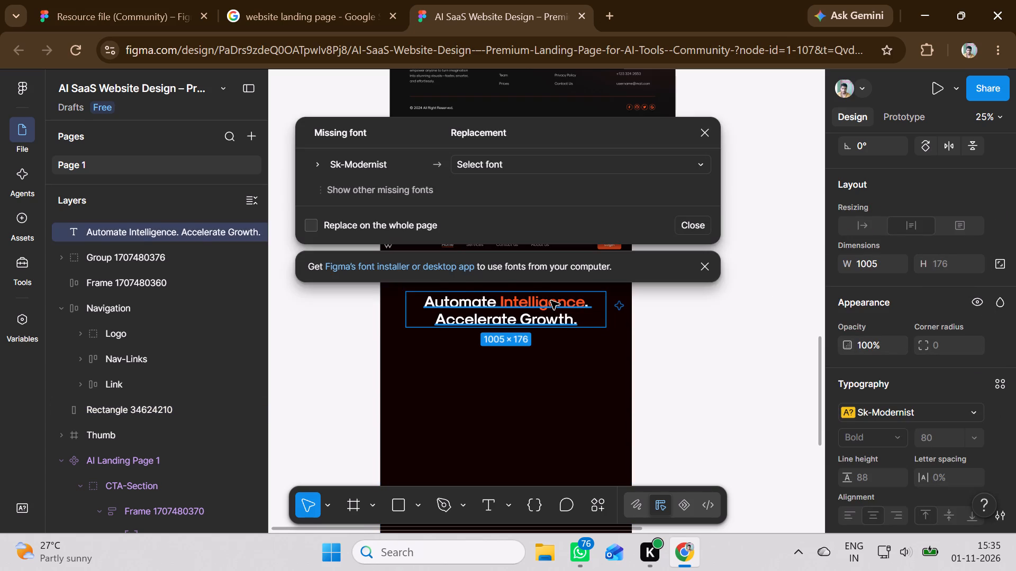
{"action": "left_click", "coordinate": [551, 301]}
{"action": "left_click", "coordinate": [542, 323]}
Set the headline text box's width to 1007.
{"action": "scroll", "coordinate": [972, 417], "scroll_direction": "down", "scroll_amount": 2}
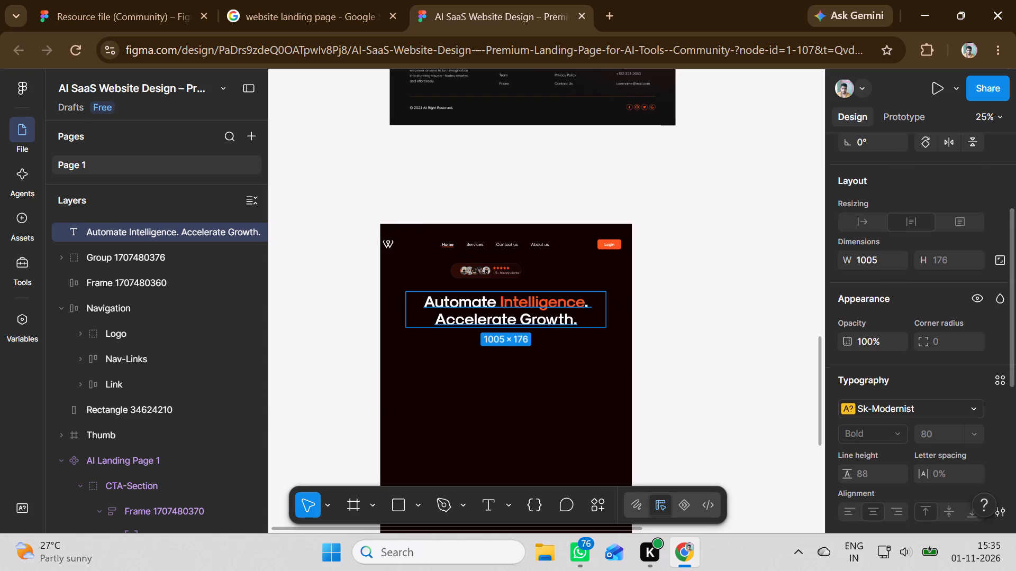
{"action": "scroll", "coordinate": [972, 417], "scroll_direction": "down", "scroll_amount": 3}
{"action": "scroll", "coordinate": [884, 445], "scroll_direction": "down", "scroll_amount": 4}
{"action": "scroll", "coordinate": [888, 445], "scroll_direction": "up", "scroll_amount": 4}
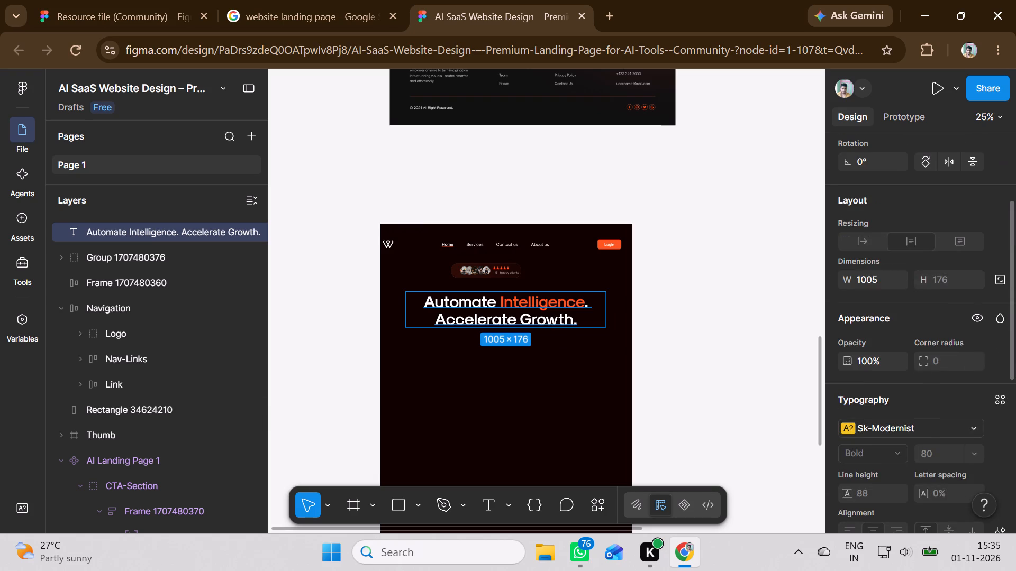
{"action": "left_click", "coordinate": [885, 279]}
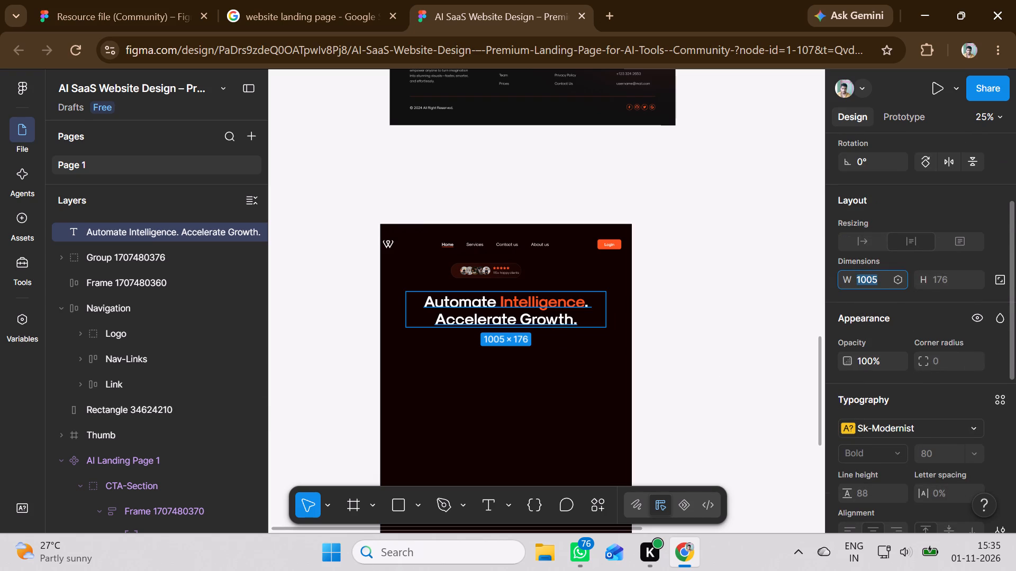
{"action": "key", "text": "Up"}
{"action": "key", "text": "Up"}
{"action": "key", "text": "Up"}
{"action": "key", "text": "Up"}
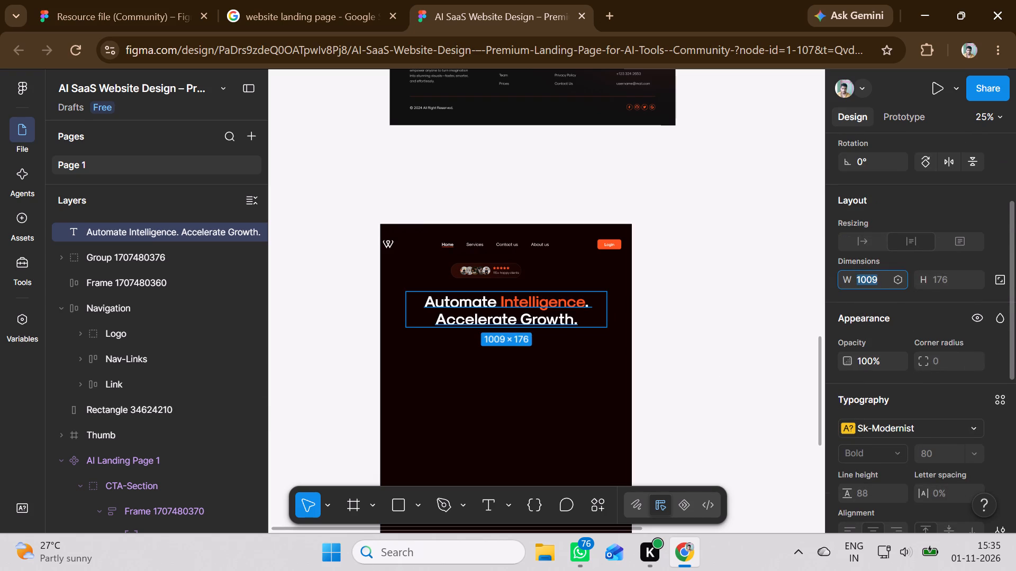
{"action": "key", "text": "Down"}
{"action": "key", "text": "Down"}
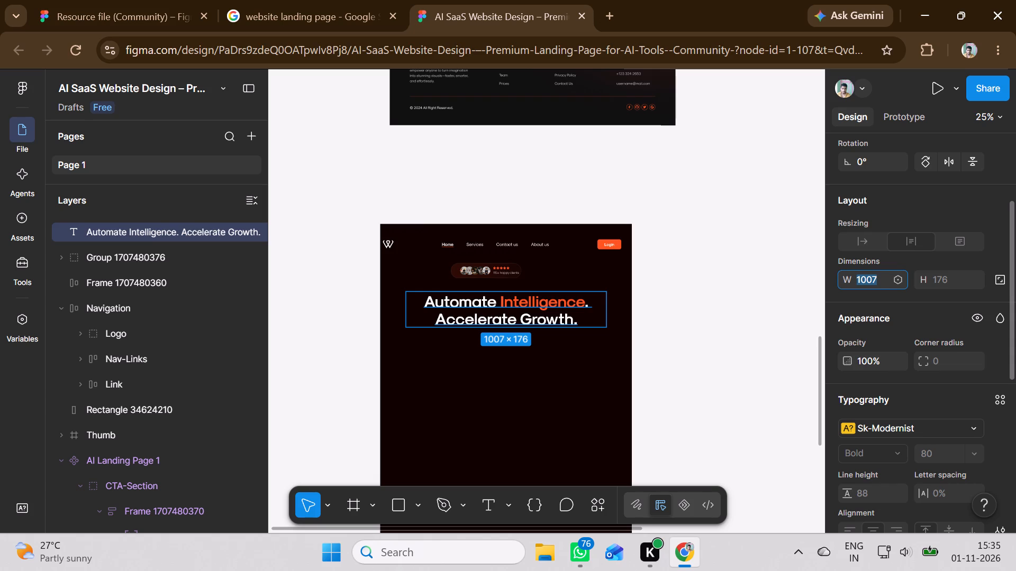
{"action": "key", "text": "Up"}
{"action": "key", "text": "Up"}
{"action": "key", "text": "Up"}
{"action": "key", "text": "Up"}
{"action": "key", "text": "Up"}
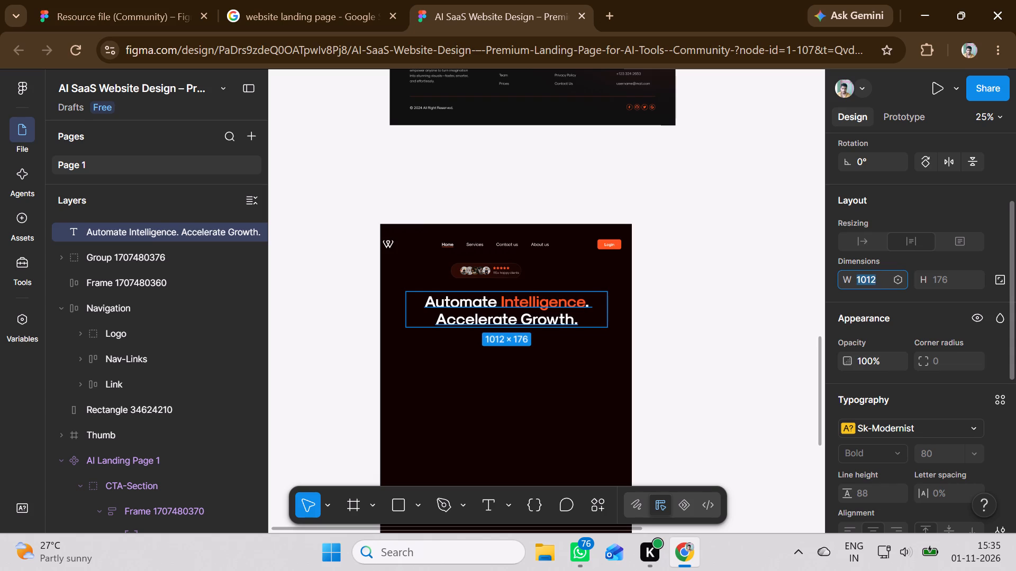
{"action": "key", "text": "Down"}
{"action": "key", "text": "Down"}
{"action": "key", "text": "Down"}
{"action": "key", "text": "Down"}
{"action": "key", "text": "Down"}
{"action": "key", "text": "Down"}
{"action": "key", "text": "Down"}
{"action": "key", "text": "Up"}
{"action": "key", "text": "Up"}
{"action": "key", "text": "Up"}
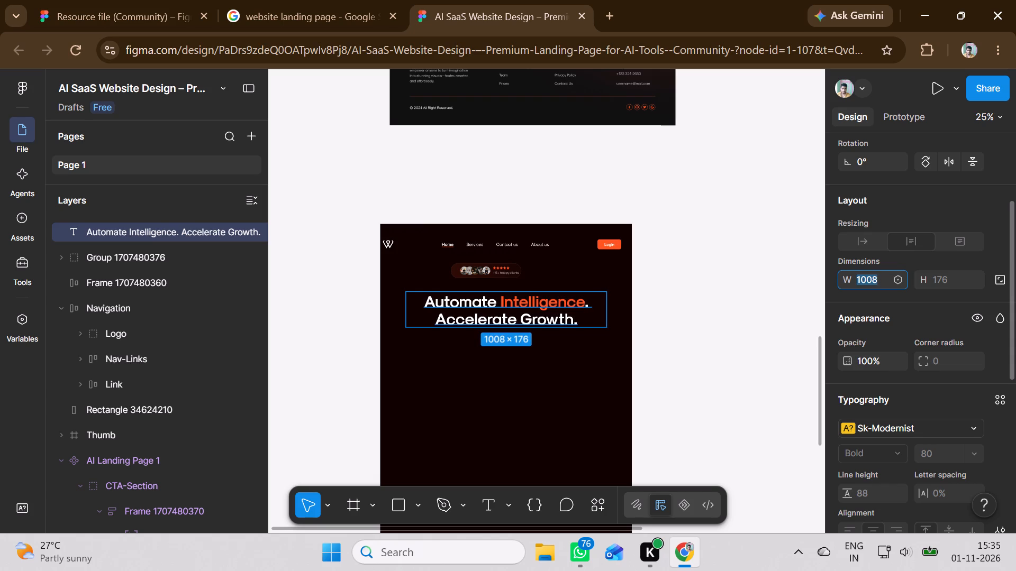
{"action": "key", "text": "Down"}
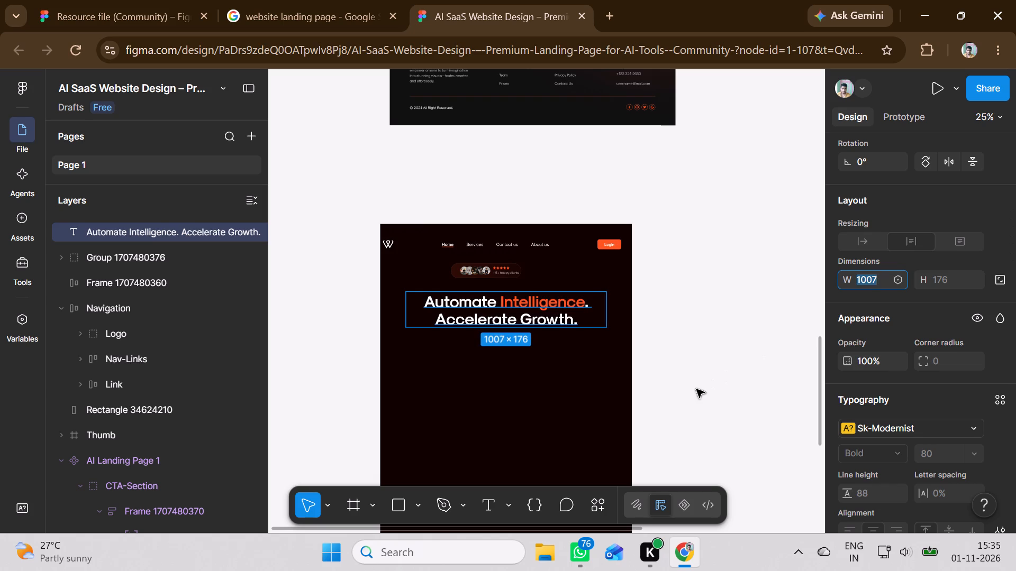
{"action": "left_click", "coordinate": [697, 380]}
Move the "Our AI-powered SaaS platform" paragraph from the template's hero section onto the dark page below the headline, to X 315, Y 7302.
{"action": "scroll", "coordinate": [536, 393], "scroll_direction": "up", "scroll_amount": 3}
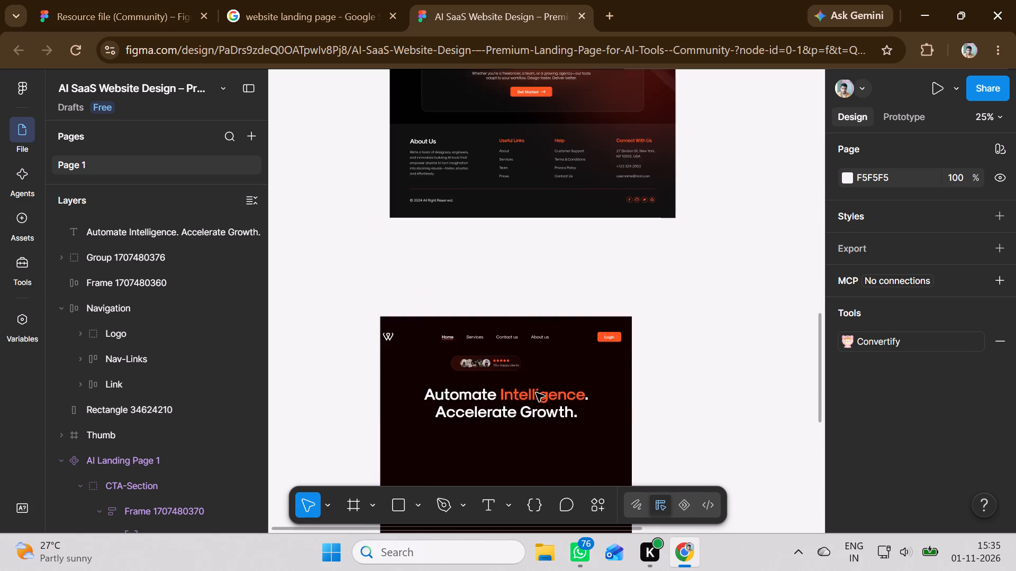
{"action": "scroll", "coordinate": [536, 393], "scroll_direction": "up", "scroll_amount": 9}
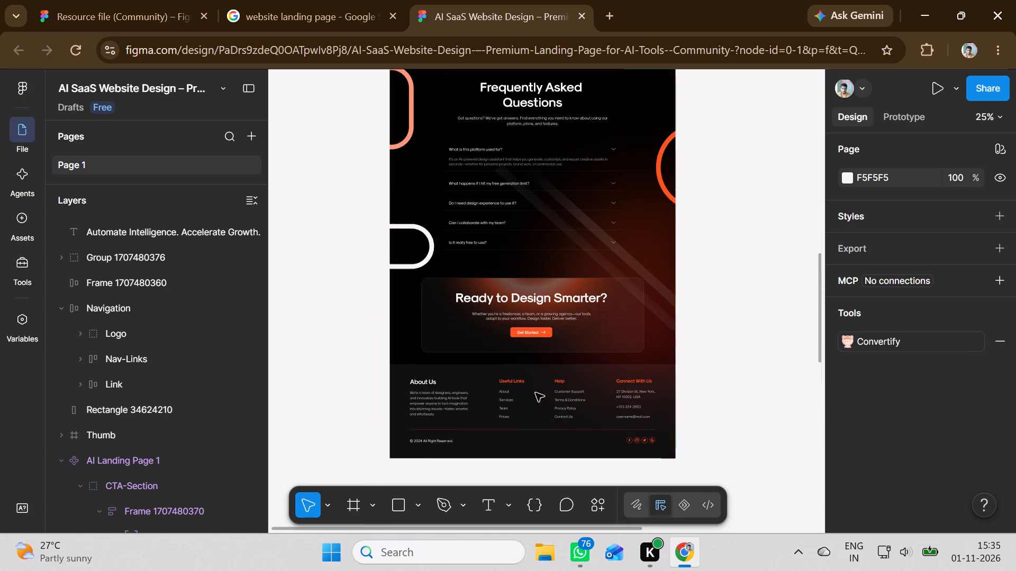
{"action": "scroll", "coordinate": [536, 393], "scroll_direction": "down", "scroll_amount": 2}
{"action": "scroll", "coordinate": [536, 393], "scroll_direction": "up", "scroll_amount": 7}
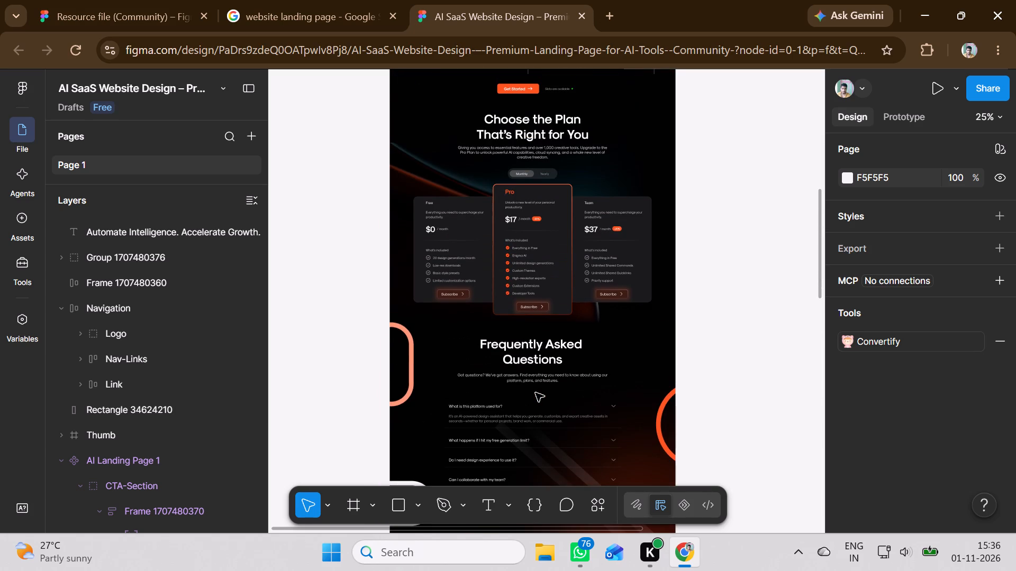
{"action": "scroll", "coordinate": [536, 393], "scroll_direction": "up", "scroll_amount": 11}
{"action": "scroll", "coordinate": [536, 393], "scroll_direction": "down", "scroll_amount": 1}
{"action": "scroll", "coordinate": [536, 393], "scroll_direction": "up", "scroll_amount": 1}
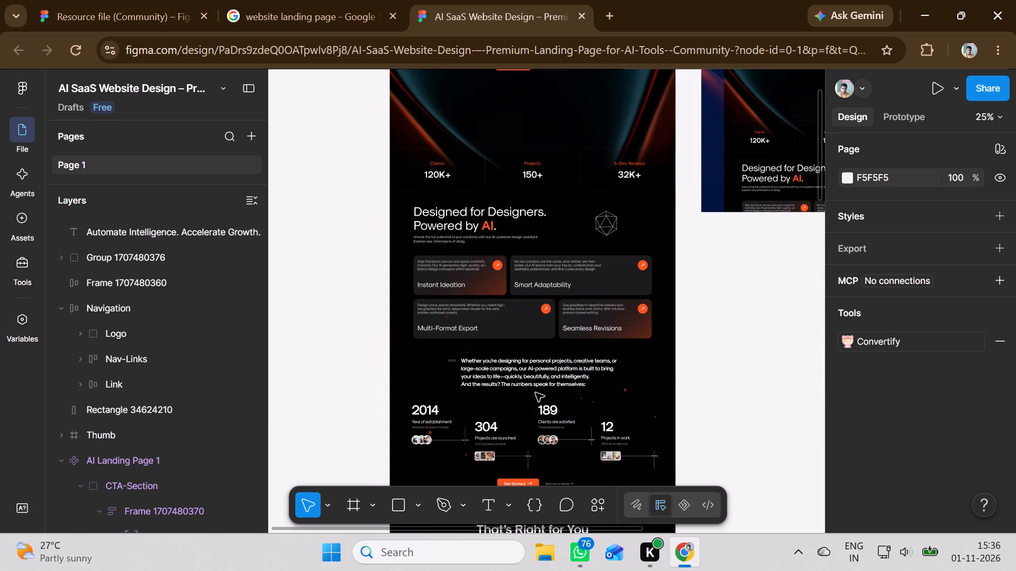
{"action": "scroll", "coordinate": [536, 393], "scroll_direction": "up", "scroll_amount": 4}
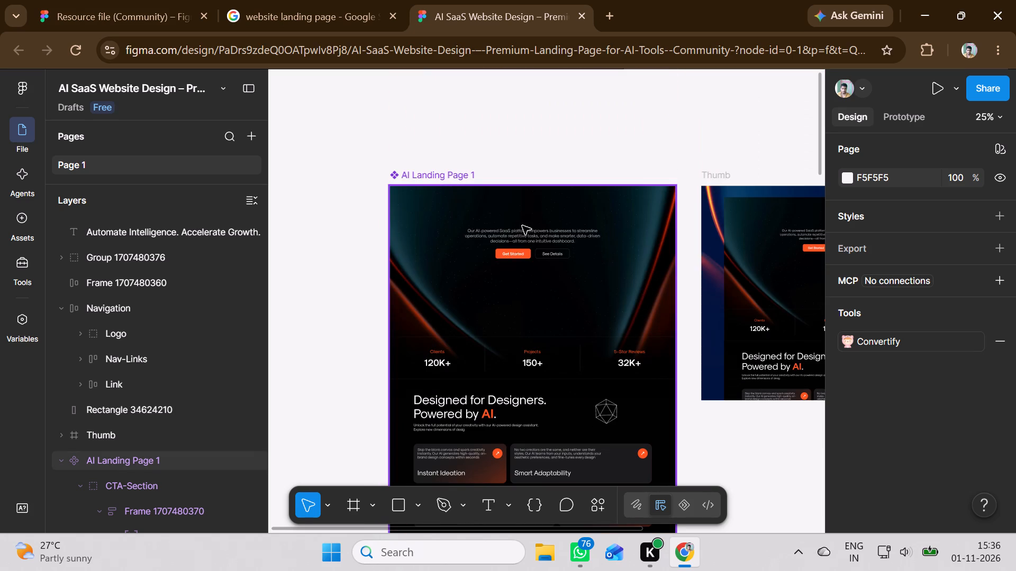
{"action": "left_click", "coordinate": [531, 241]}
{"action": "double_click", "coordinate": [531, 241]}
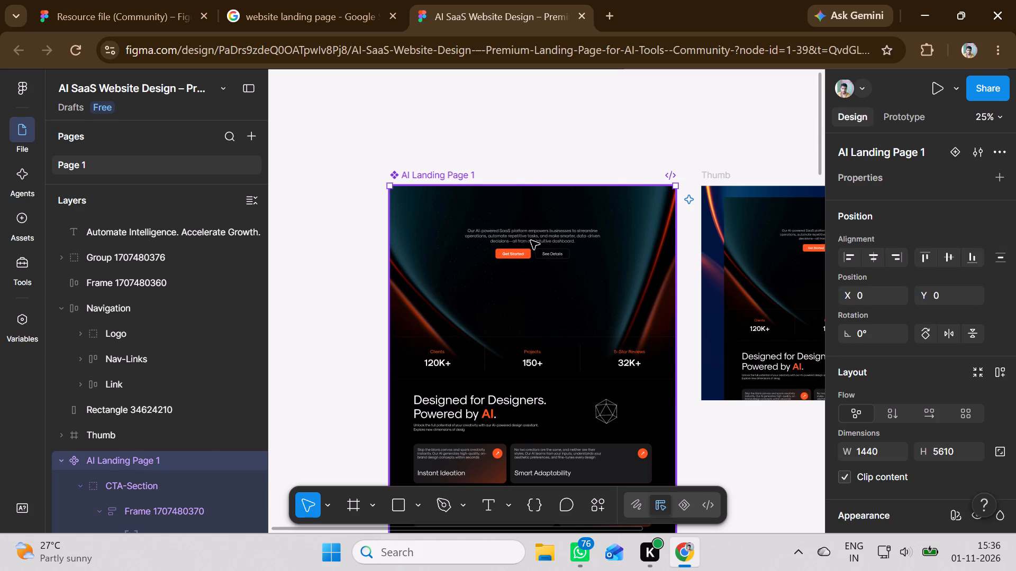
{"action": "triple_click", "coordinate": [532, 235]}
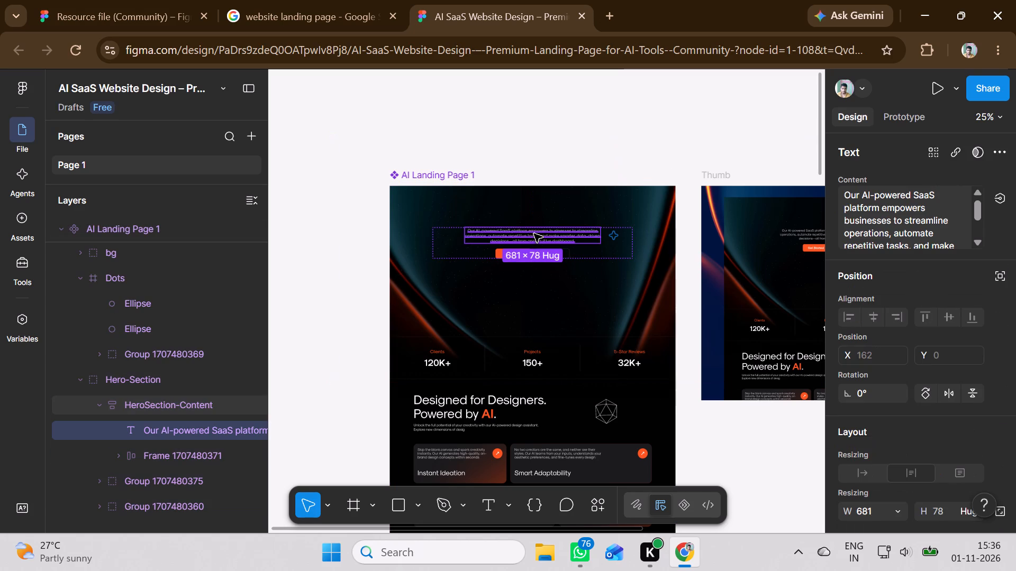
{"action": "left_click_drag", "start_coordinate": [534, 234], "coordinate": [534, 294]}
{"action": "scroll", "coordinate": [534, 294], "scroll_direction": "down", "scroll_amount": 10}
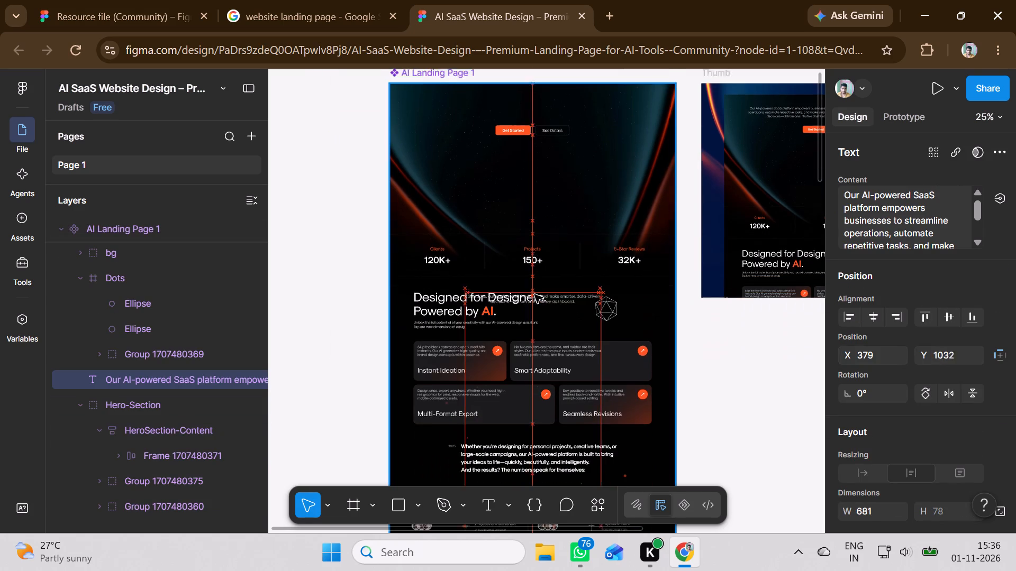
{"action": "left_click_drag", "start_coordinate": [534, 294], "coordinate": [534, 301]}
{"action": "scroll", "coordinate": [534, 295], "scroll_direction": "down", "scroll_amount": 4}
{"action": "scroll", "coordinate": [534, 295], "scroll_direction": "up", "scroll_amount": 1}
{"action": "scroll", "coordinate": [534, 295], "scroll_direction": "down", "scroll_amount": 5}
{"action": "scroll", "coordinate": [534, 300], "scroll_direction": "up", "scroll_amount": 1}
{"action": "scroll", "coordinate": [534, 300], "scroll_direction": "down", "scroll_amount": 15}
{"action": "scroll", "coordinate": [534, 301], "scroll_direction": "up", "scroll_amount": 1}
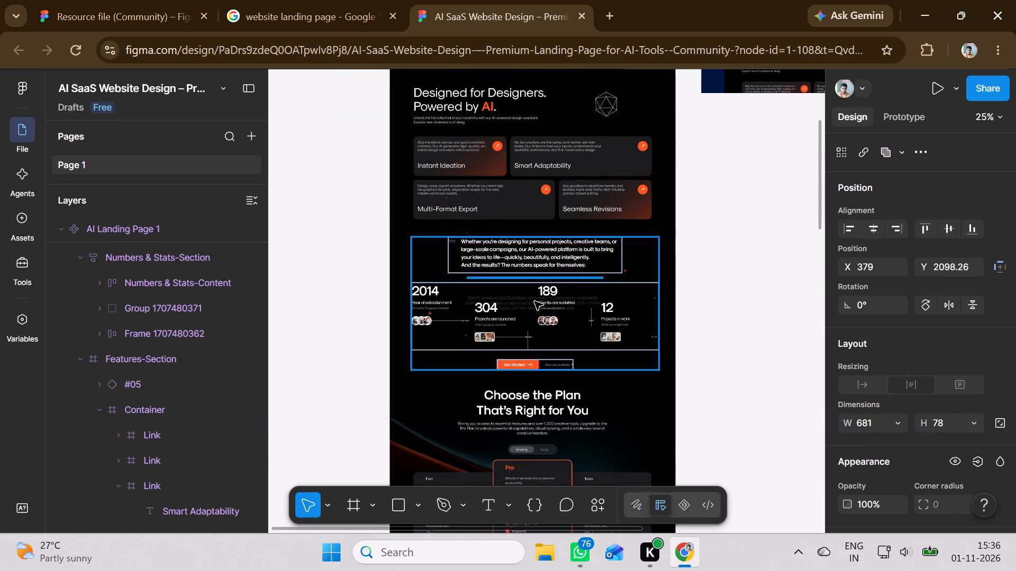
{"action": "left_click_drag", "start_coordinate": [534, 301], "coordinate": [534, 303]}
{"action": "scroll", "coordinate": [534, 301], "scroll_direction": "down", "scroll_amount": 1}
{"action": "scroll", "coordinate": [534, 301], "scroll_direction": "up", "scroll_amount": 1}
{"action": "scroll", "coordinate": [534, 301], "scroll_direction": "down", "scroll_amount": 1}
{"action": "scroll", "coordinate": [534, 301], "scroll_direction": "up", "scroll_amount": 1}
{"action": "scroll", "coordinate": [534, 301], "scroll_direction": "down", "scroll_amount": 1}
{"action": "scroll", "coordinate": [534, 301], "scroll_direction": "up", "scroll_amount": 1}
{"action": "scroll", "coordinate": [534, 301], "scroll_direction": "down", "scroll_amount": 4}
{"action": "scroll", "coordinate": [534, 301], "scroll_direction": "up", "scroll_amount": 1}
{"action": "scroll", "coordinate": [534, 301], "scroll_direction": "down", "scroll_amount": 14}
{"action": "scroll", "coordinate": [534, 303], "scroll_direction": "down", "scroll_amount": 13}
{"action": "scroll", "coordinate": [534, 303], "scroll_direction": "up", "scroll_amount": 2}
{"action": "scroll", "coordinate": [534, 303], "scroll_direction": "down", "scroll_amount": 5}
{"action": "scroll", "coordinate": [534, 303], "scroll_direction": "up", "scroll_amount": 1}
{"action": "scroll", "coordinate": [534, 303], "scroll_direction": "down", "scroll_amount": 3}
{"action": "scroll", "coordinate": [534, 303], "scroll_direction": "up", "scroll_amount": 2}
{"action": "scroll", "coordinate": [534, 303], "scroll_direction": "down", "scroll_amount": 5}
{"action": "left_click_drag", "start_coordinate": [534, 303], "coordinate": [534, 303]}
{"action": "scroll", "coordinate": [534, 303], "scroll_direction": "up", "scroll_amount": 1}
{"action": "scroll", "coordinate": [534, 303], "scroll_direction": "down", "scroll_amount": 19}
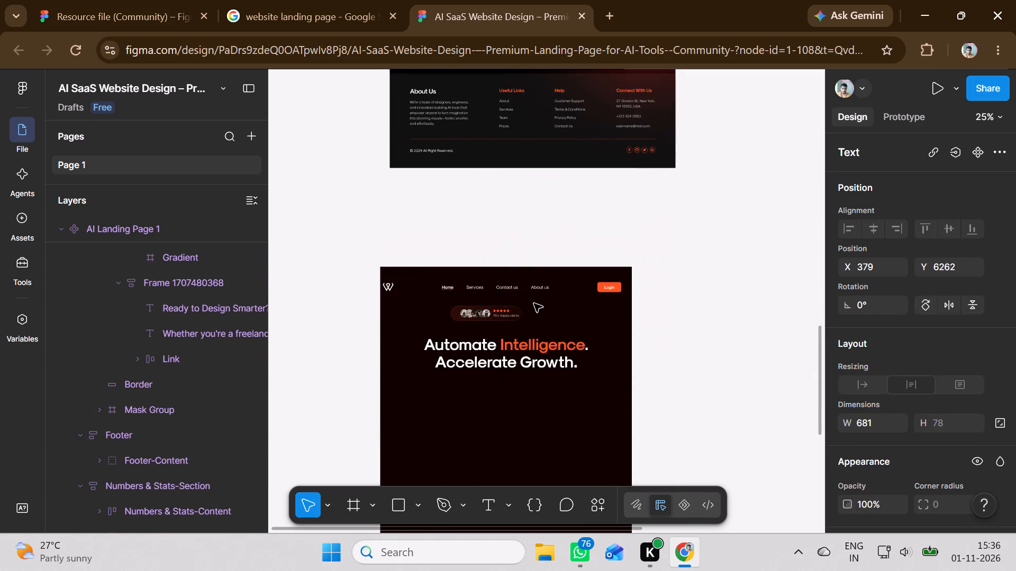
{"action": "left_click_drag", "start_coordinate": [534, 303], "coordinate": [522, 312]}
{"action": "scroll", "coordinate": [534, 303], "scroll_direction": "down", "scroll_amount": 5}
Bring the moved paragraph to the front of the dark page's background rectangle.
{"action": "right_click", "coordinate": [521, 313]}
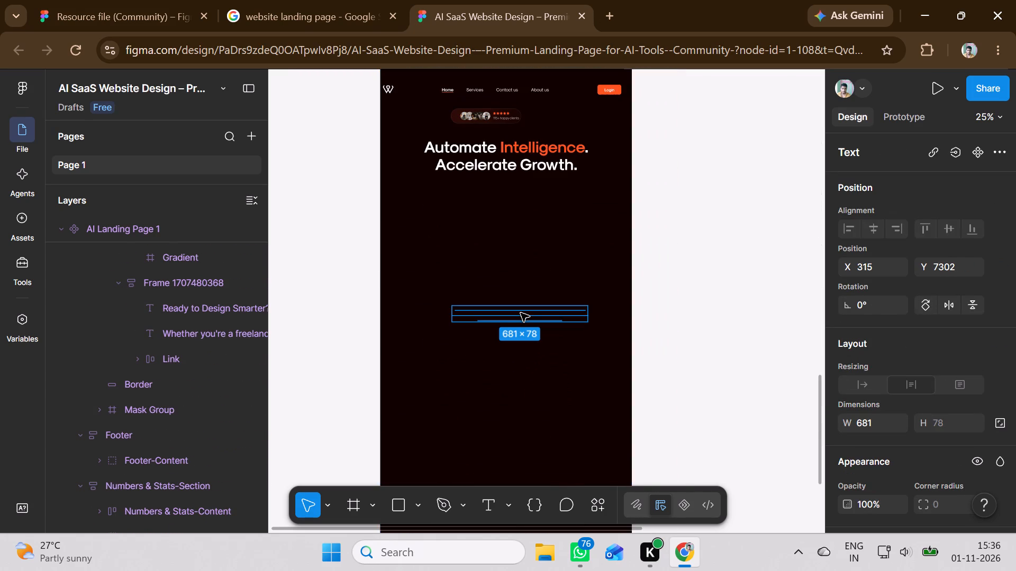
{"action": "left_click", "coordinate": [574, 278]}
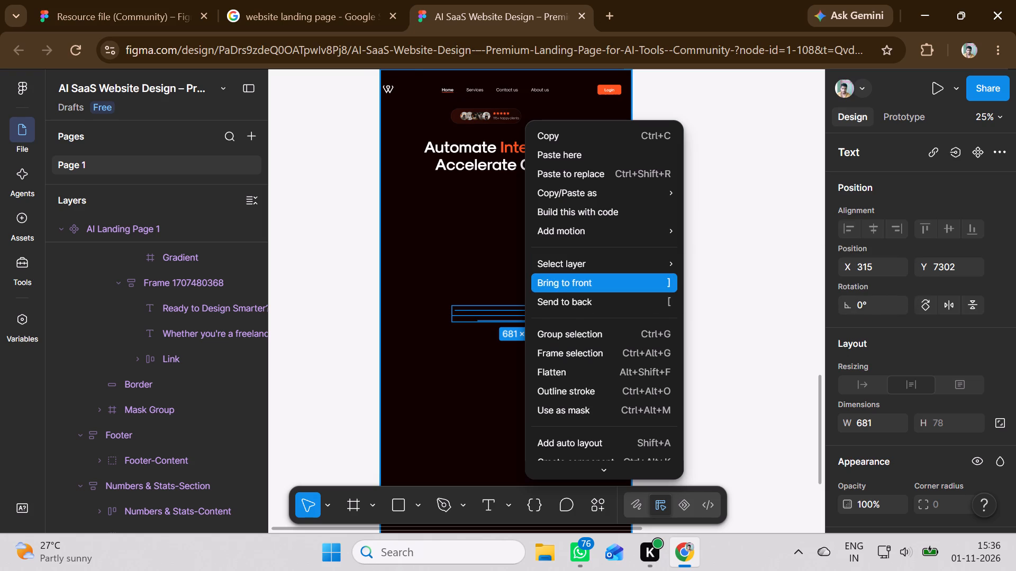
Move the "Our AI-powered SaaS platform" paragraph up to just below the dark page's headline, at X 227, Y 6697.
{"action": "left_click", "coordinate": [512, 400]}
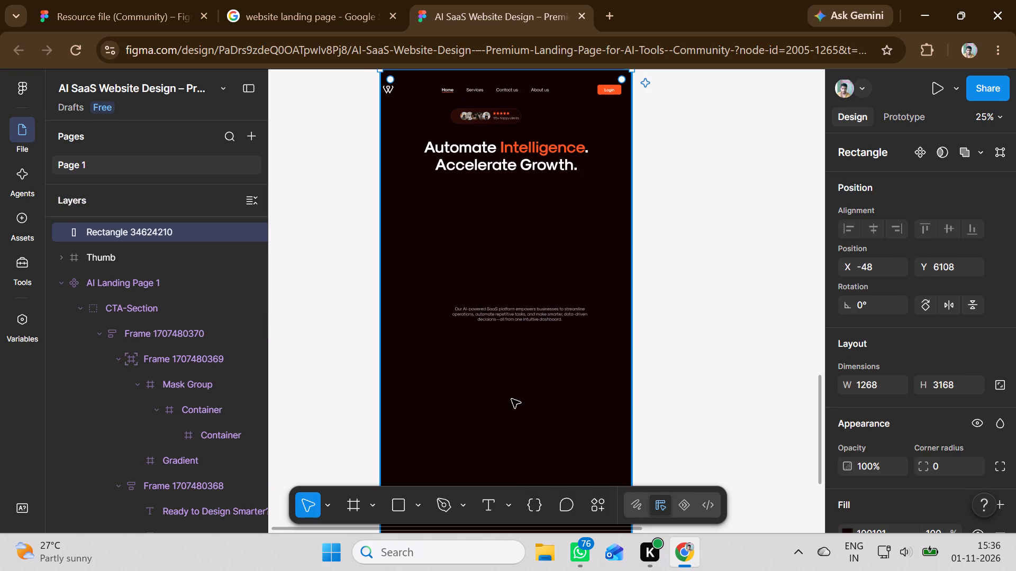
{"action": "left_click_drag", "start_coordinate": [539, 316], "coordinate": [525, 276]}
{"action": "key", "text": "ctrl+z"}
{"action": "left_click", "coordinate": [530, 315]}
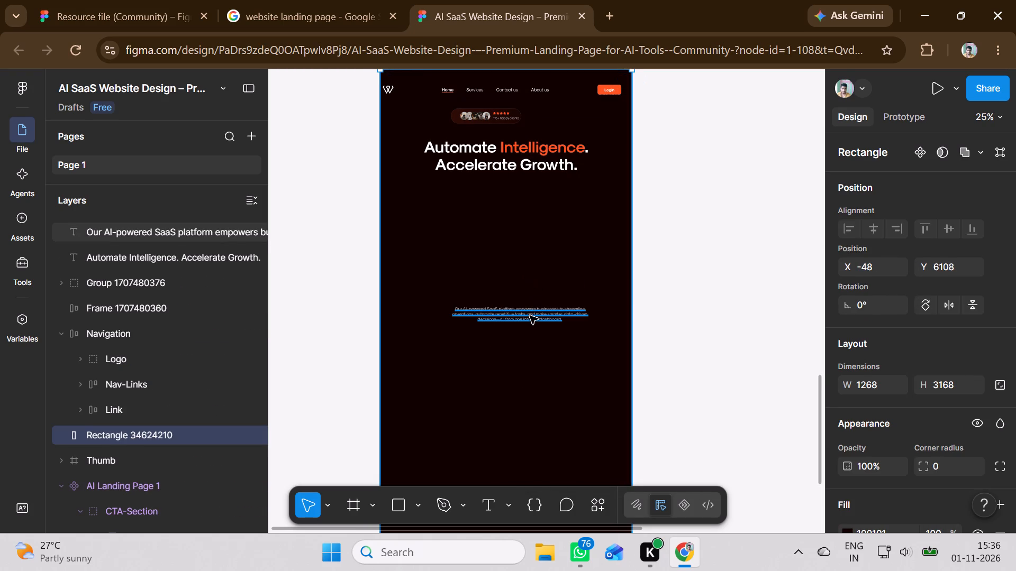
{"action": "left_click_drag", "start_coordinate": [530, 316], "coordinate": [518, 209]}
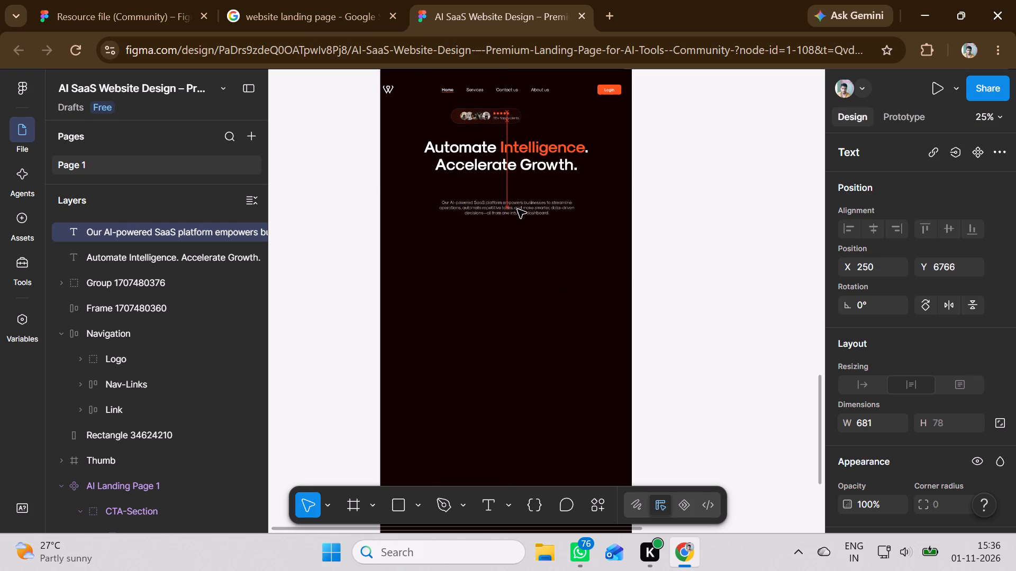
{"action": "left_click_drag", "start_coordinate": [518, 209], "coordinate": [510, 195]}
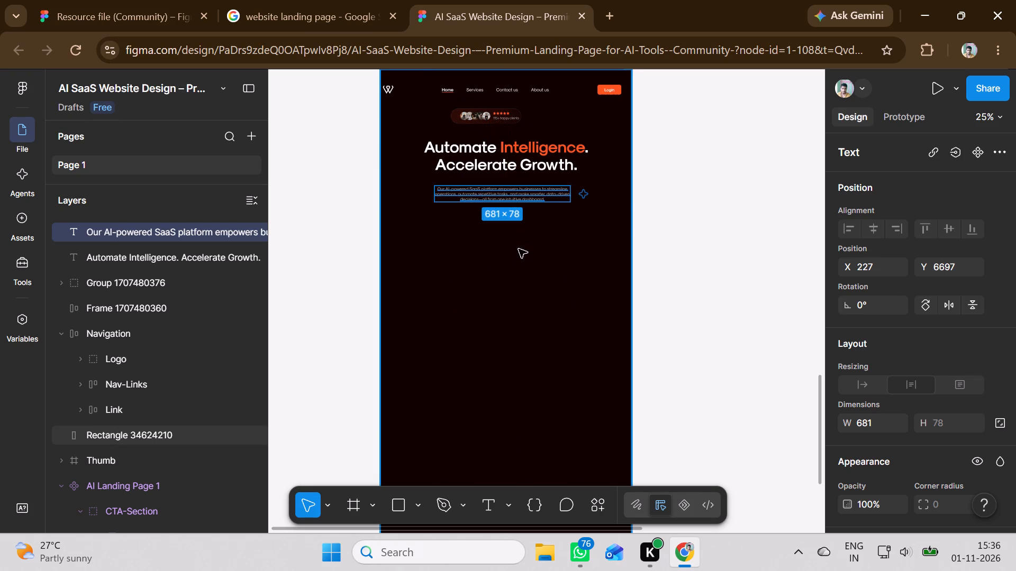
{"action": "left_click", "coordinate": [527, 271]}
Move the HeroSection-Content frame with the Get Started and See Details buttons from the template's hero onto the dark page, to X 133, Y 7262.
{"action": "scroll", "coordinate": [527, 272], "scroll_direction": "up", "scroll_amount": 3}
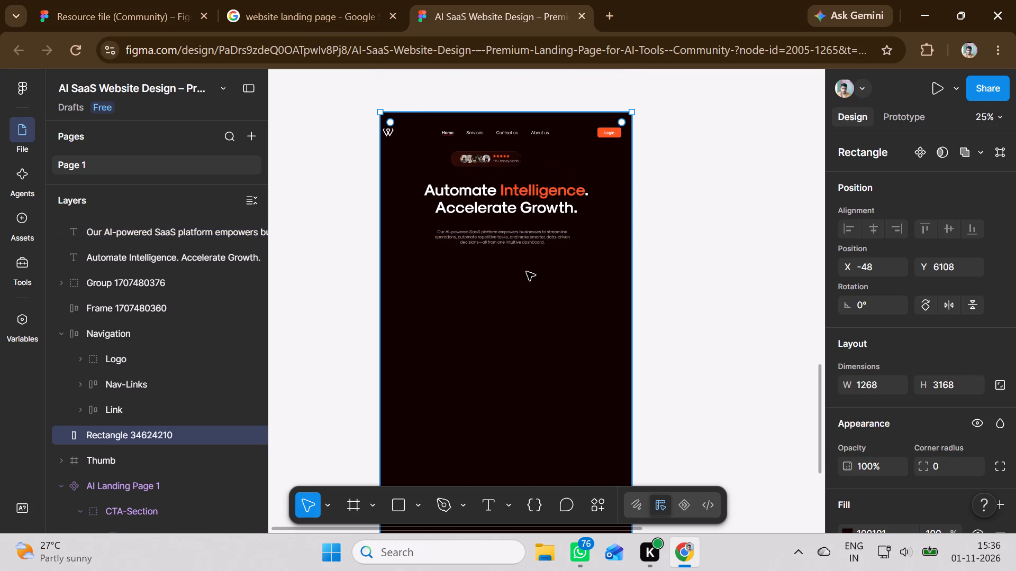
{"action": "scroll", "coordinate": [527, 272], "scroll_direction": "up", "scroll_amount": 5}
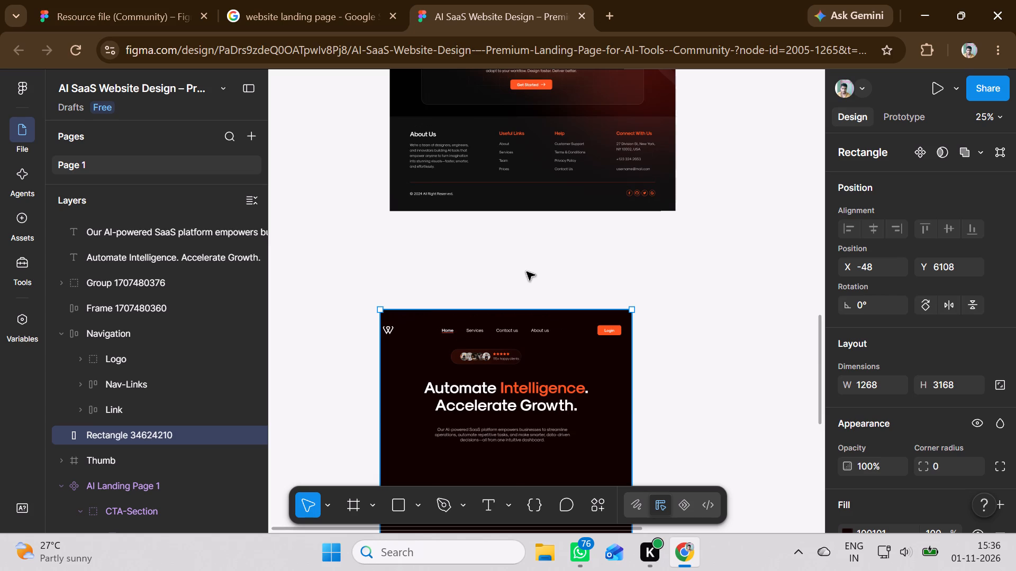
{"action": "scroll", "coordinate": [527, 272], "scroll_direction": "up", "scroll_amount": 8}
{"action": "scroll", "coordinate": [527, 272], "scroll_direction": "down", "scroll_amount": 1}
{"action": "scroll", "coordinate": [527, 272], "scroll_direction": "up", "scroll_amount": 1}
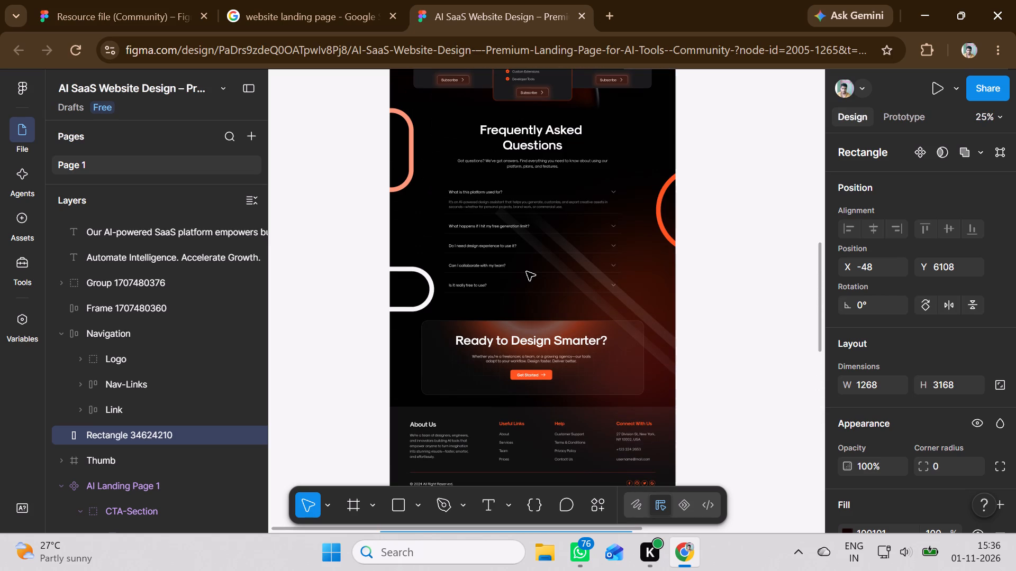
{"action": "scroll", "coordinate": [527, 272], "scroll_direction": "up", "scroll_amount": 1}
{"action": "scroll", "coordinate": [527, 272], "scroll_direction": "down", "scroll_amount": 1}
{"action": "scroll", "coordinate": [527, 272], "scroll_direction": "up", "scroll_amount": 6}
{"action": "scroll", "coordinate": [527, 272], "scroll_direction": "down", "scroll_amount": 1}
{"action": "scroll", "coordinate": [527, 272], "scroll_direction": "up", "scroll_amount": 11}
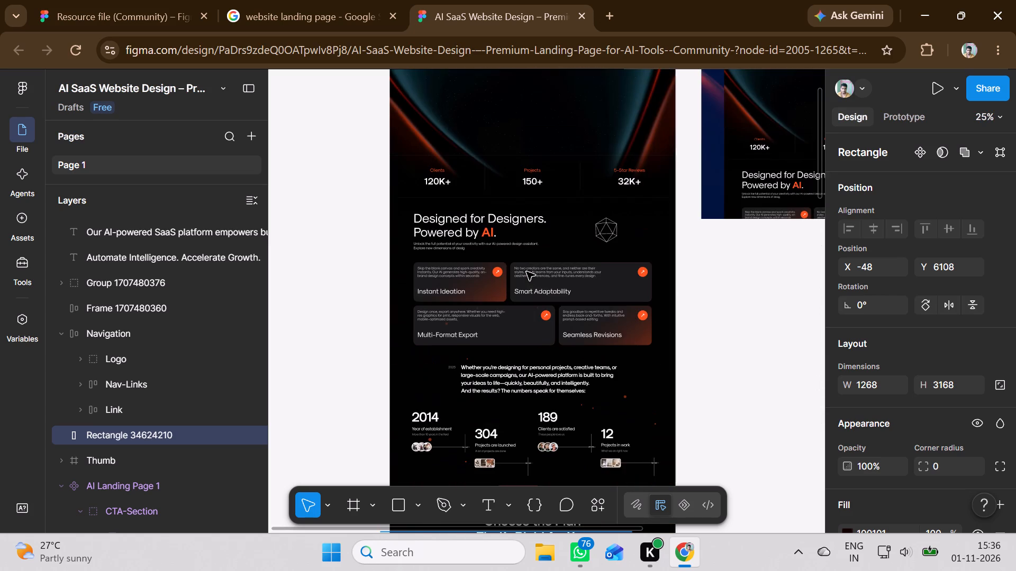
{"action": "scroll", "coordinate": [527, 272], "scroll_direction": "up", "scroll_amount": 3}
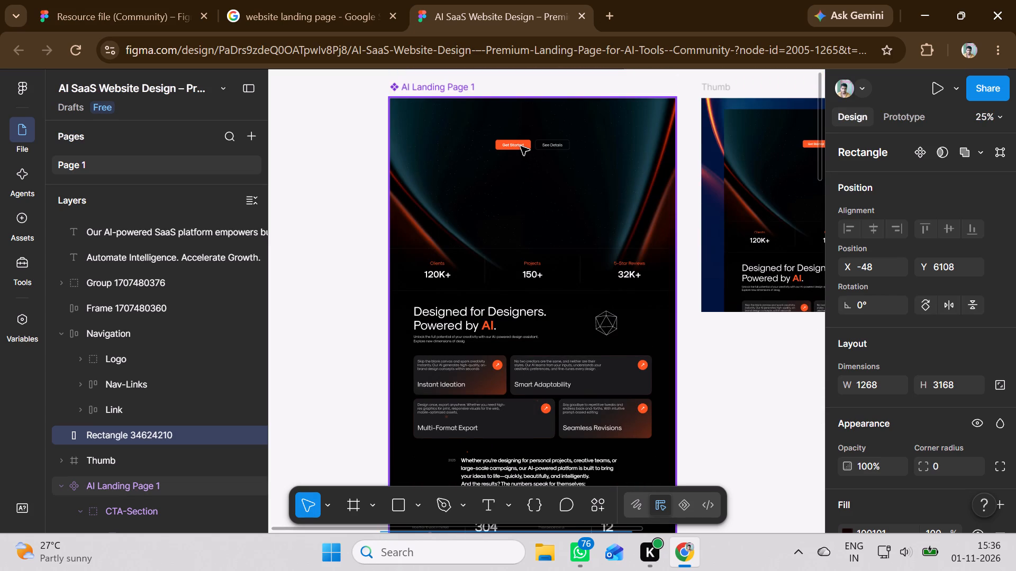
{"action": "left_click", "coordinate": [521, 146]}
{"action": "triple_click", "coordinate": [523, 147]}
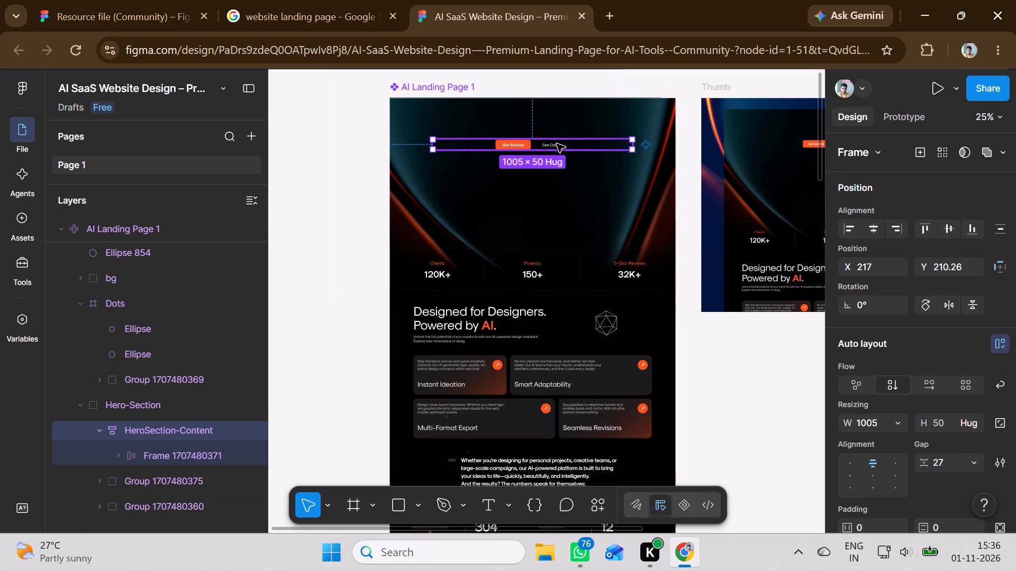
{"action": "left_click_drag", "start_coordinate": [571, 143], "coordinate": [578, 236]}
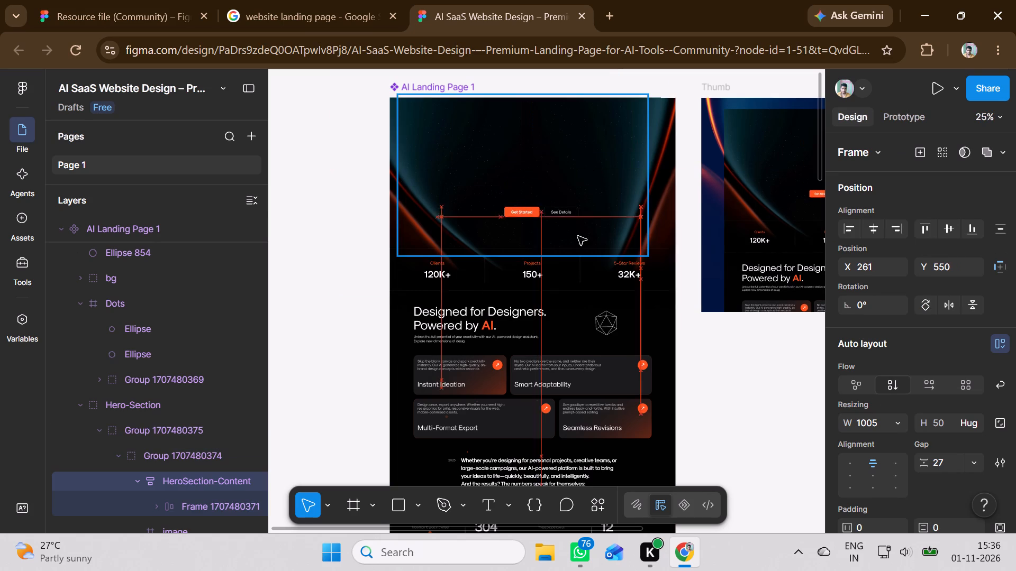
{"action": "left_click_drag", "start_coordinate": [578, 236], "coordinate": [574, 282]}
{"action": "scroll", "coordinate": [574, 281], "scroll_direction": "down", "scroll_amount": 16}
{"action": "scroll", "coordinate": [574, 283], "scroll_direction": "up", "scroll_amount": 1}
{"action": "scroll", "coordinate": [574, 283], "scroll_direction": "down", "scroll_amount": 11}
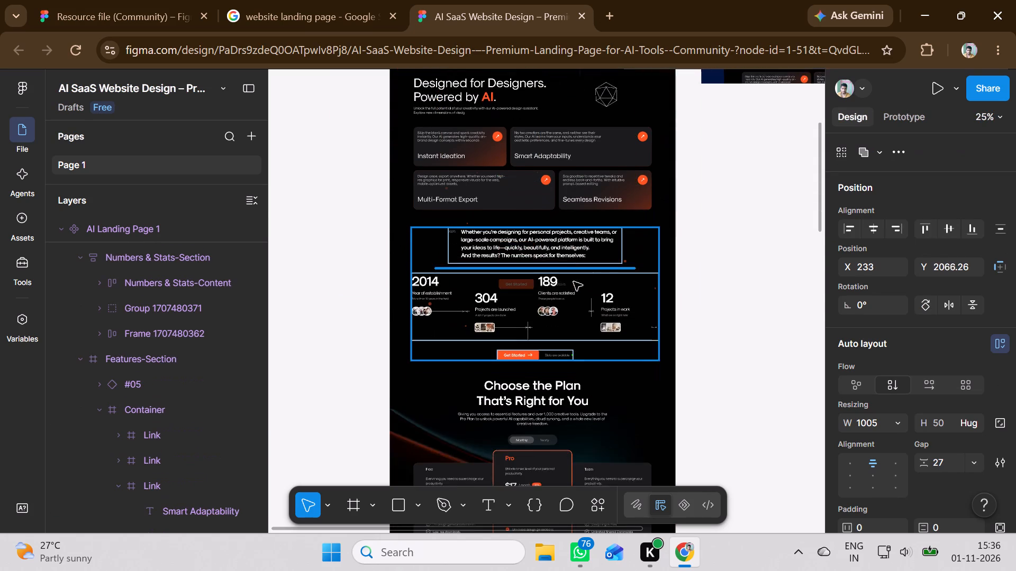
{"action": "left_click_drag", "start_coordinate": [574, 282], "coordinate": [571, 275]}
{"action": "scroll", "coordinate": [574, 282], "scroll_direction": "down", "scroll_amount": 18}
{"action": "scroll", "coordinate": [571, 276], "scroll_direction": "down", "scroll_amount": 20}
{"action": "scroll", "coordinate": [571, 275], "scroll_direction": "up", "scroll_amount": 1}
{"action": "scroll", "coordinate": [571, 275], "scroll_direction": "down", "scroll_amount": 19}
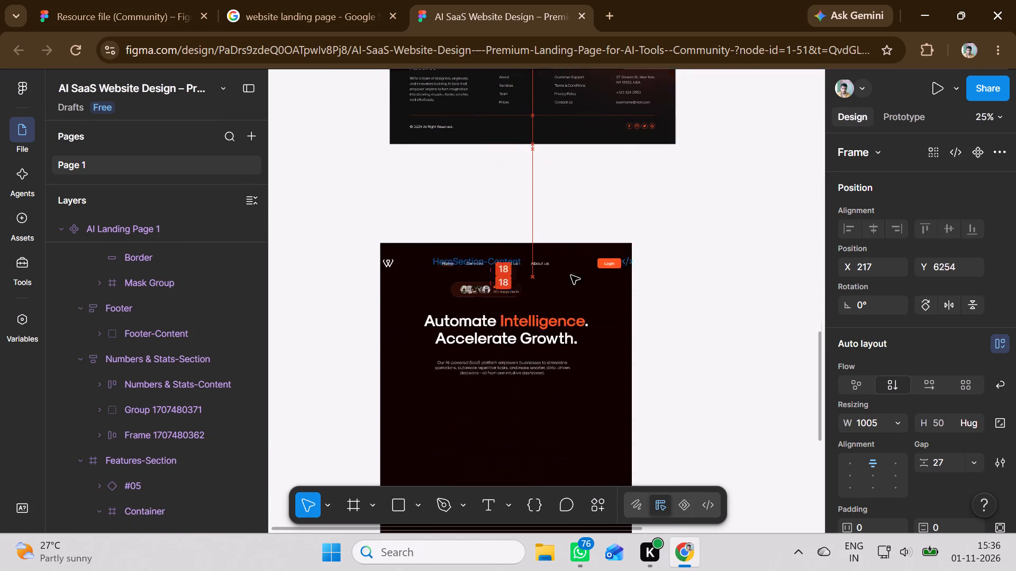
{"action": "left_click_drag", "start_coordinate": [571, 275], "coordinate": [554, 294]}
{"action": "scroll", "coordinate": [571, 275], "scroll_direction": "down", "scroll_amount": 7}
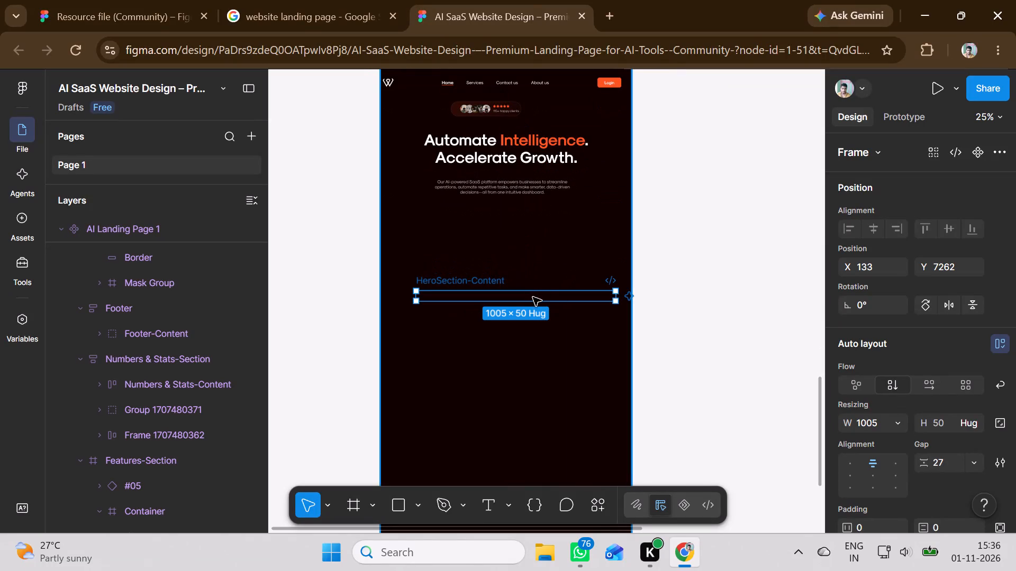
Bring the moved HeroSection-Content frame to the front of the dark page's background rectangle.
{"action": "right_click", "coordinate": [533, 297]}
{"action": "left_click", "coordinate": [563, 283]}
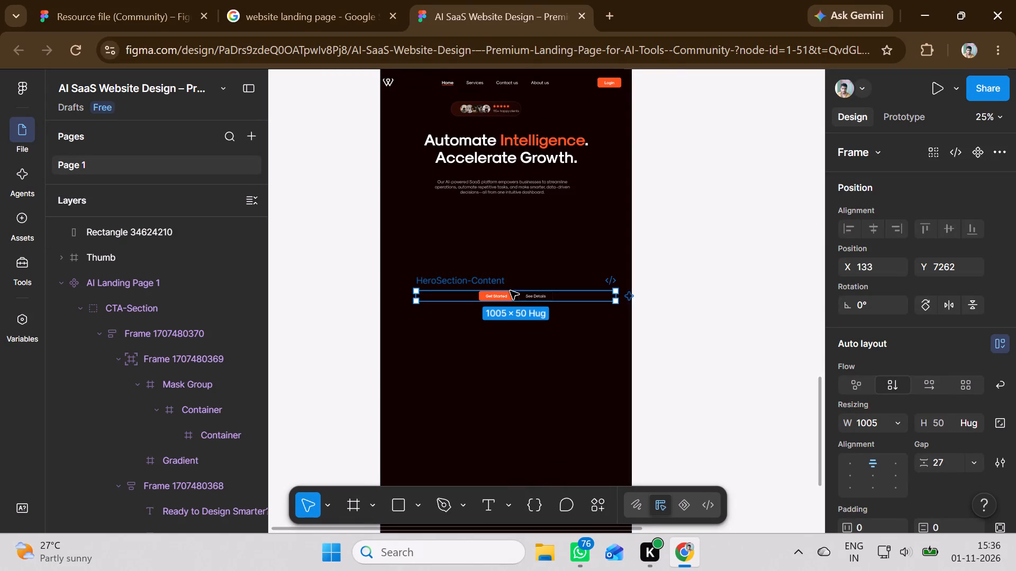
{"action": "left_click", "coordinate": [505, 295]}
{"action": "left_click", "coordinate": [502, 369]}
Move the Get Started button out of its frame to just below the rating badge, at X 301, Y 6414.
{"action": "double_click", "coordinate": [501, 297]}
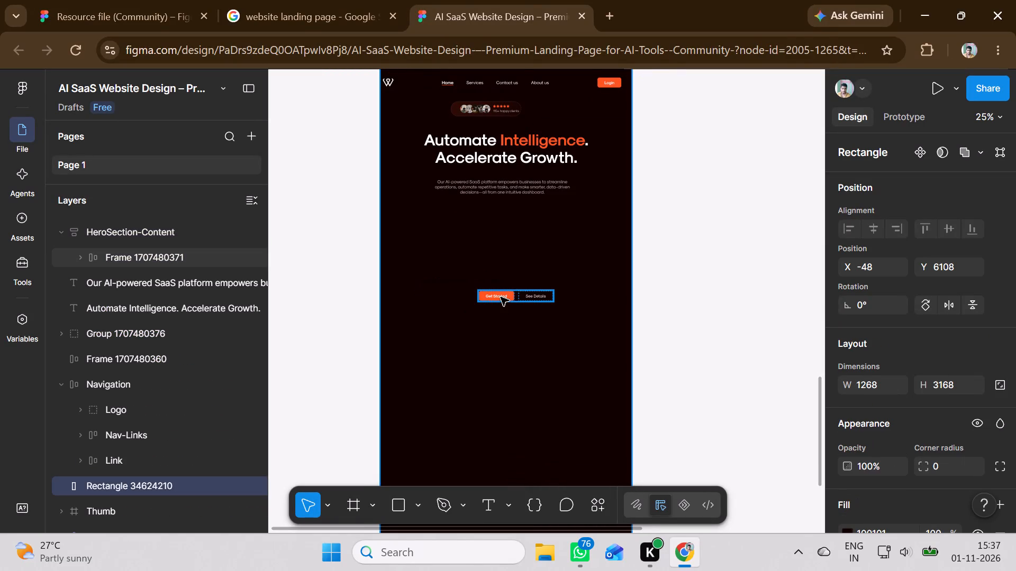
{"action": "left_click", "coordinate": [501, 297]}
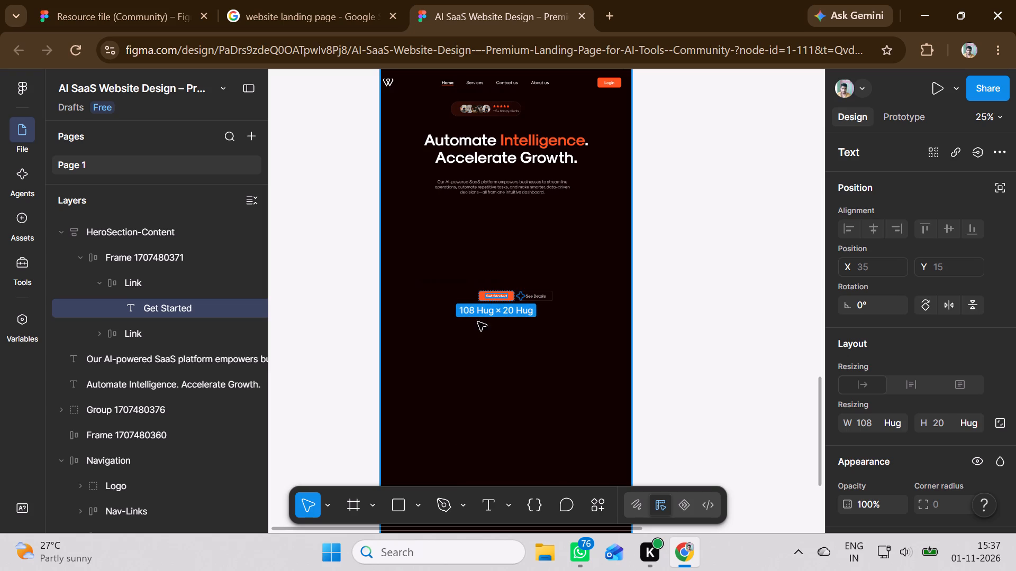
{"action": "left_click", "coordinate": [476, 342]}
{"action": "double_click", "coordinate": [486, 297]}
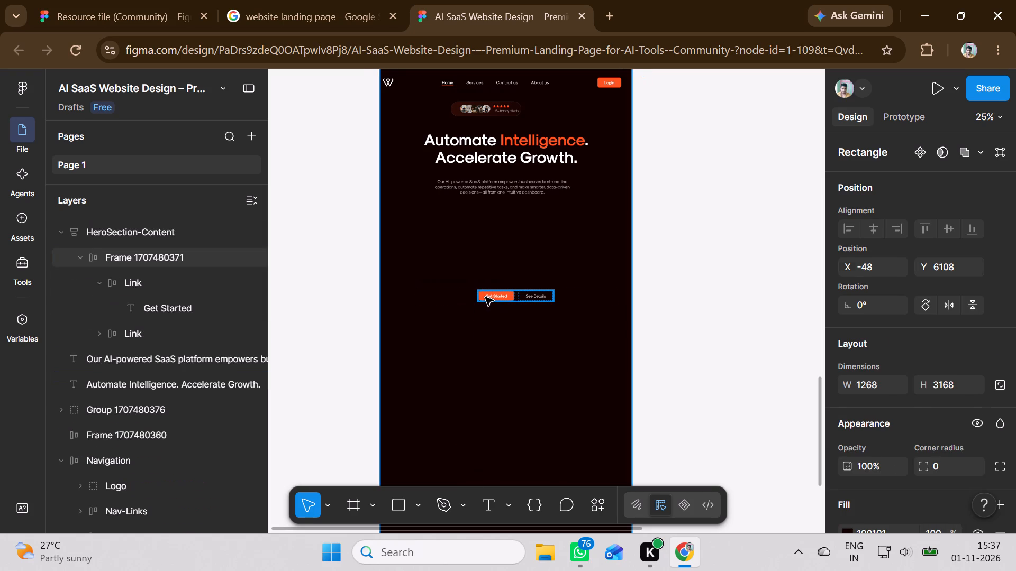
{"action": "left_click_drag", "start_coordinate": [496, 297], "coordinate": [481, 149]}
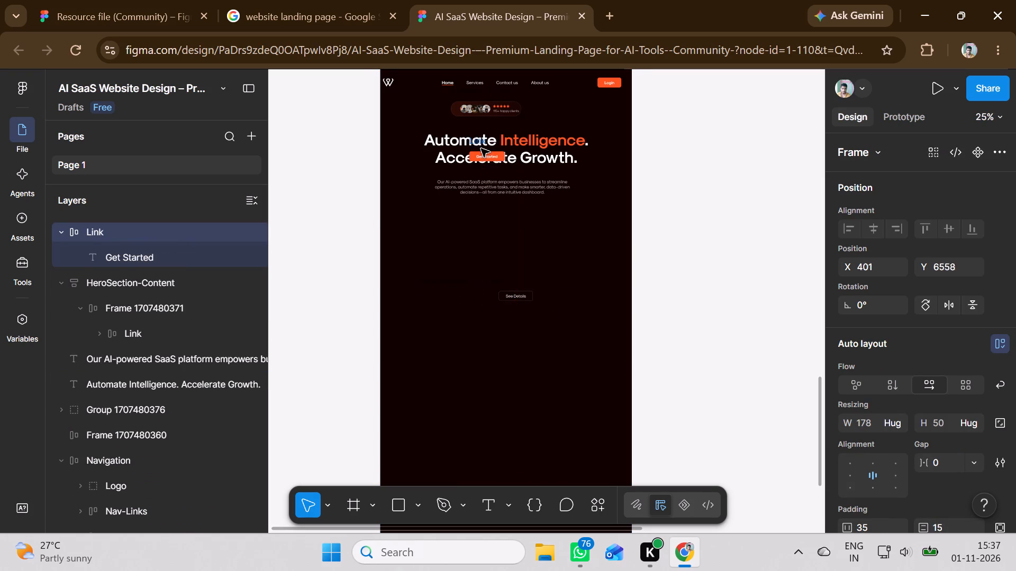
{"action": "left_click_drag", "start_coordinate": [481, 149], "coordinate": [467, 129]}
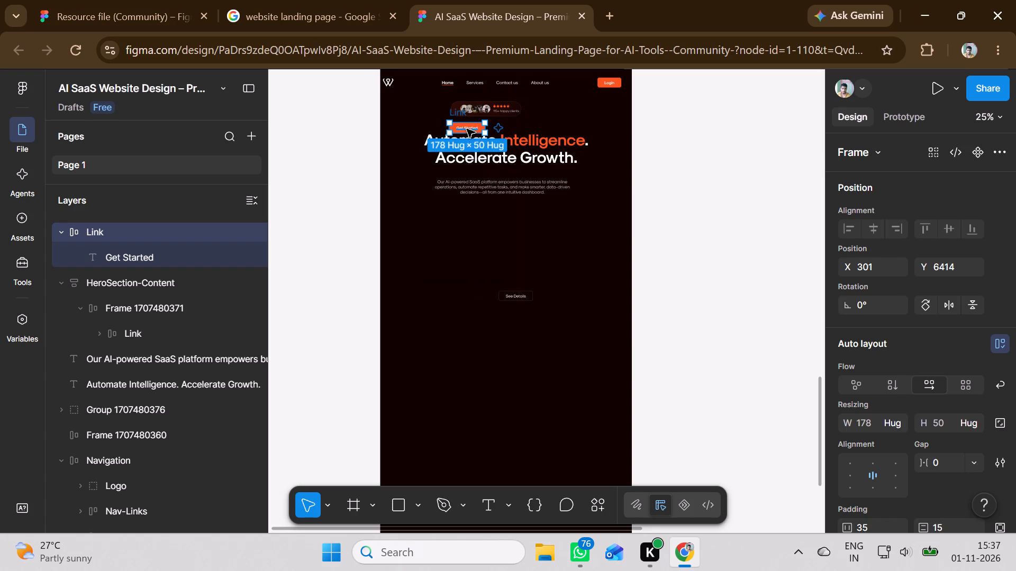
Move the See Details button out of its frame to beside the Get Started button, at X 498, Y 6406.
{"action": "double_click", "coordinate": [511, 299]}
{"action": "left_click_drag", "start_coordinate": [511, 298], "coordinate": [509, 294]}
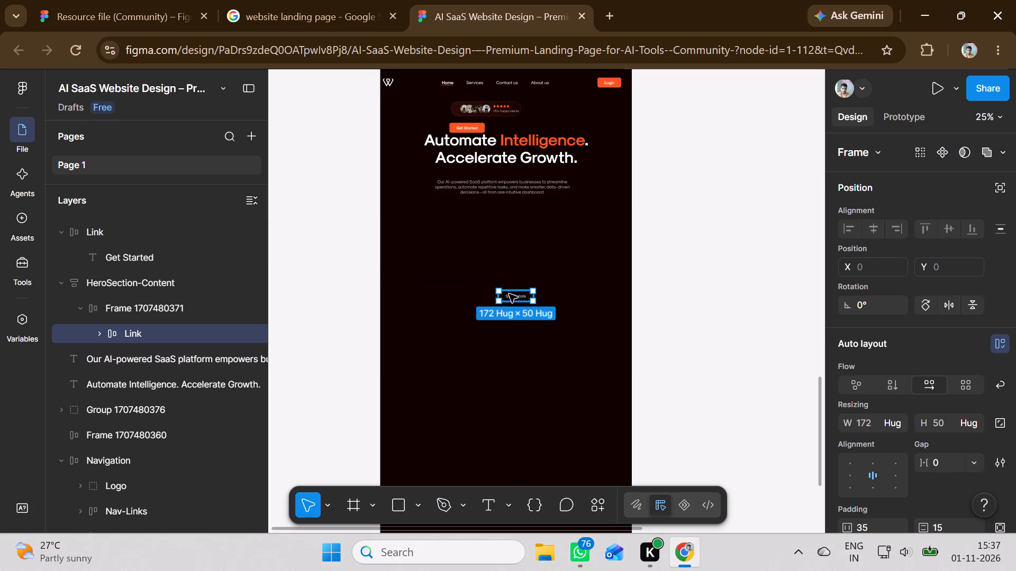
{"action": "left_click_drag", "start_coordinate": [509, 294], "coordinate": [496, 127]}
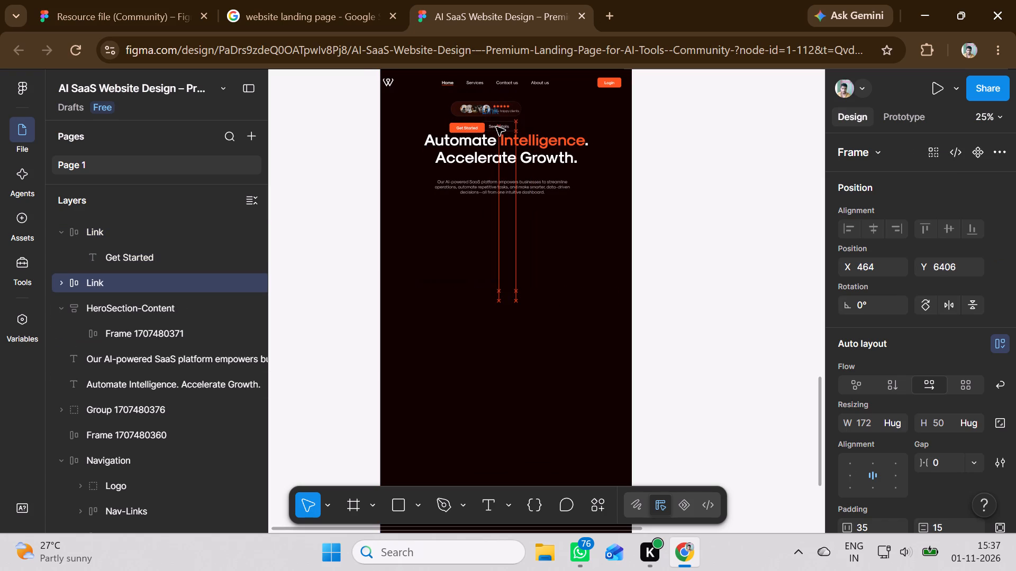
{"action": "left_click_drag", "start_coordinate": [496, 127], "coordinate": [501, 129]}
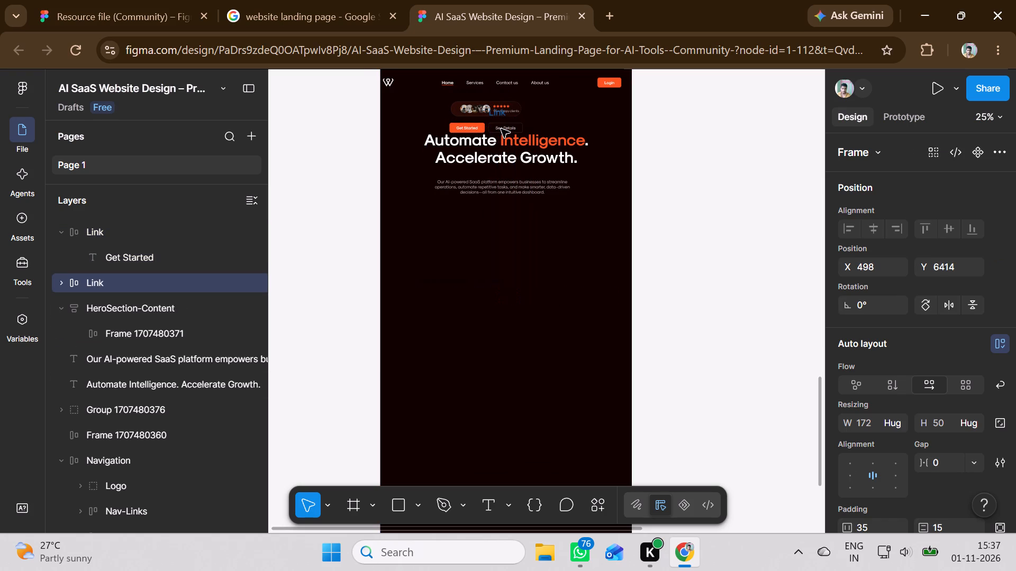
{"action": "left_click_drag", "start_coordinate": [501, 129], "coordinate": [501, 127]}
Move the description paragraph further down the dark page to make room for lowering the headline.
{"action": "double_click", "coordinate": [483, 194]}
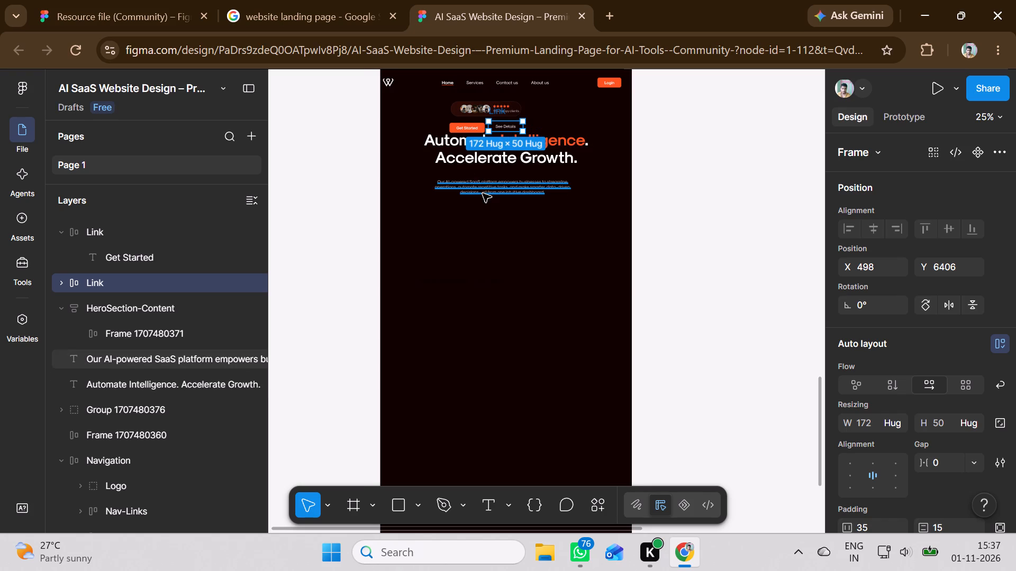
{"action": "left_click", "coordinate": [707, 135]}
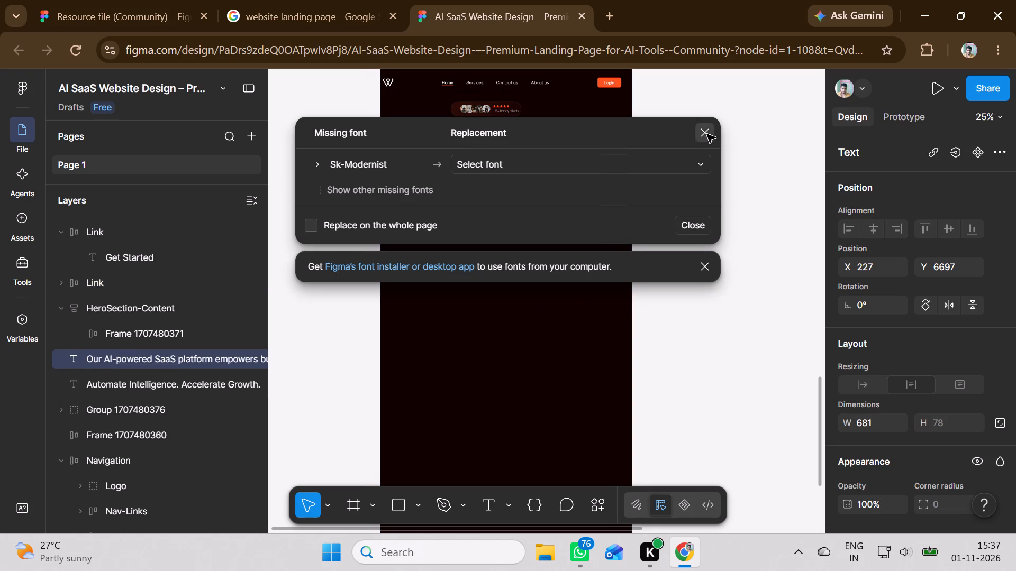
{"action": "left_click_drag", "start_coordinate": [540, 192], "coordinate": [539, 209]}
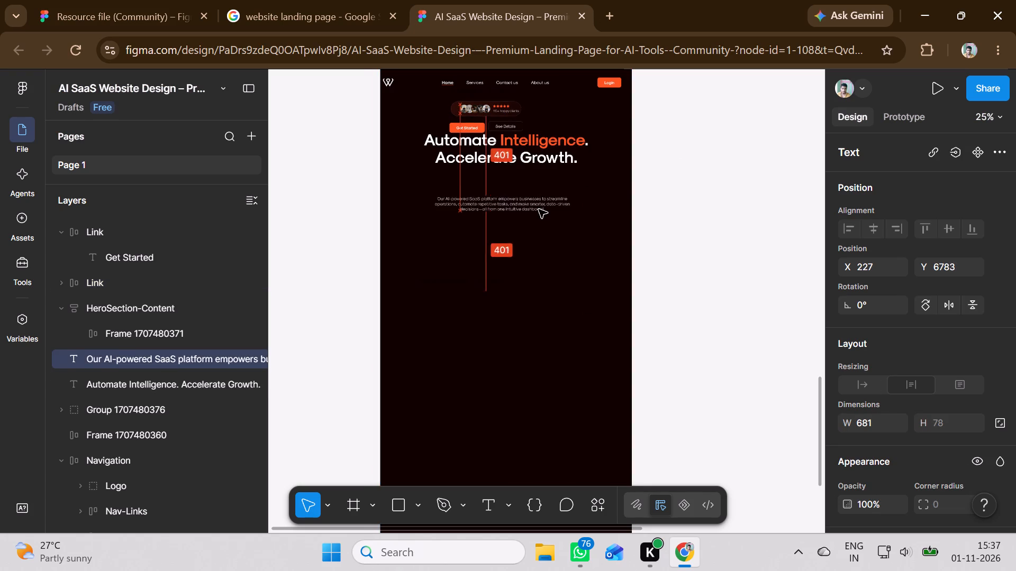
{"action": "left_click_drag", "start_coordinate": [539, 209], "coordinate": [538, 214]}
Move the "Automate Intelligence. Accelerate Growth." headline down between the buttons and the paragraph, to X 80, Y 6579.
{"action": "double_click", "coordinate": [555, 154]}
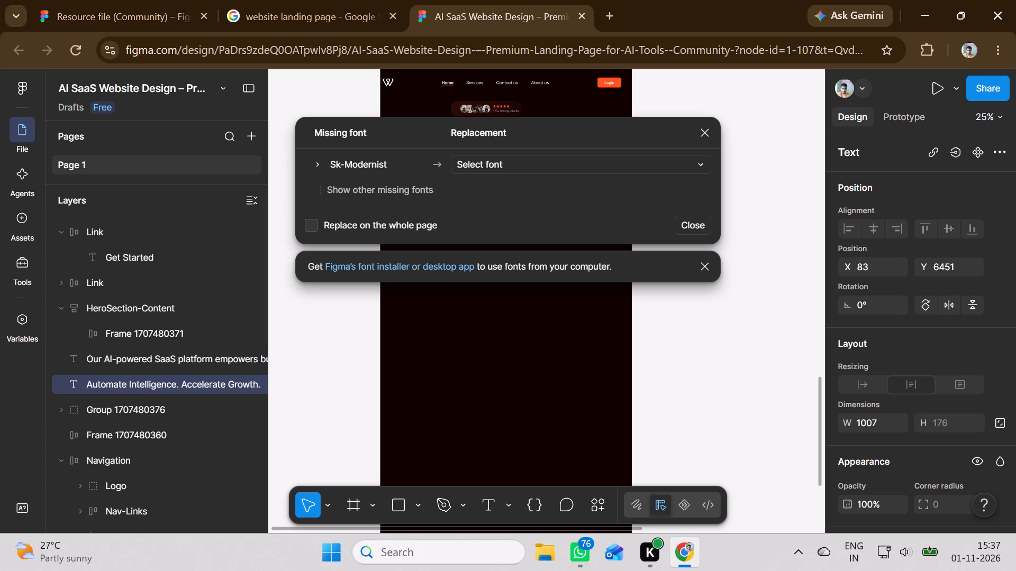
{"action": "left_click", "coordinate": [710, 132]}
{"action": "left_click_drag", "start_coordinate": [537, 153], "coordinate": [535, 179]}
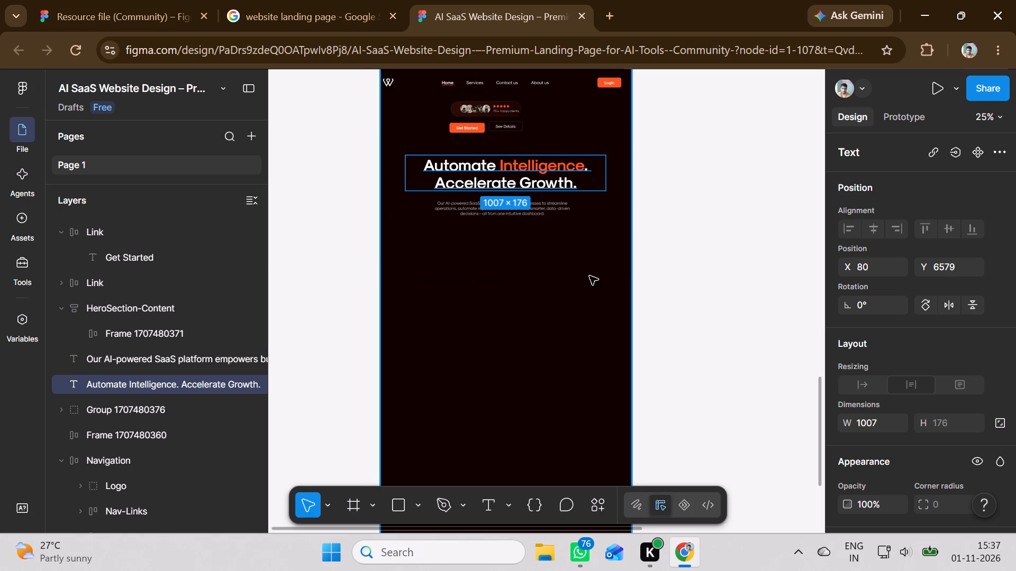
Draw a rectangle about 796 × 660 on the empty canvas below the dark page, at X 312, Y 10004.
{"action": "scroll", "coordinate": [547, 270], "scroll_direction": "up", "scroll_amount": 2}
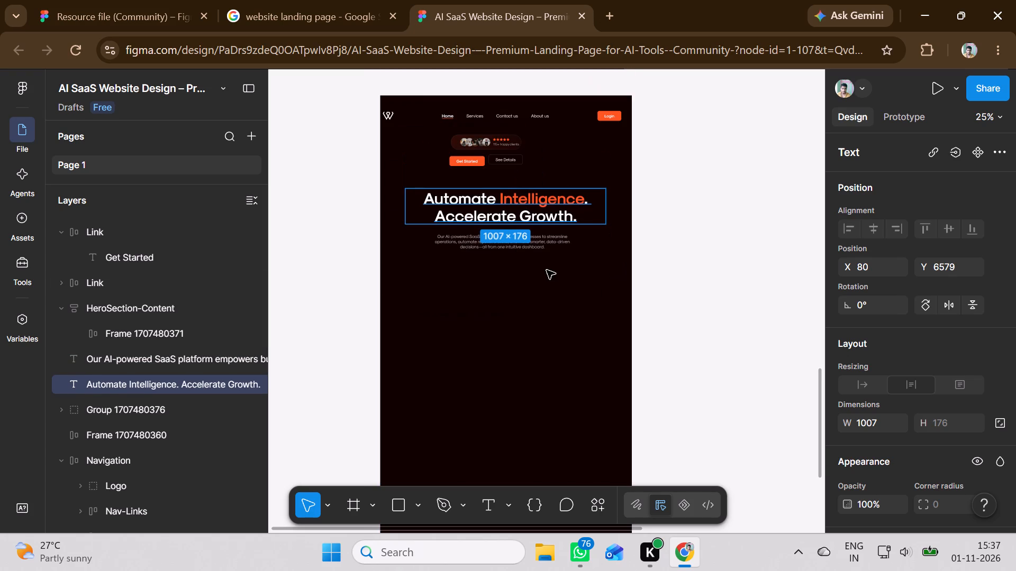
{"action": "left_click", "coordinate": [533, 284]}
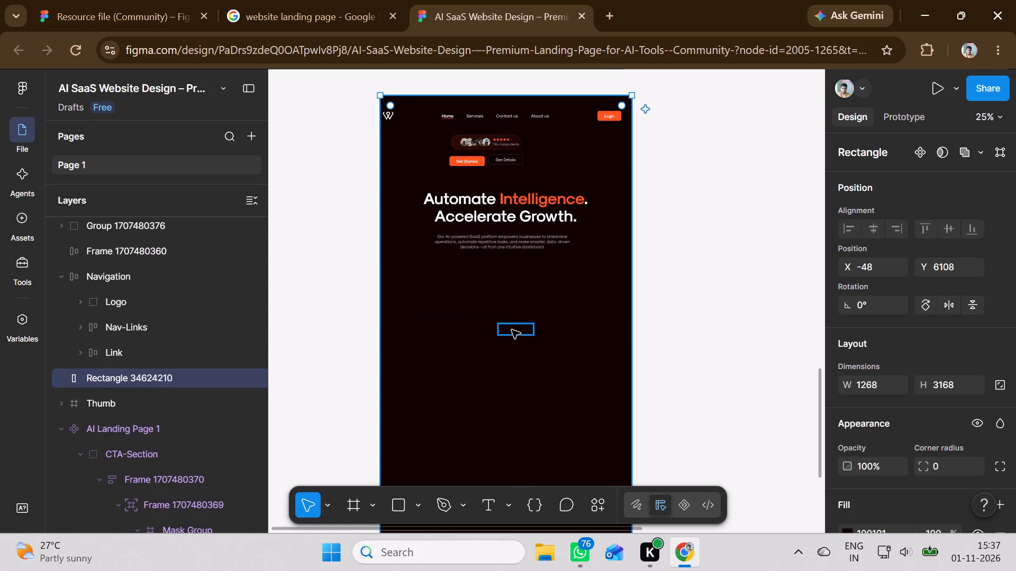
{"action": "scroll", "coordinate": [533, 363], "scroll_direction": "down", "scroll_amount": 2}
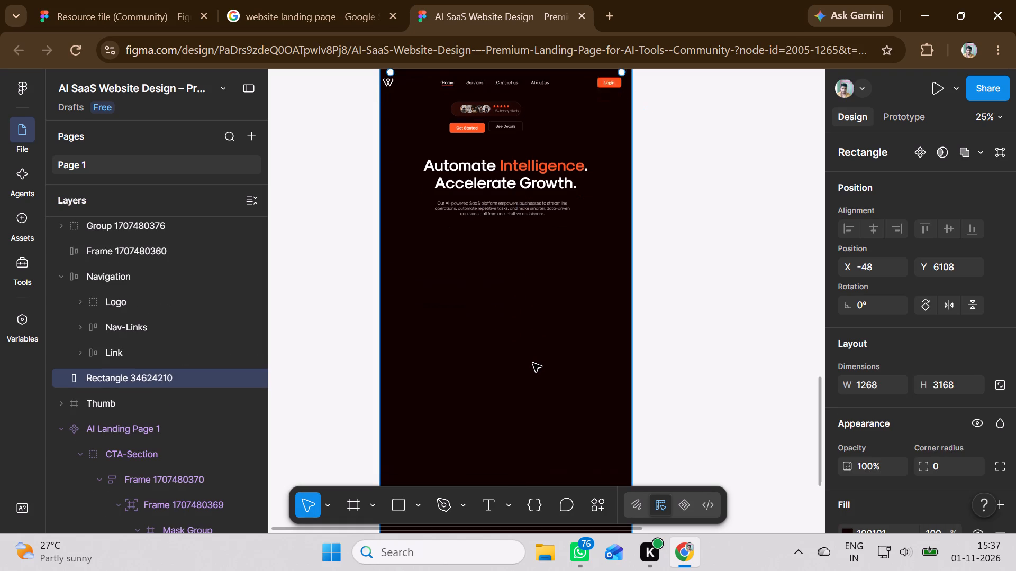
{"action": "scroll", "coordinate": [533, 363], "scroll_direction": "down", "scroll_amount": 5}
{"action": "scroll", "coordinate": [533, 364], "scroll_direction": "up", "scroll_amount": 1}
{"action": "scroll", "coordinate": [533, 364], "scroll_direction": "down", "scroll_amount": 11}
{"action": "scroll", "coordinate": [533, 364], "scroll_direction": "up", "scroll_amount": 6}
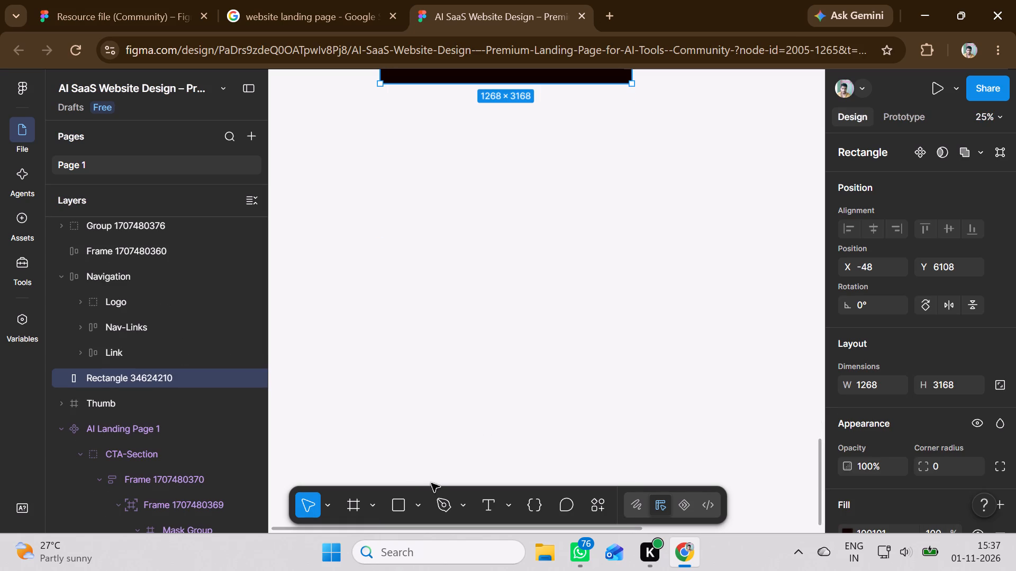
{"action": "left_click", "coordinate": [405, 508]}
{"action": "left_click_drag", "start_coordinate": [451, 228], "coordinate": [556, 295]}
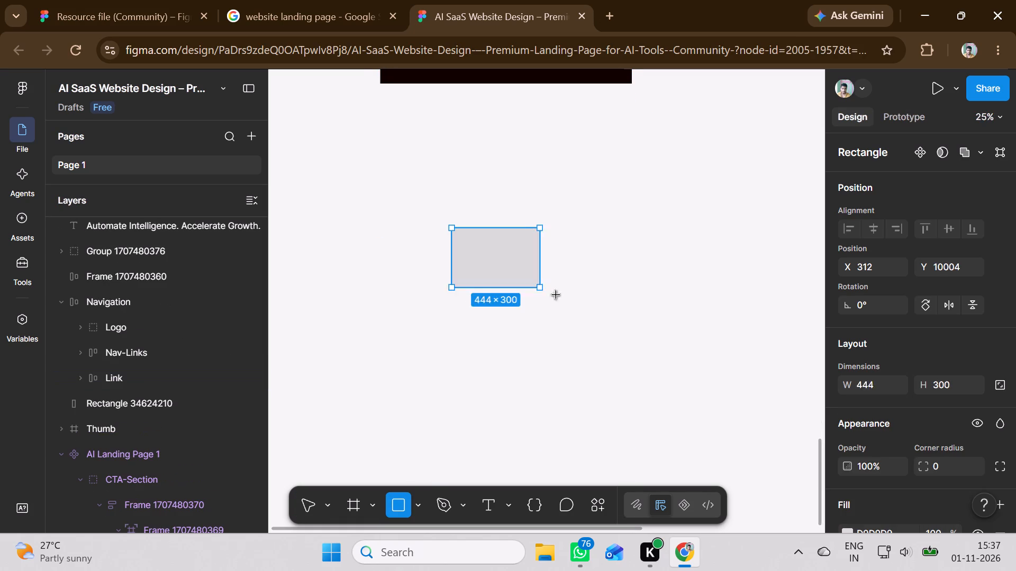
{"action": "left_click_drag", "start_coordinate": [556, 295], "coordinate": [610, 358]}
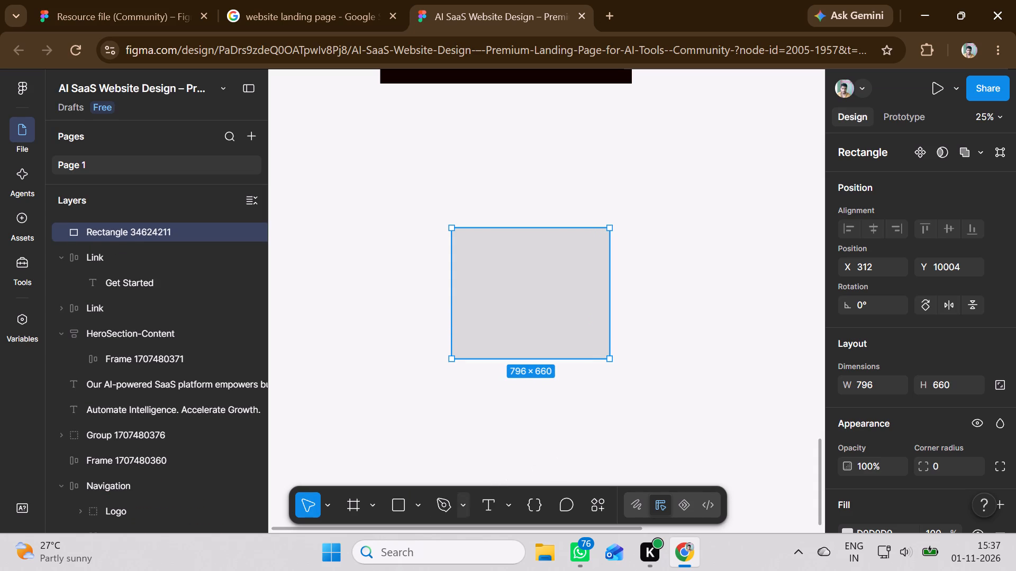
Trace a closed outline around the grey rectangle's edges with the Pen tool, adding intermediate points along its top, right, bottom and left sides.
{"action": "left_click", "coordinate": [447, 507]}
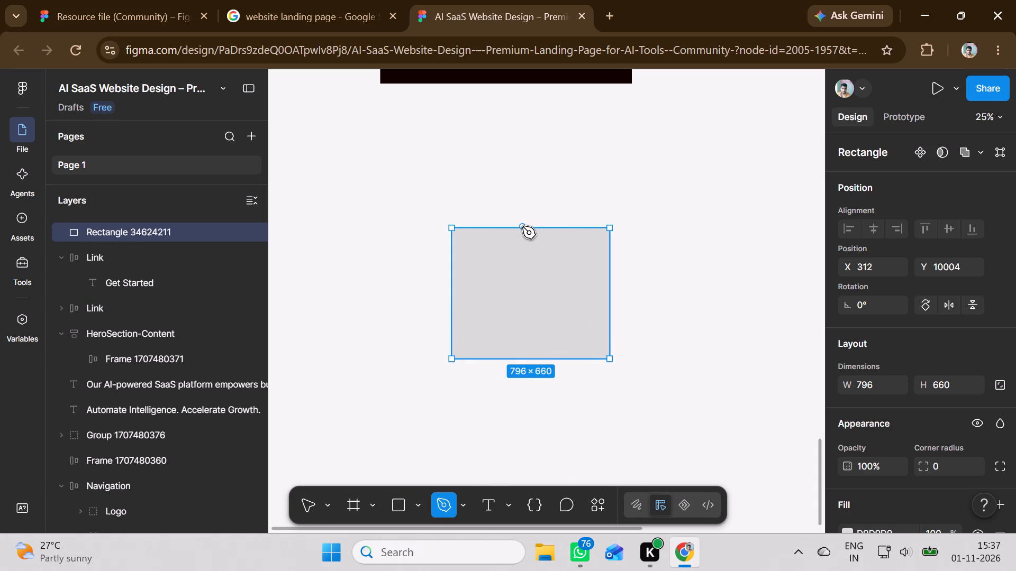
{"action": "left_click", "coordinate": [483, 227]}
{"action": "left_click", "coordinate": [581, 229]}
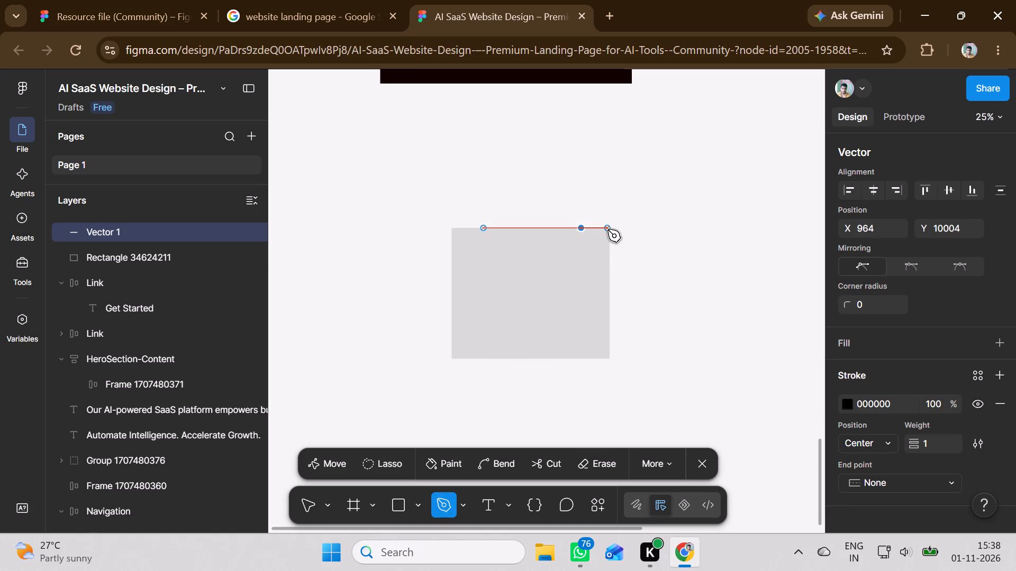
{"action": "left_click", "coordinate": [607, 229]}
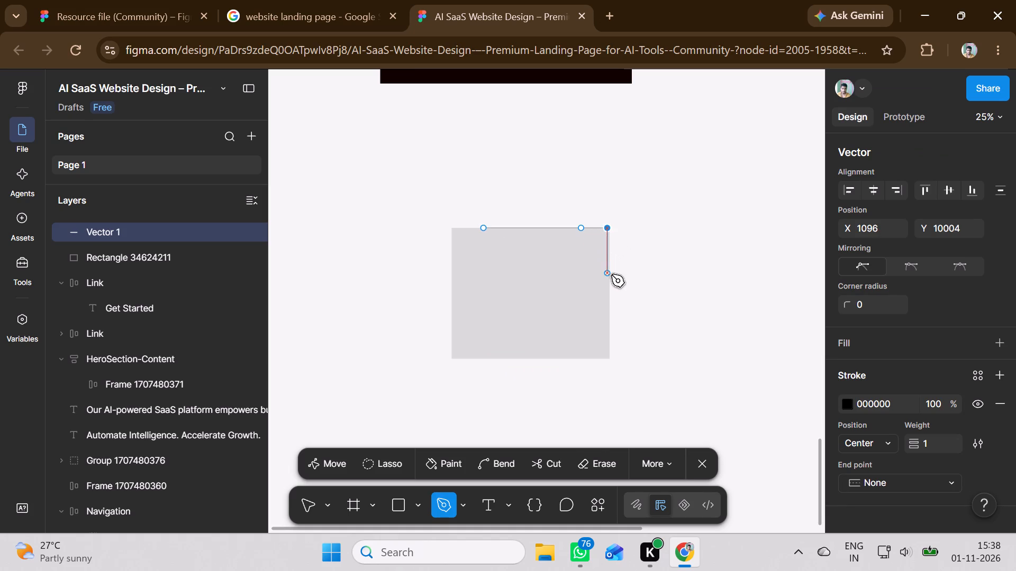
{"action": "left_click", "coordinate": [611, 282]}
{"action": "left_click", "coordinate": [610, 360]}
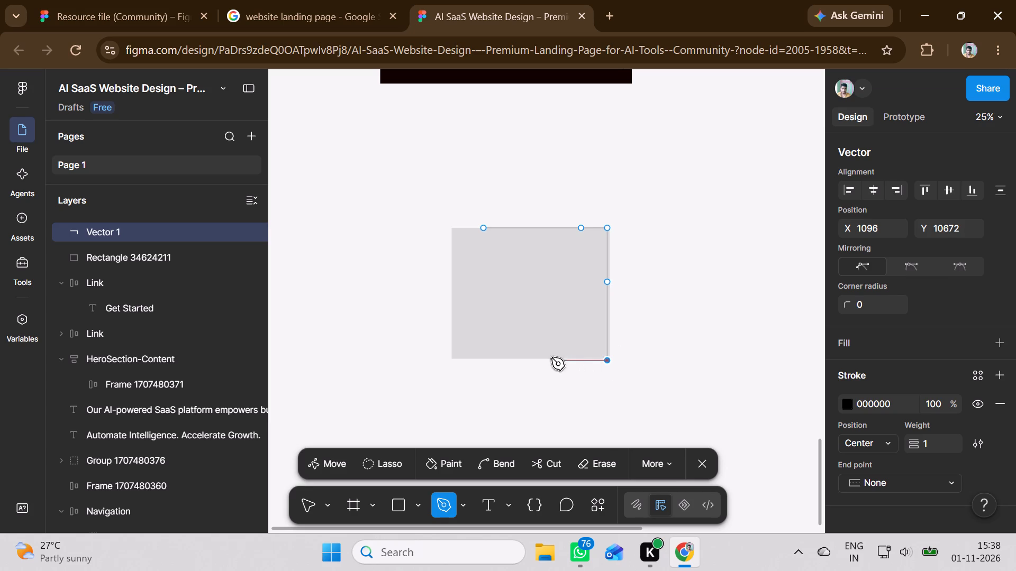
{"action": "left_click", "coordinate": [523, 357]}
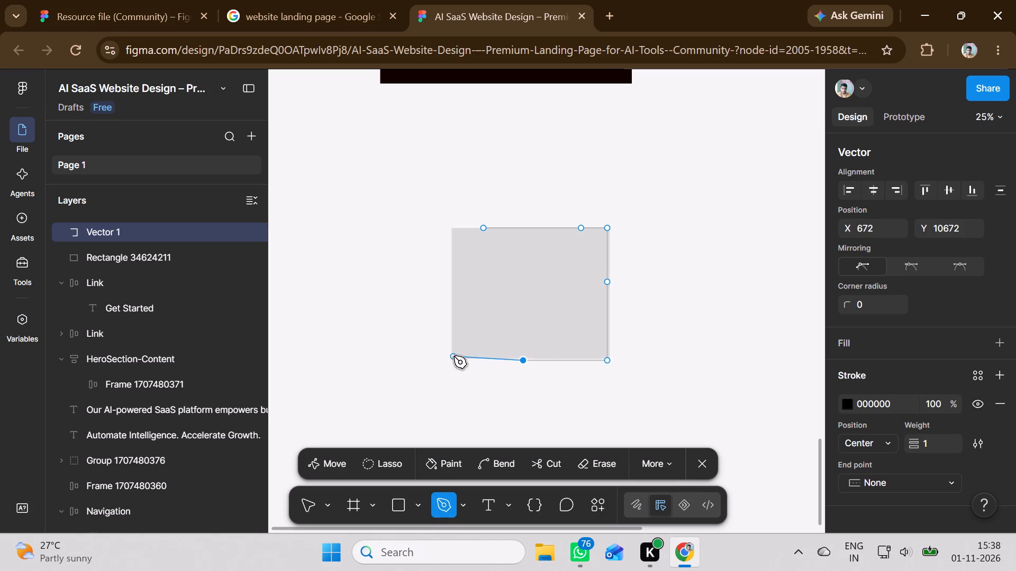
{"action": "left_click", "coordinate": [453, 356]}
{"action": "left_click", "coordinate": [453, 299]}
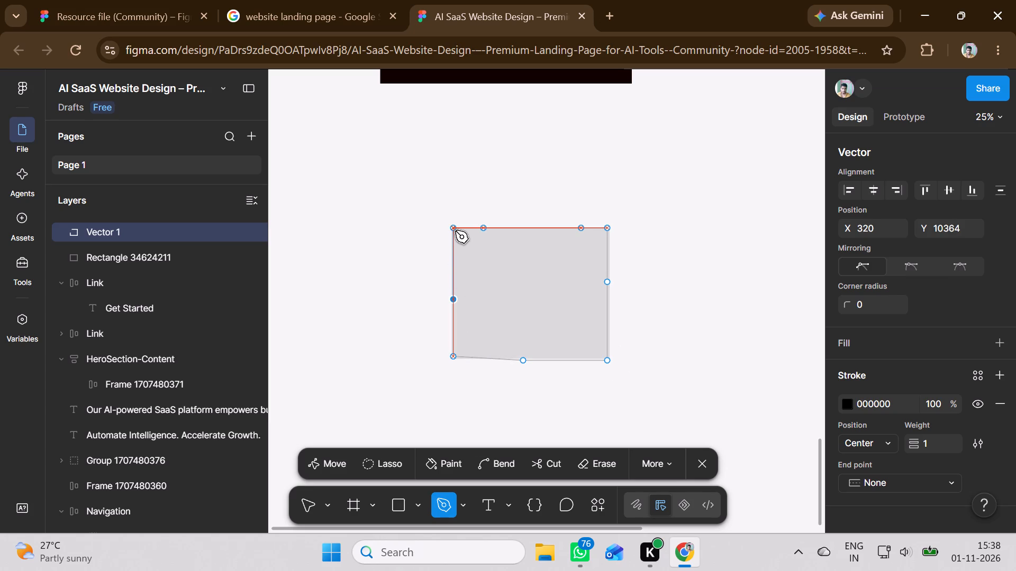
{"action": "left_click", "coordinate": [455, 231]}
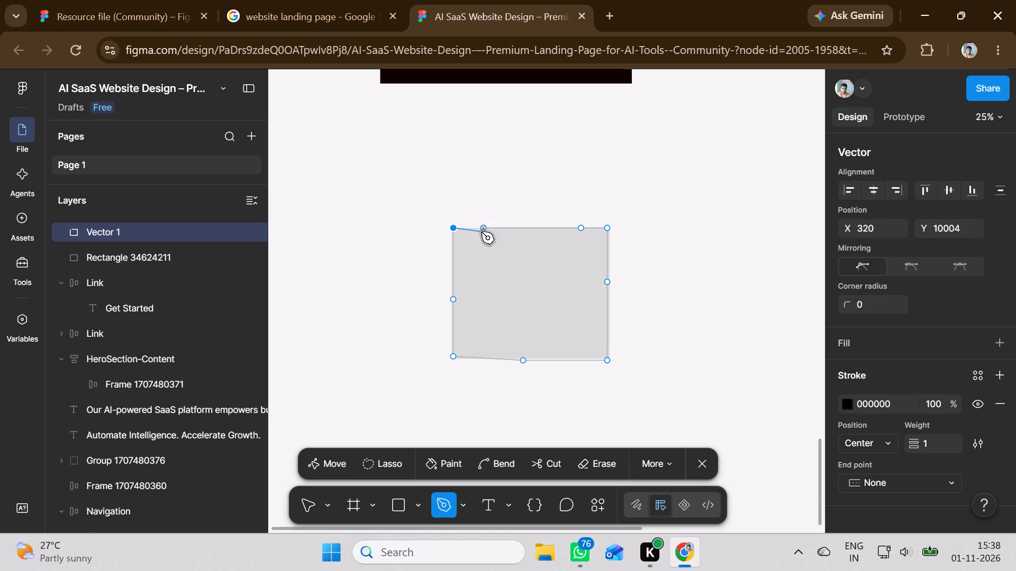
{"action": "left_click", "coordinate": [483, 225]}
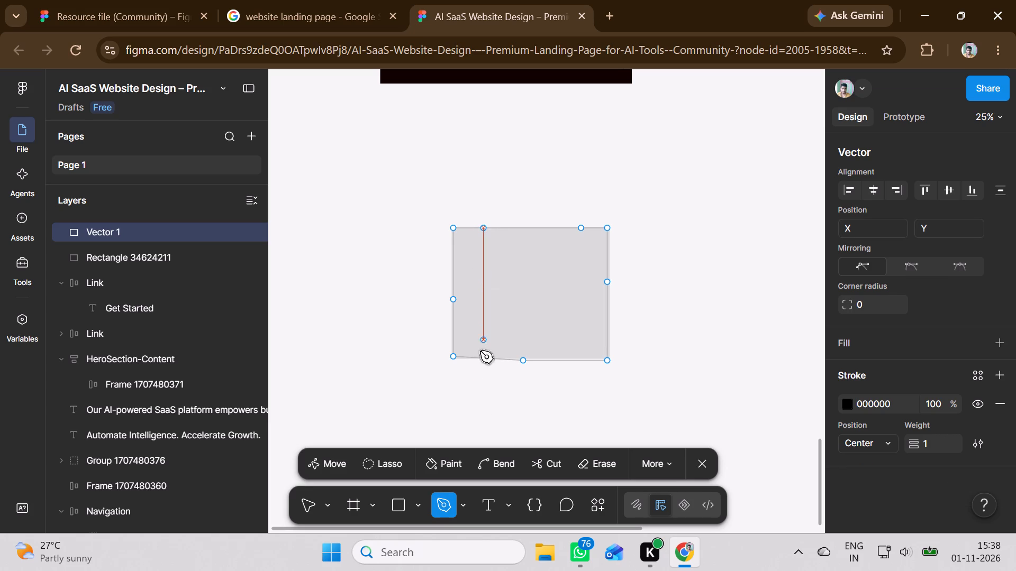
Bend the outline's top middle segment upward into an arch and its left side into an outward upper curve with an inward lower curve.
{"action": "left_click", "coordinate": [494, 459]}
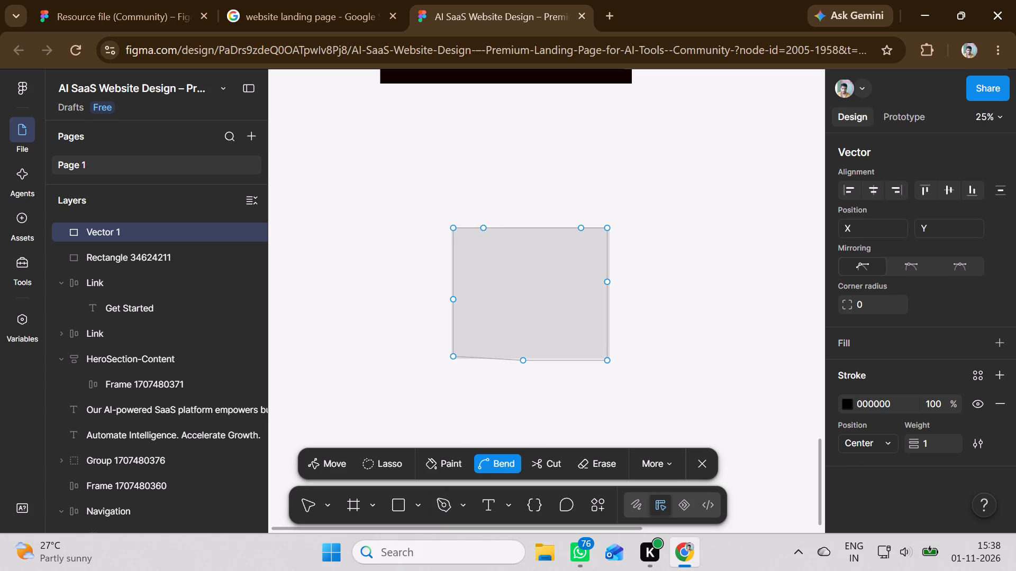
{"action": "left_click_drag", "start_coordinate": [520, 222], "coordinate": [521, 191]}
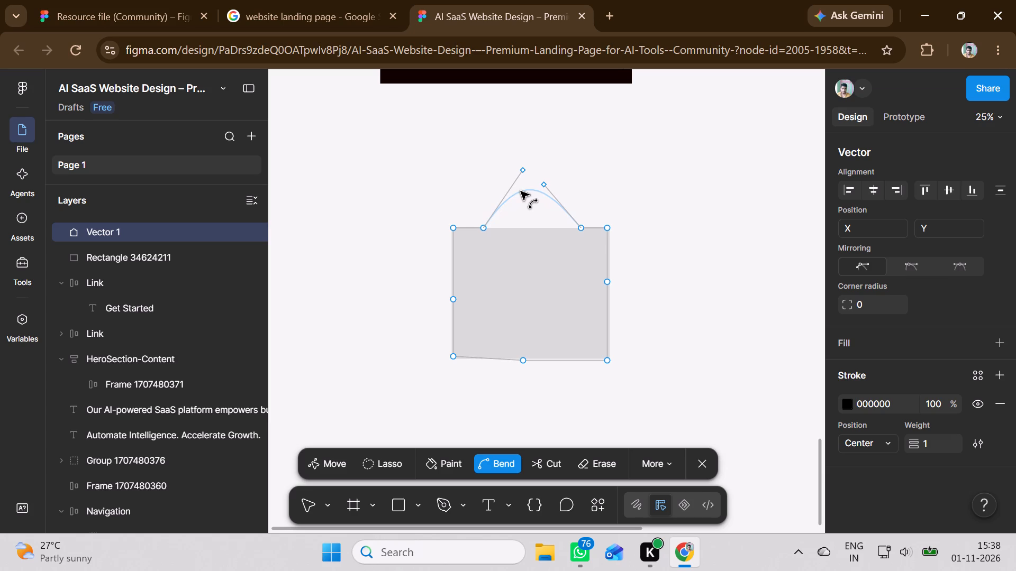
{"action": "left_click_drag", "start_coordinate": [521, 191], "coordinate": [521, 191]}
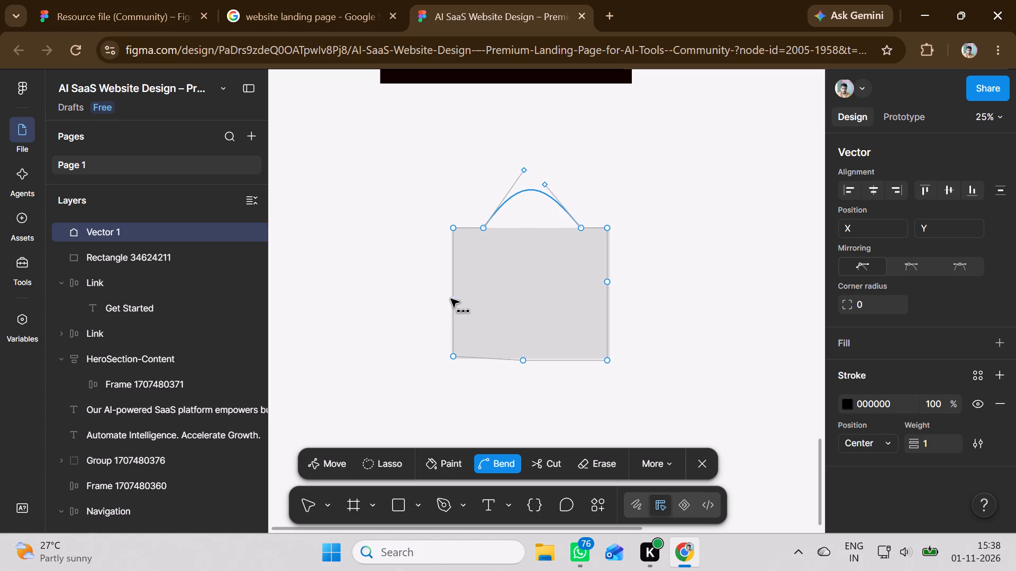
{"action": "left_click", "coordinate": [451, 300]}
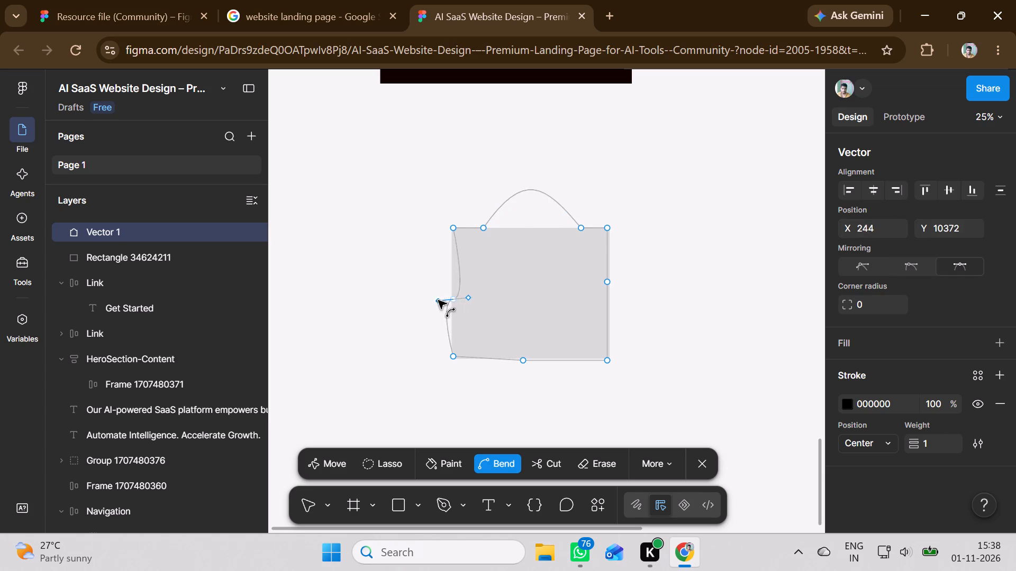
{"action": "left_click_drag", "start_coordinate": [453, 272], "coordinate": [444, 272]}
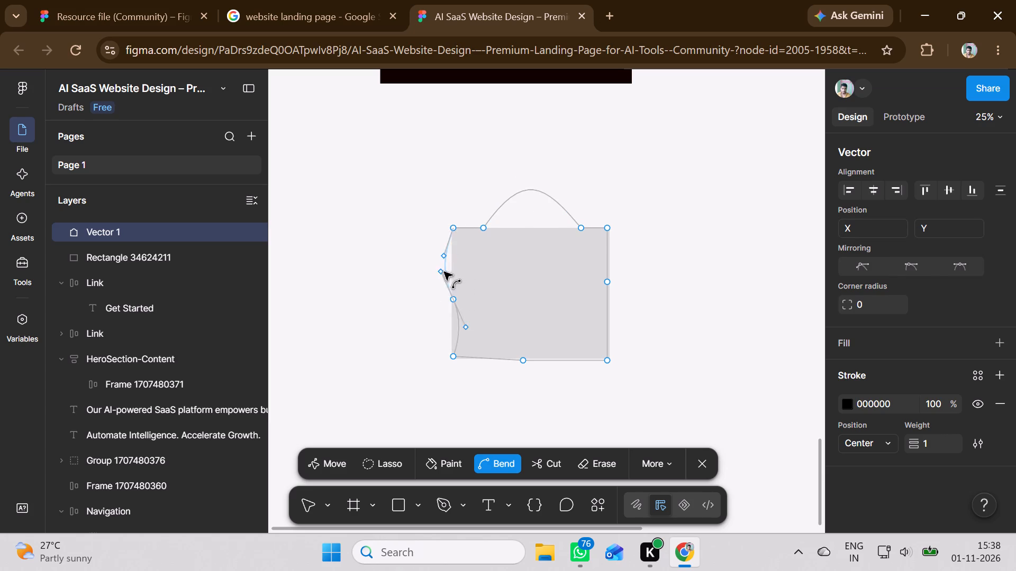
{"action": "left_click_drag", "start_coordinate": [444, 272], "coordinate": [420, 271]}
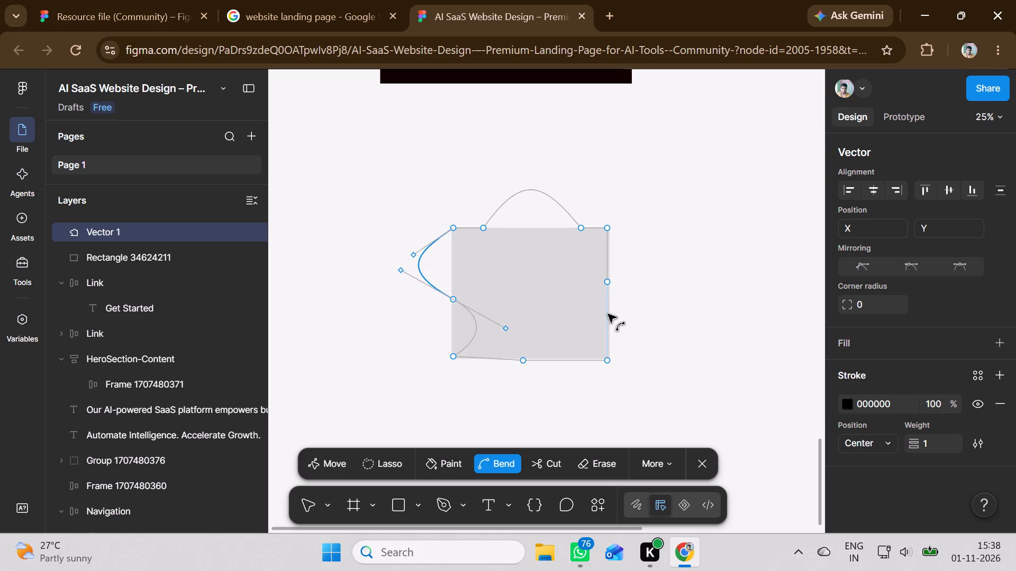
Bend the outline's right side, with the upper segment bulging outward and the lower segment curving inward.
{"action": "left_click", "coordinate": [608, 314]}
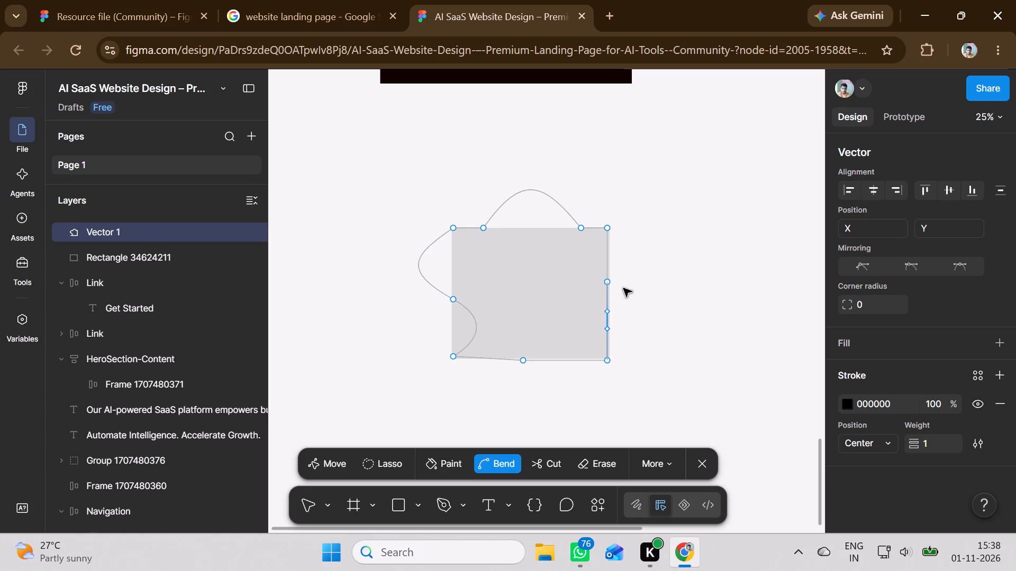
{"action": "left_click_drag", "start_coordinate": [609, 262], "coordinate": [657, 269]}
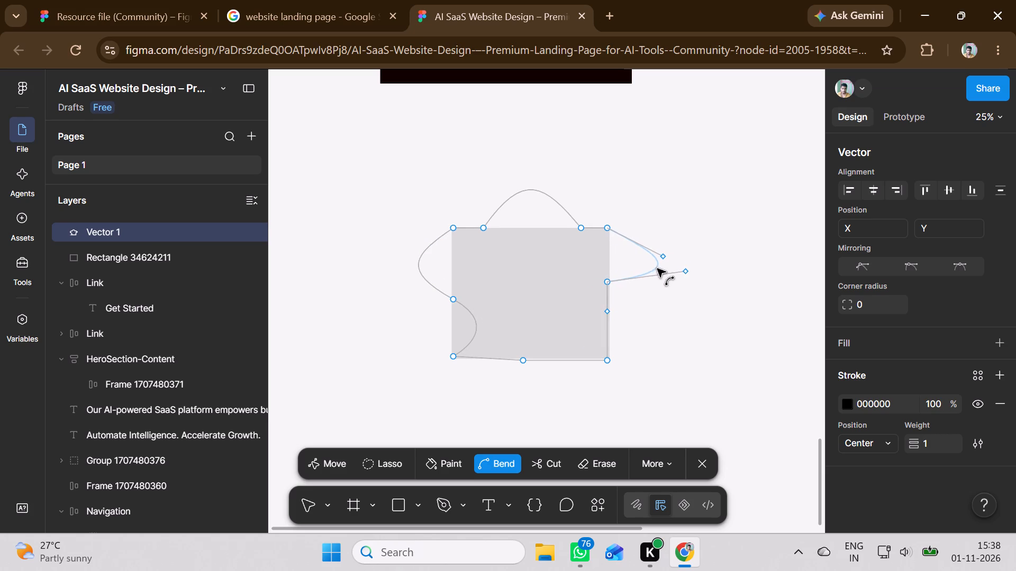
{"action": "left_click_drag", "start_coordinate": [657, 269], "coordinate": [648, 259]}
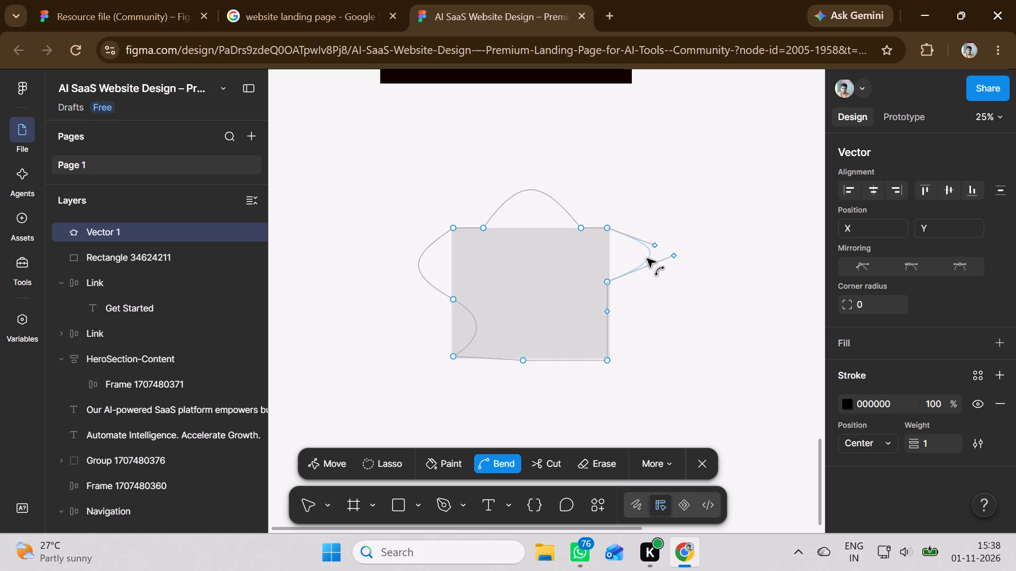
{"action": "left_click_drag", "start_coordinate": [607, 328], "coordinate": [578, 329]}
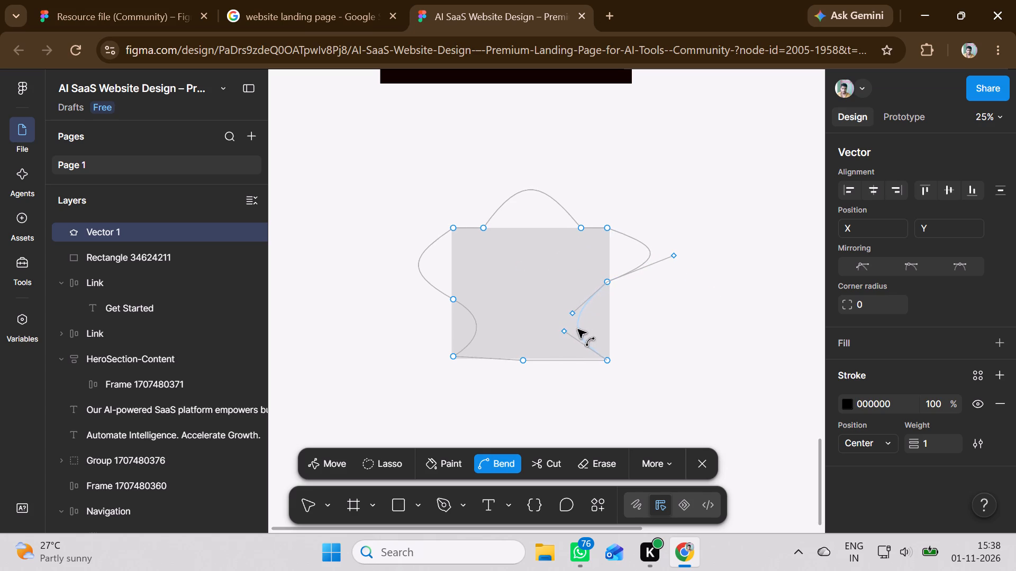
{"action": "left_click_drag", "start_coordinate": [578, 329], "coordinate": [577, 329]}
Bend the outline's two bottom segments downward into rounded lobes and finish editing the vector, about 1168 × 1081 overall.
{"action": "left_click_drag", "start_coordinate": [495, 358], "coordinate": [502, 397]}
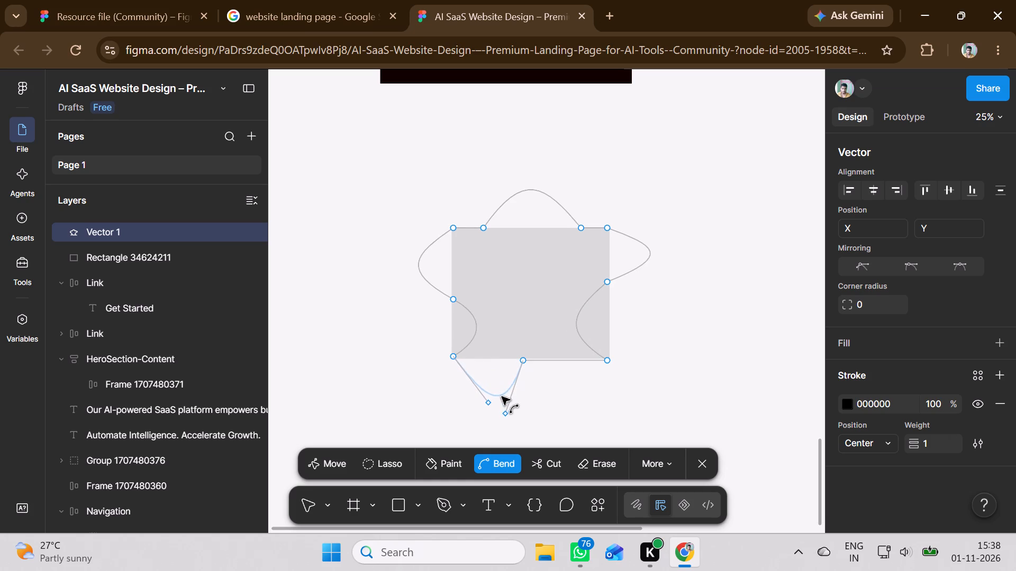
{"action": "left_click_drag", "start_coordinate": [502, 397], "coordinate": [502, 400]}
{"action": "left_click_drag", "start_coordinate": [553, 362], "coordinate": [569, 392]}
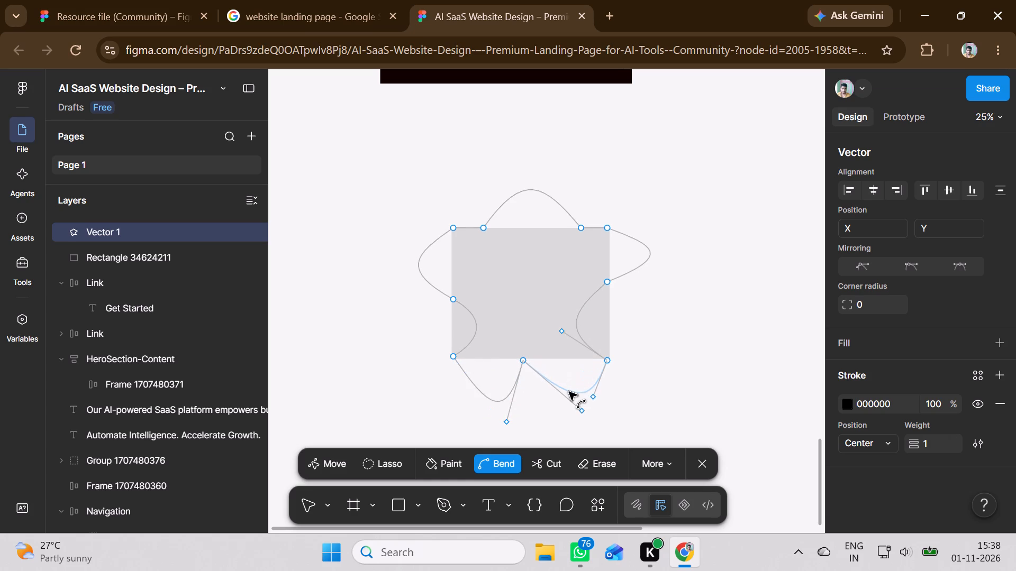
{"action": "left_click_drag", "start_coordinate": [569, 392], "coordinate": [549, 401]}
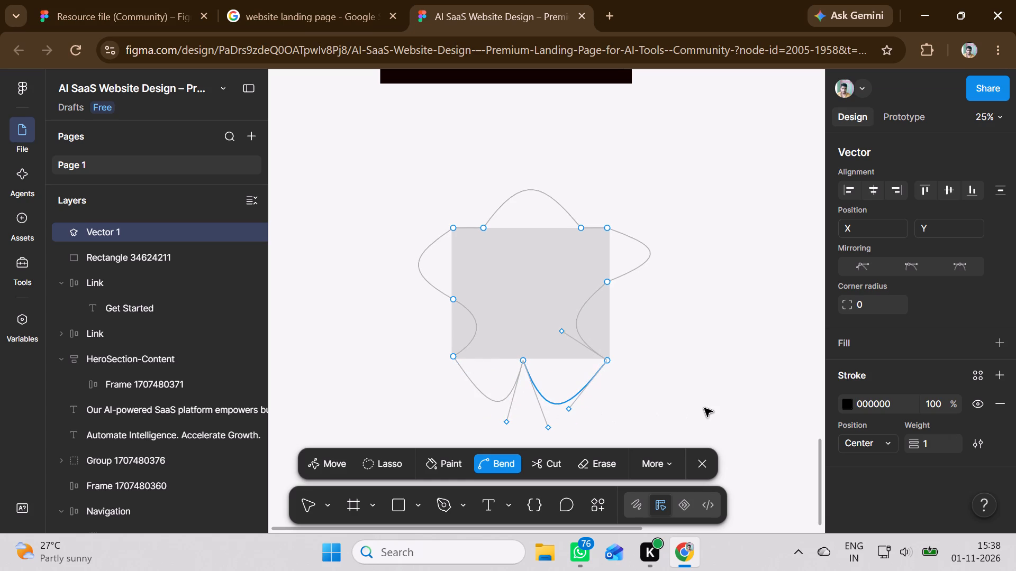
{"action": "left_click", "coordinate": [697, 346]}
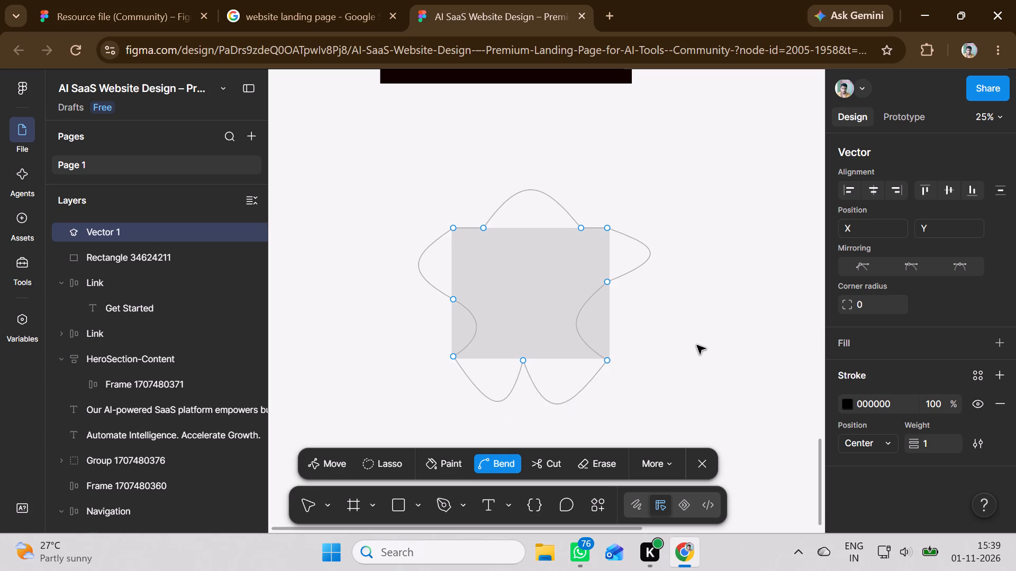
{"action": "left_click", "coordinate": [556, 198]}
{"action": "left_click", "coordinate": [645, 330]}
{"action": "left_click", "coordinate": [645, 325]}
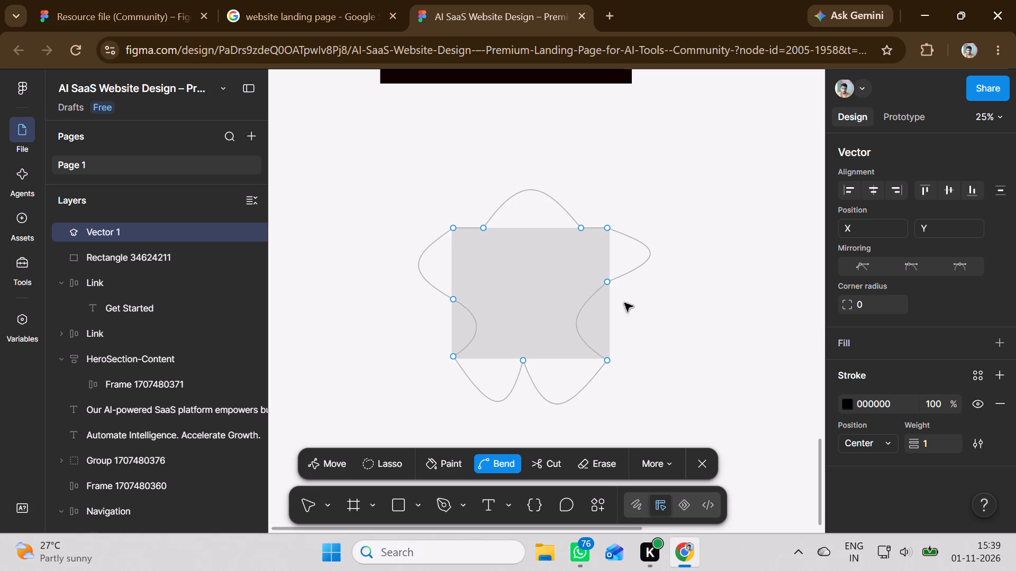
{"action": "left_click_drag", "start_coordinate": [586, 275], "coordinate": [628, 302]}
{"action": "left_click", "coordinate": [464, 283]}
{"action": "left_click", "coordinate": [738, 364]}
{"action": "left_click", "coordinate": [731, 358]}
{"action": "triple_click", "coordinate": [690, 363]}
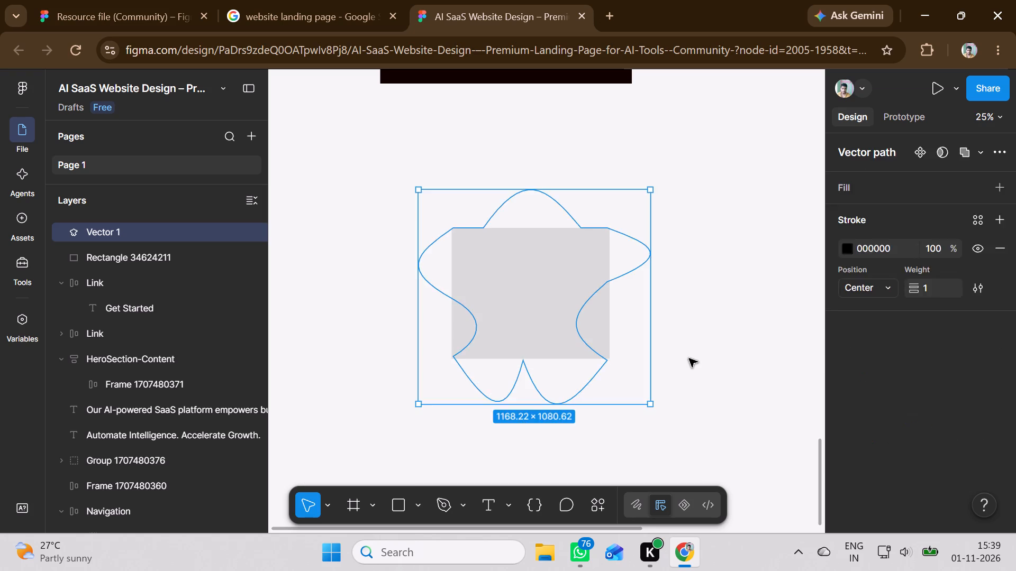
Move the curved vector outline off the grey rectangle to the empty canvas below it, at X 153, Y 10900.
{"action": "left_click_drag", "start_coordinate": [637, 263], "coordinate": [636, 266]}
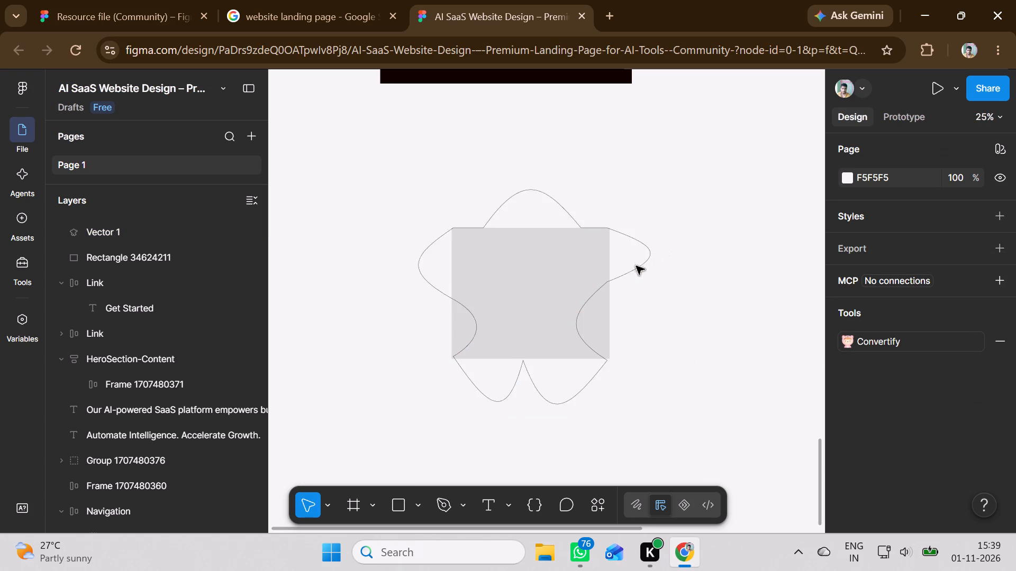
{"action": "left_click_drag", "start_coordinate": [636, 266], "coordinate": [647, 317]}
{"action": "double_click", "coordinate": [630, 251]}
{"action": "left_click_drag", "start_coordinate": [630, 250], "coordinate": [655, 279]}
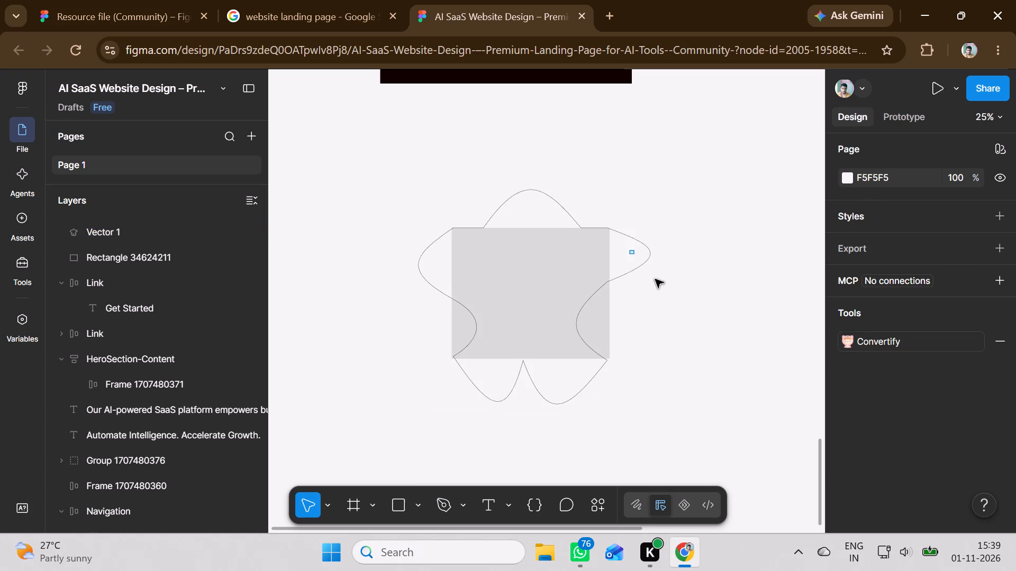
{"action": "left_click_drag", "start_coordinate": [655, 279], "coordinate": [655, 280]}
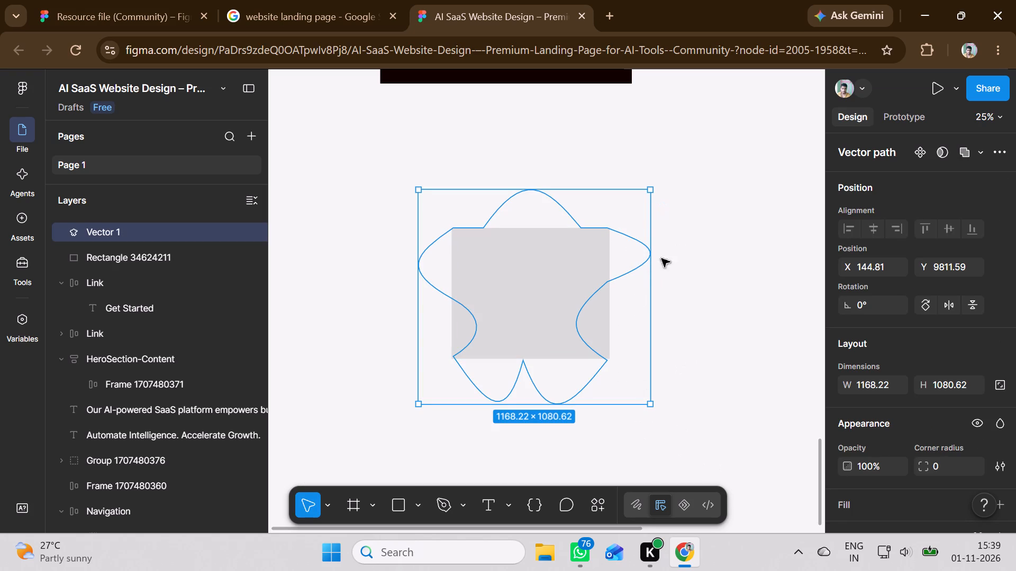
{"action": "left_click_drag", "start_coordinate": [622, 200], "coordinate": [623, 277]}
{"action": "scroll", "coordinate": [626, 296], "scroll_direction": "down", "scroll_amount": 6}
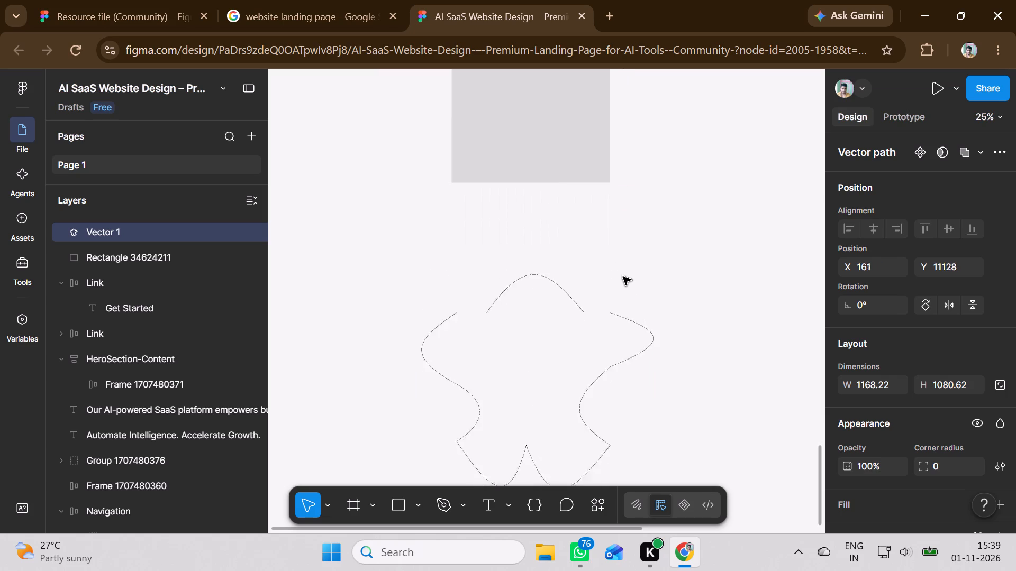
{"action": "left_click_drag", "start_coordinate": [623, 277], "coordinate": [623, 240]}
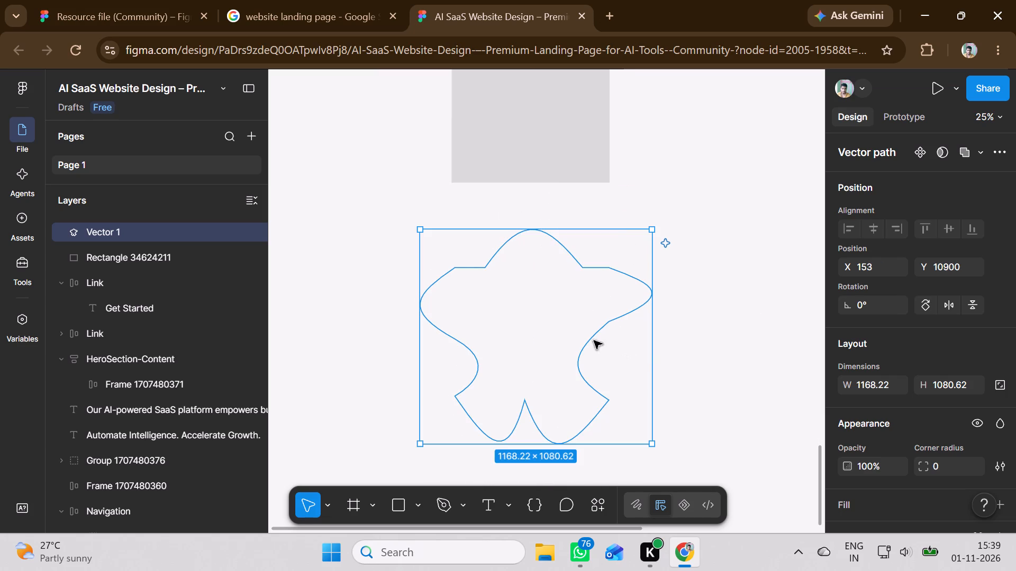
{"action": "scroll", "coordinate": [591, 348], "scroll_direction": "up", "scroll_amount": 2}
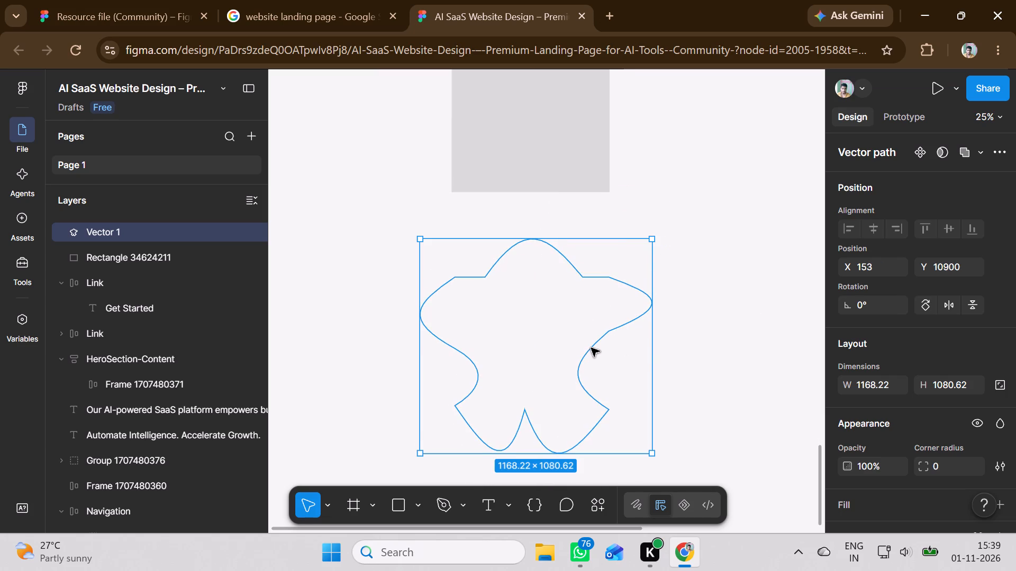
Draw a closed right triangle with the Pen tool across the dark page's lower end, about 1288 × 920.
{"action": "scroll", "coordinate": [591, 348], "scroll_direction": "up", "scroll_amount": 8}
{"action": "scroll", "coordinate": [592, 348], "scroll_direction": "down", "scroll_amount": 1}
{"action": "scroll", "coordinate": [592, 348], "scroll_direction": "up", "scroll_amount": 2}
{"action": "scroll", "coordinate": [592, 348], "scroll_direction": "down", "scroll_amount": 1}
{"action": "scroll", "coordinate": [592, 348], "scroll_direction": "up", "scroll_amount": 7}
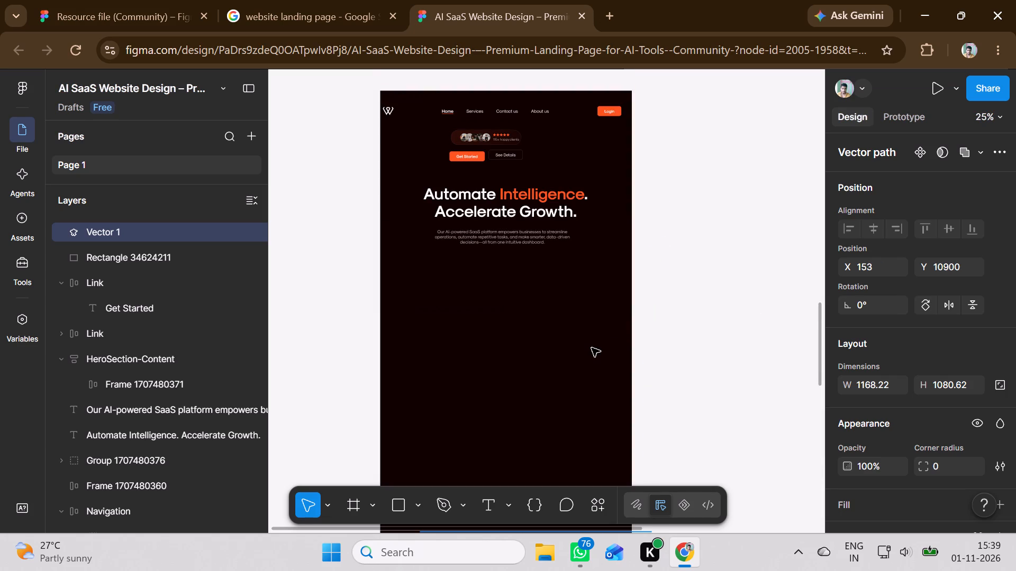
{"action": "scroll", "coordinate": [592, 348], "scroll_direction": "down", "scroll_amount": 4}
{"action": "scroll", "coordinate": [575, 392], "scroll_direction": "down", "scroll_amount": 2}
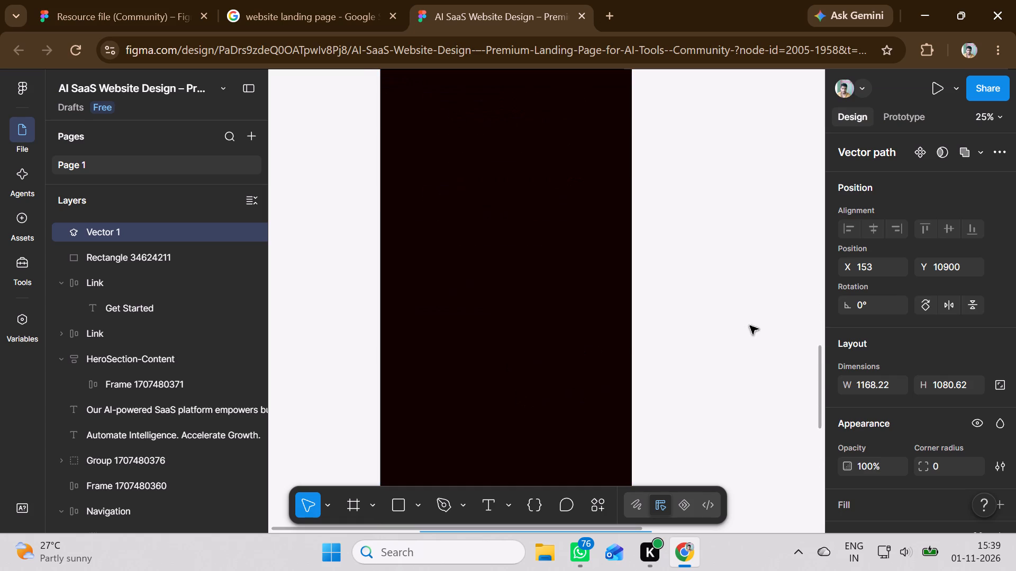
{"action": "scroll", "coordinate": [750, 325], "scroll_direction": "up", "scroll_amount": 2}
{"action": "scroll", "coordinate": [750, 325], "scroll_direction": "down", "scroll_amount": 2}
{"action": "scroll", "coordinate": [534, 348], "scroll_direction": "down", "scroll_amount": 2}
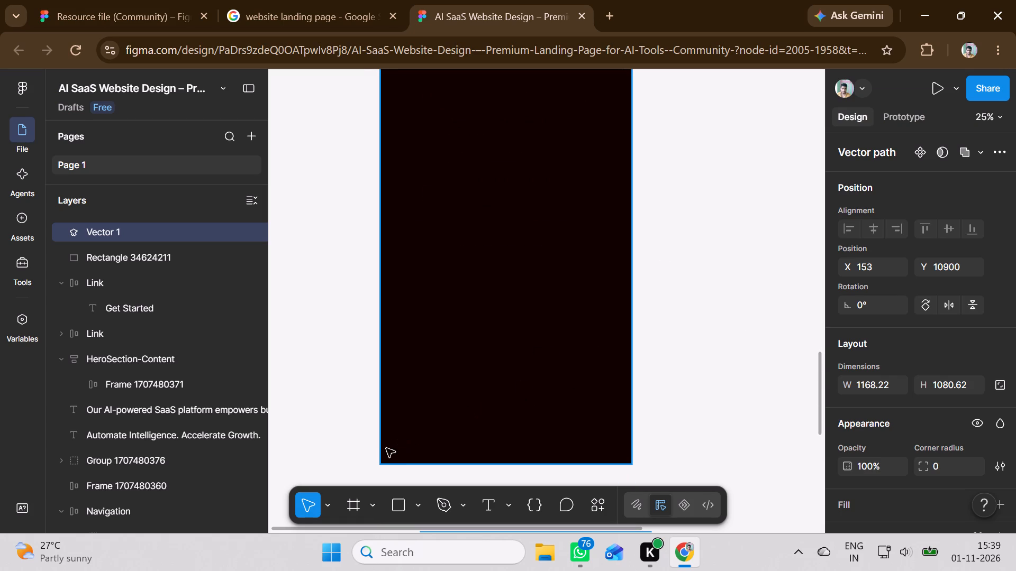
{"action": "scroll", "coordinate": [669, 317], "scroll_direction": "down", "scroll_amount": 5}
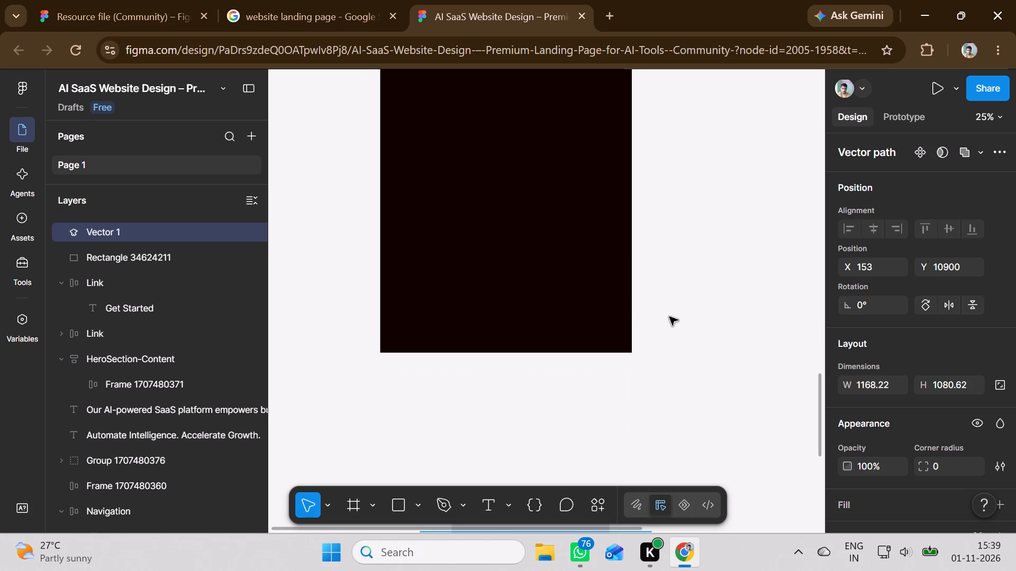
{"action": "left_click", "coordinate": [444, 515]}
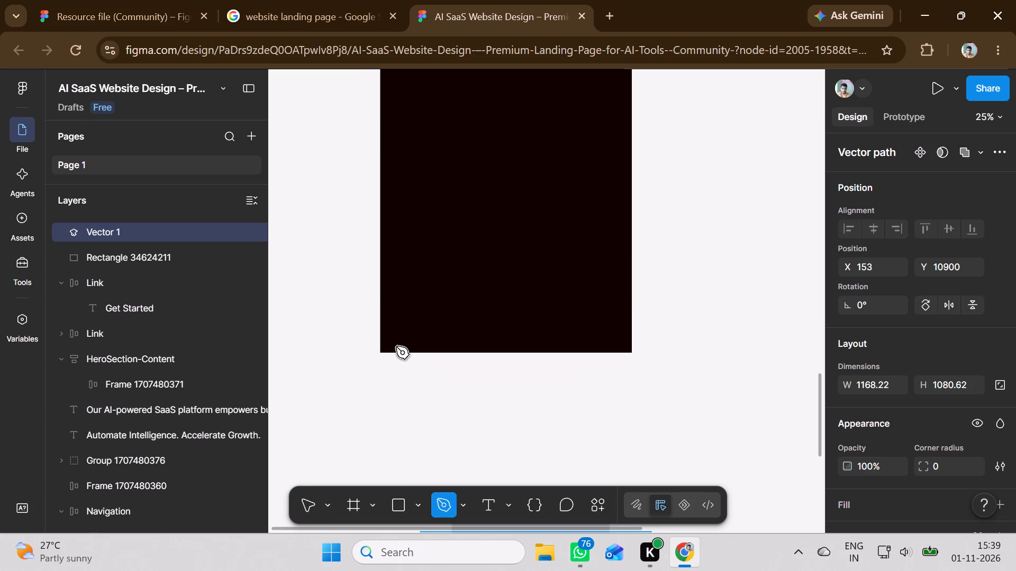
{"action": "left_click", "coordinate": [389, 344]}
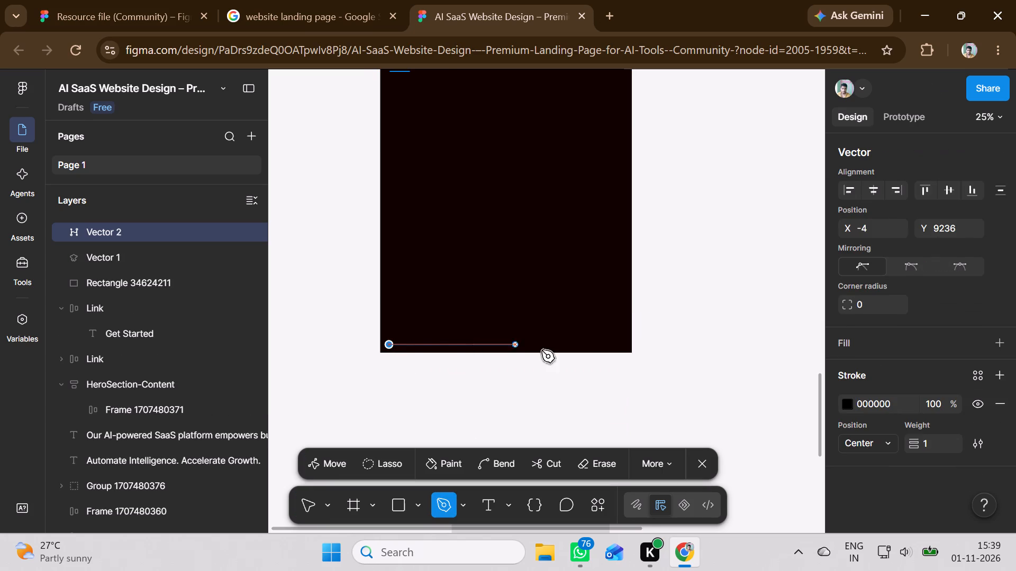
{"action": "left_click", "coordinate": [645, 344]}
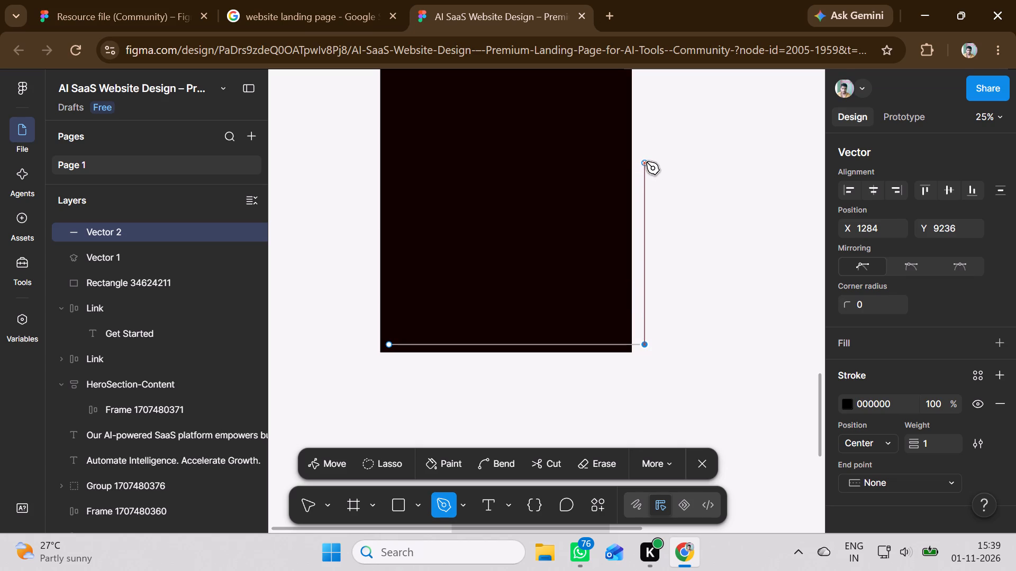
{"action": "left_click", "coordinate": [646, 162]}
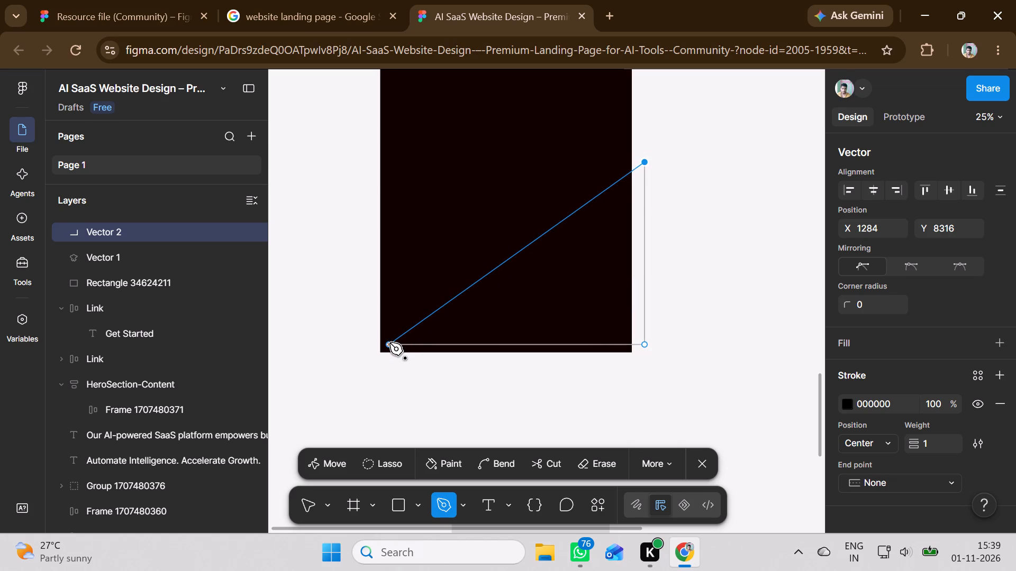
{"action": "left_click", "coordinate": [389, 343]}
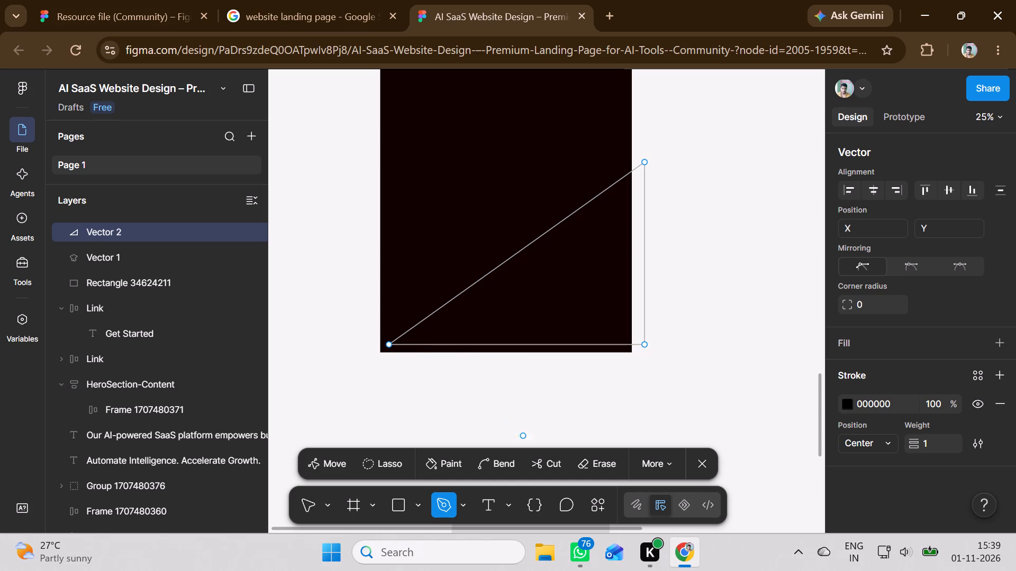
{"action": "left_click", "coordinate": [548, 458]}
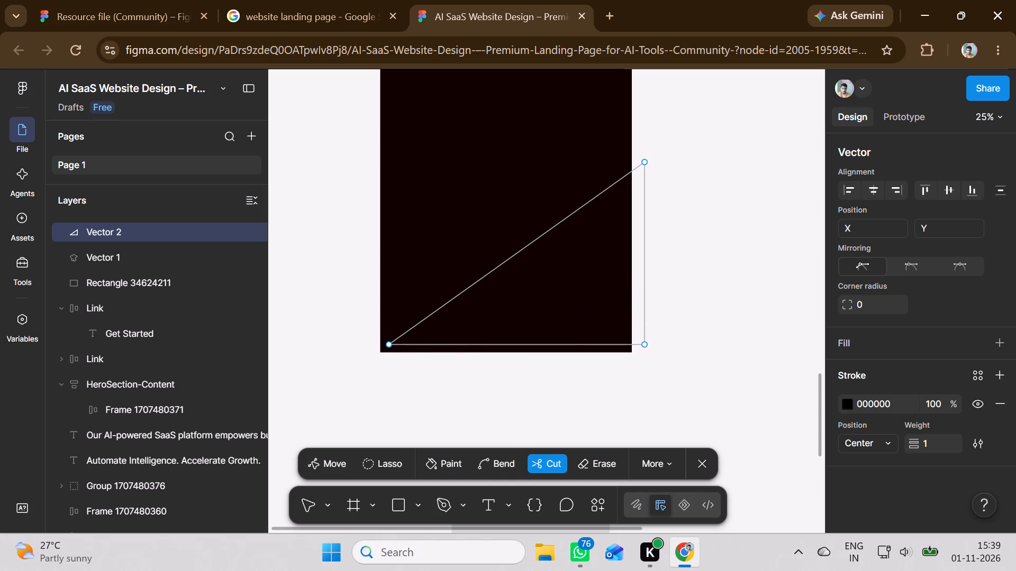
{"action": "left_click", "coordinate": [312, 508]}
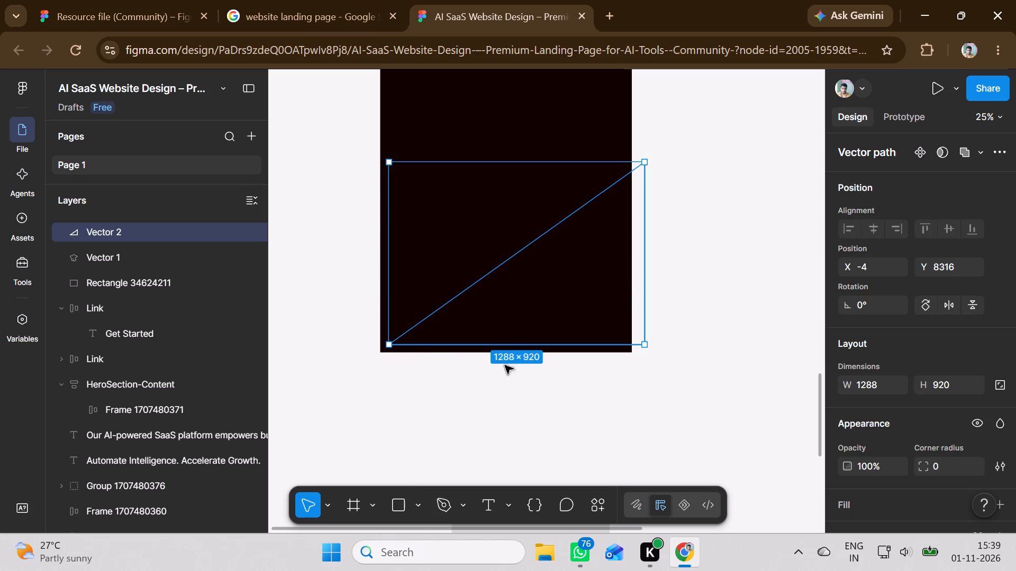
Move the triangle outline partly off the dark page's bottom corner, to X 428, Y 8952.
{"action": "left_click_drag", "start_coordinate": [625, 238], "coordinate": [700, 372]}
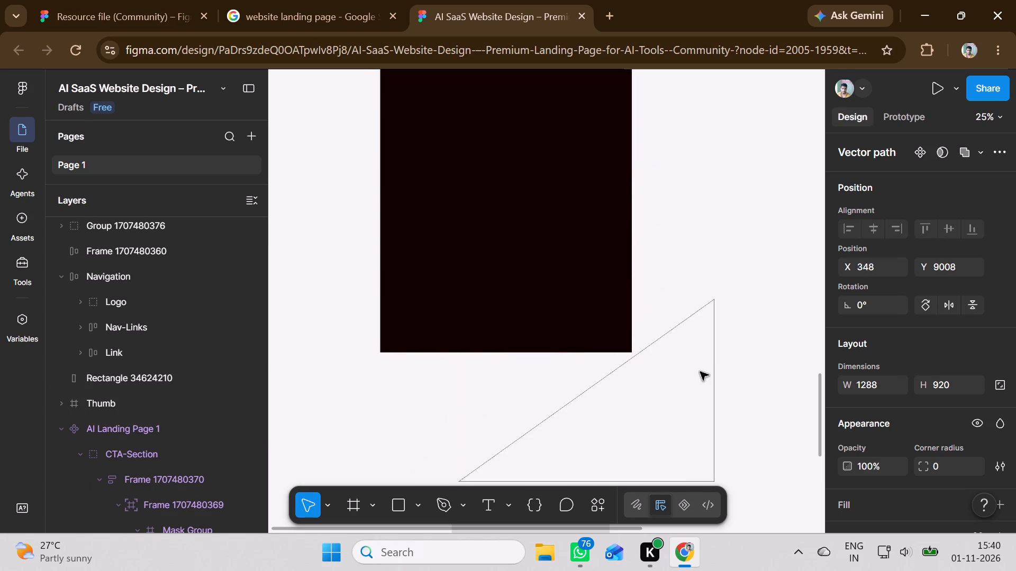
{"action": "left_click_drag", "start_coordinate": [700, 372], "coordinate": [710, 364]}
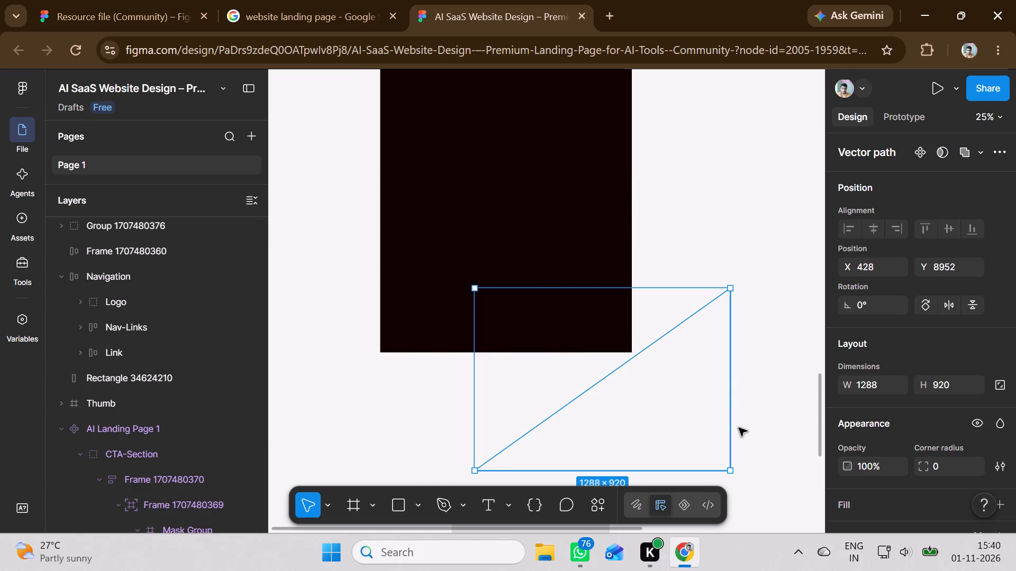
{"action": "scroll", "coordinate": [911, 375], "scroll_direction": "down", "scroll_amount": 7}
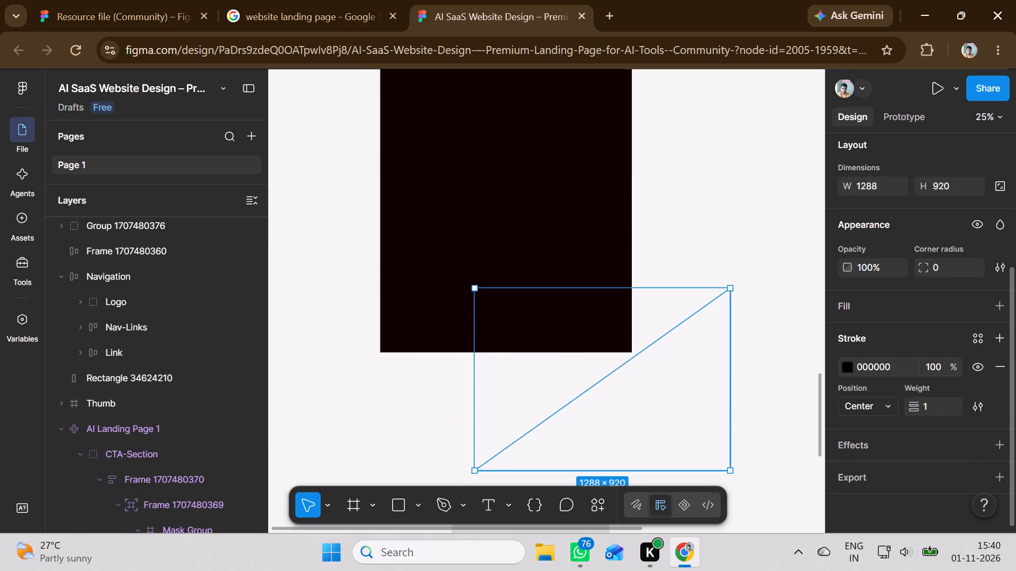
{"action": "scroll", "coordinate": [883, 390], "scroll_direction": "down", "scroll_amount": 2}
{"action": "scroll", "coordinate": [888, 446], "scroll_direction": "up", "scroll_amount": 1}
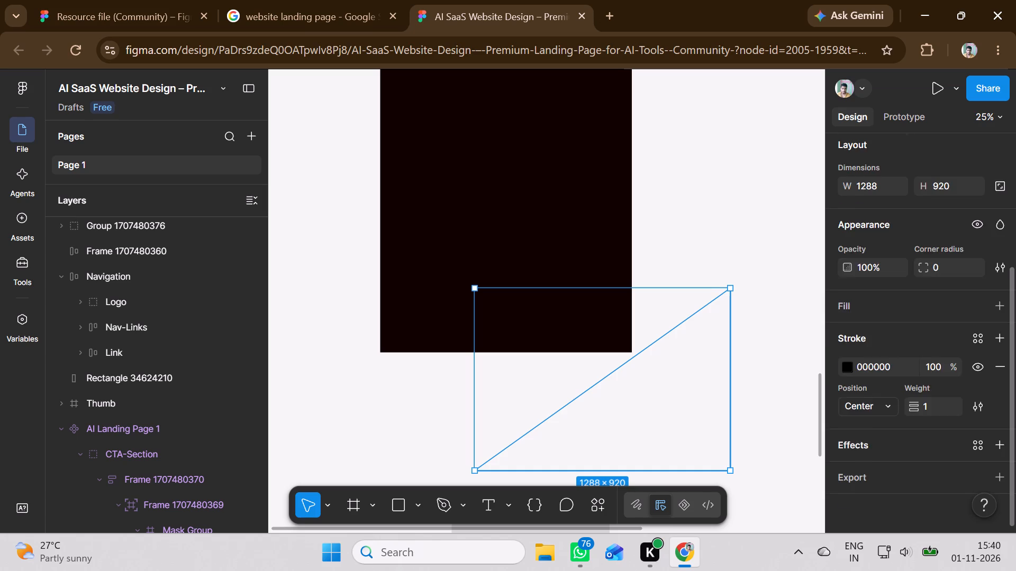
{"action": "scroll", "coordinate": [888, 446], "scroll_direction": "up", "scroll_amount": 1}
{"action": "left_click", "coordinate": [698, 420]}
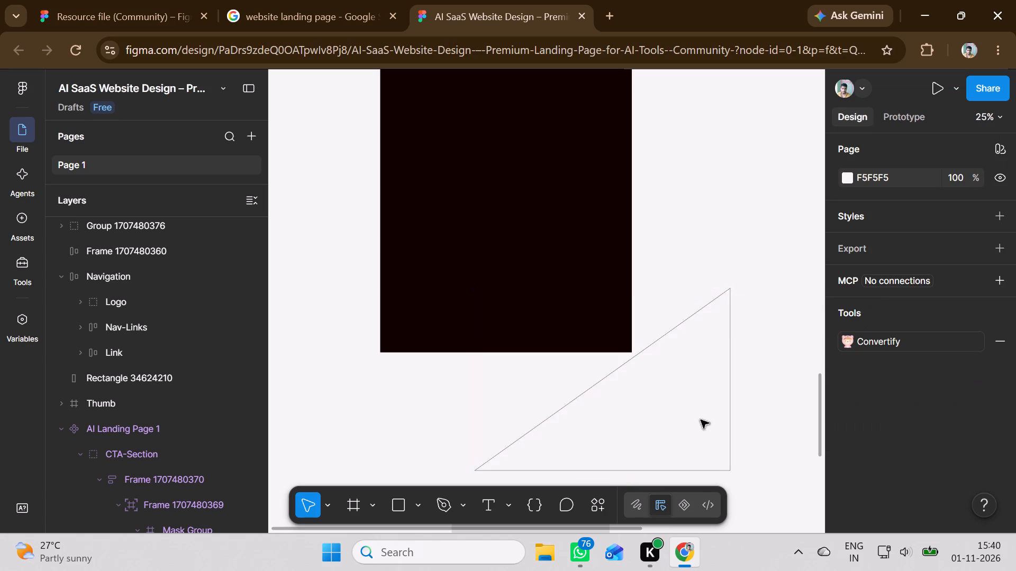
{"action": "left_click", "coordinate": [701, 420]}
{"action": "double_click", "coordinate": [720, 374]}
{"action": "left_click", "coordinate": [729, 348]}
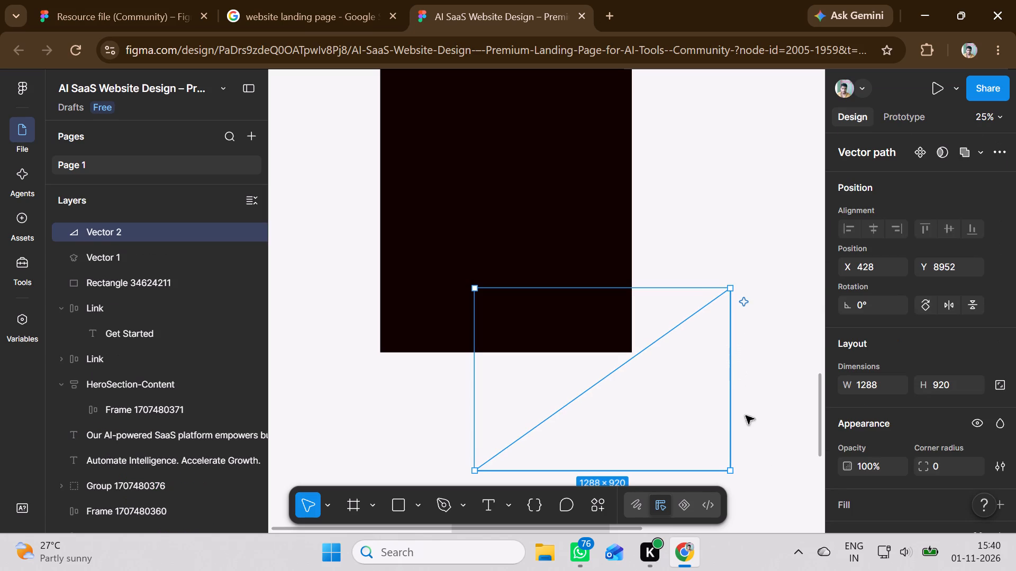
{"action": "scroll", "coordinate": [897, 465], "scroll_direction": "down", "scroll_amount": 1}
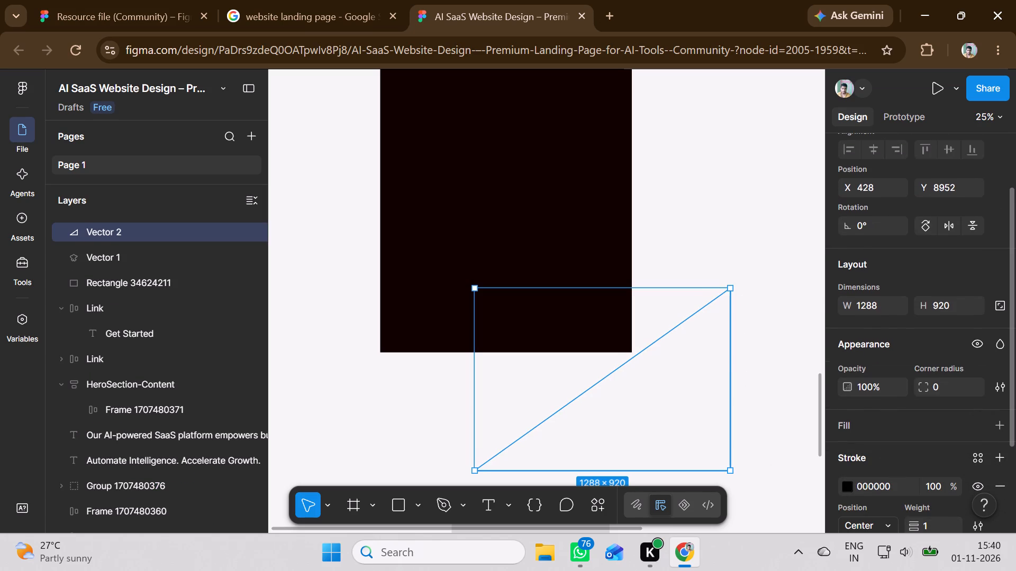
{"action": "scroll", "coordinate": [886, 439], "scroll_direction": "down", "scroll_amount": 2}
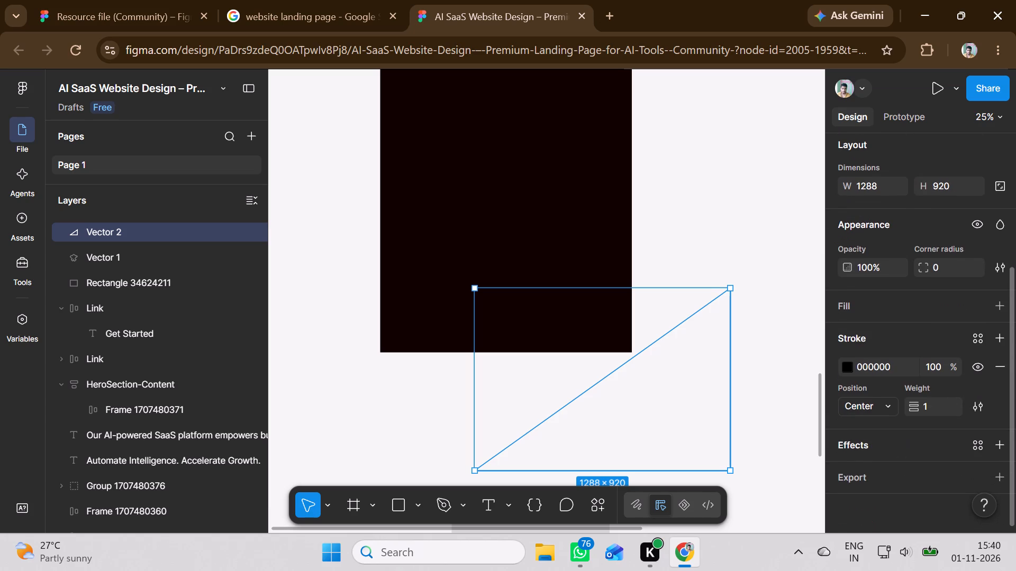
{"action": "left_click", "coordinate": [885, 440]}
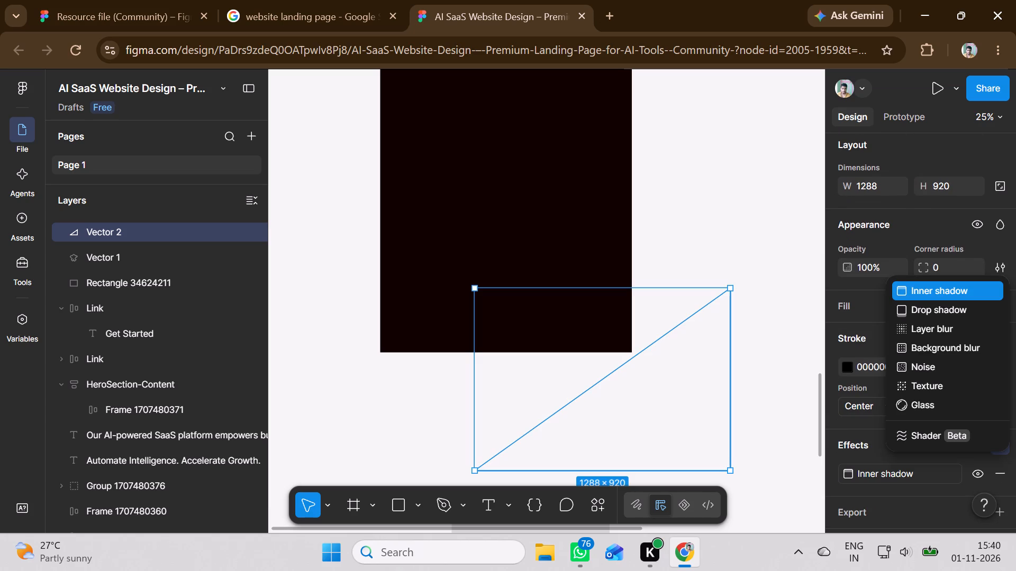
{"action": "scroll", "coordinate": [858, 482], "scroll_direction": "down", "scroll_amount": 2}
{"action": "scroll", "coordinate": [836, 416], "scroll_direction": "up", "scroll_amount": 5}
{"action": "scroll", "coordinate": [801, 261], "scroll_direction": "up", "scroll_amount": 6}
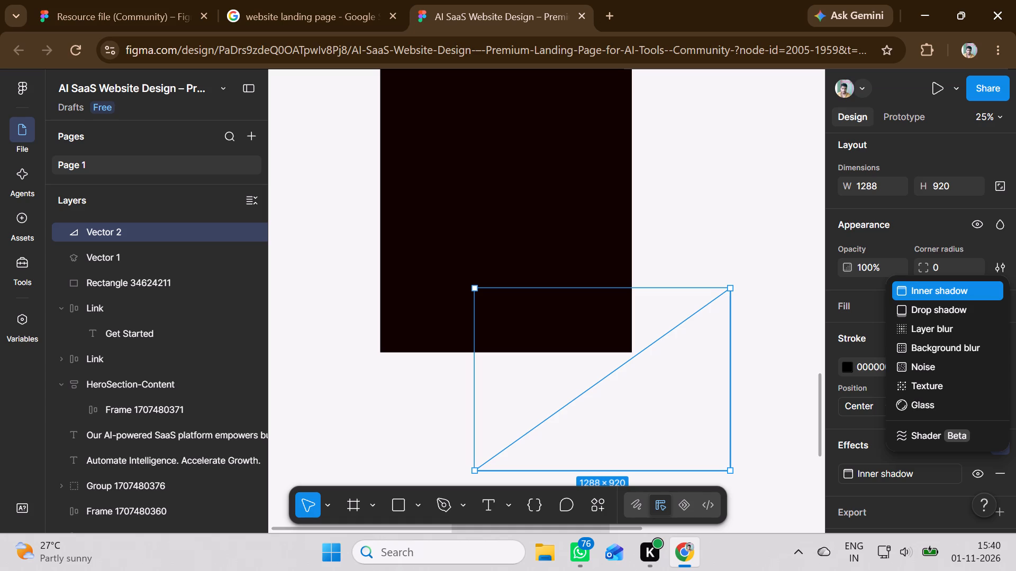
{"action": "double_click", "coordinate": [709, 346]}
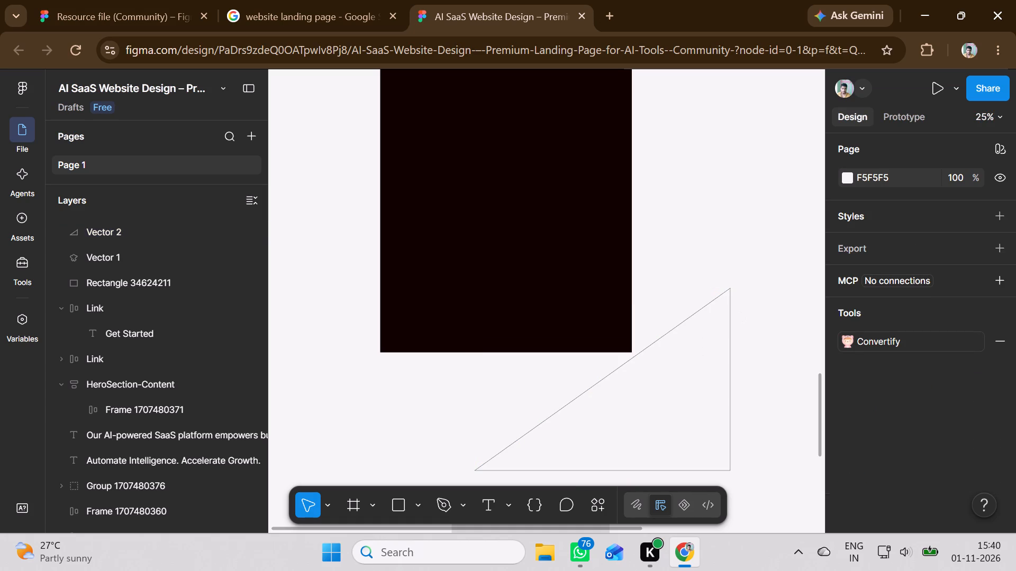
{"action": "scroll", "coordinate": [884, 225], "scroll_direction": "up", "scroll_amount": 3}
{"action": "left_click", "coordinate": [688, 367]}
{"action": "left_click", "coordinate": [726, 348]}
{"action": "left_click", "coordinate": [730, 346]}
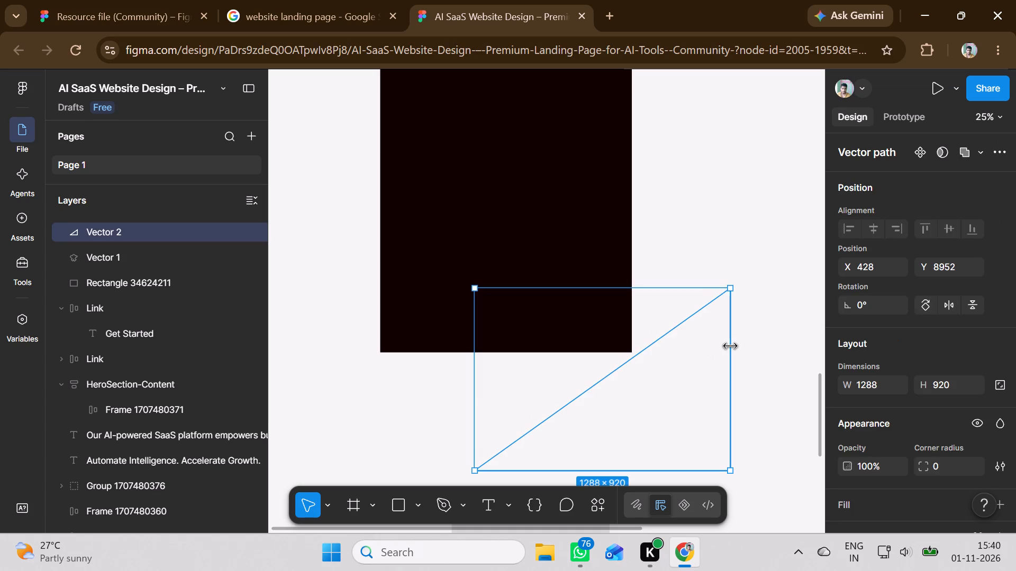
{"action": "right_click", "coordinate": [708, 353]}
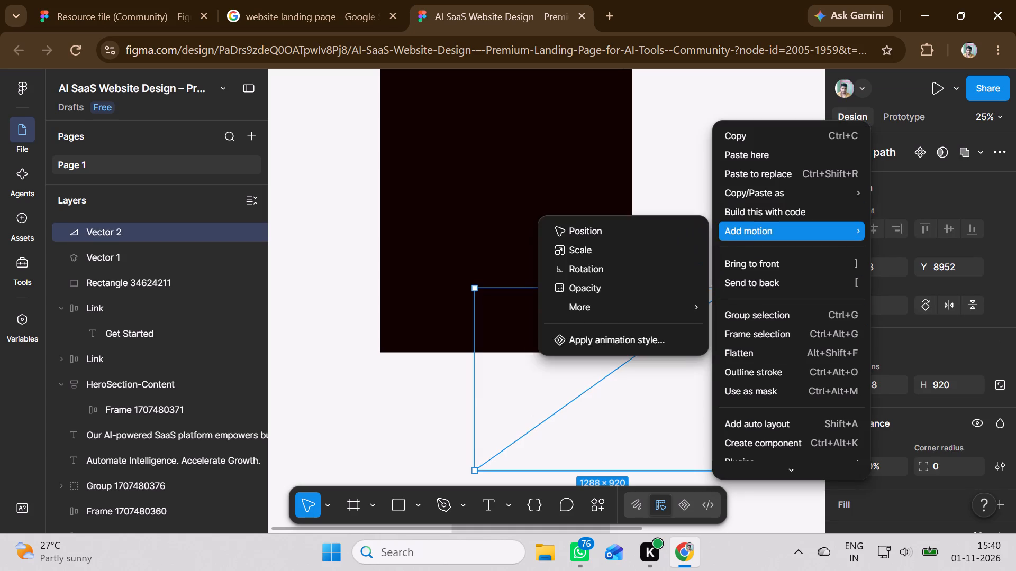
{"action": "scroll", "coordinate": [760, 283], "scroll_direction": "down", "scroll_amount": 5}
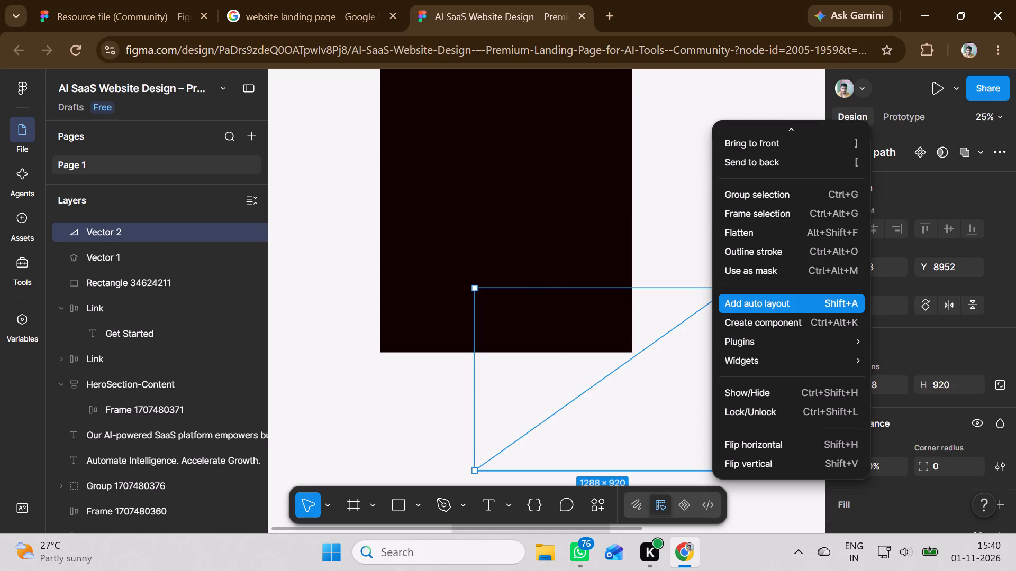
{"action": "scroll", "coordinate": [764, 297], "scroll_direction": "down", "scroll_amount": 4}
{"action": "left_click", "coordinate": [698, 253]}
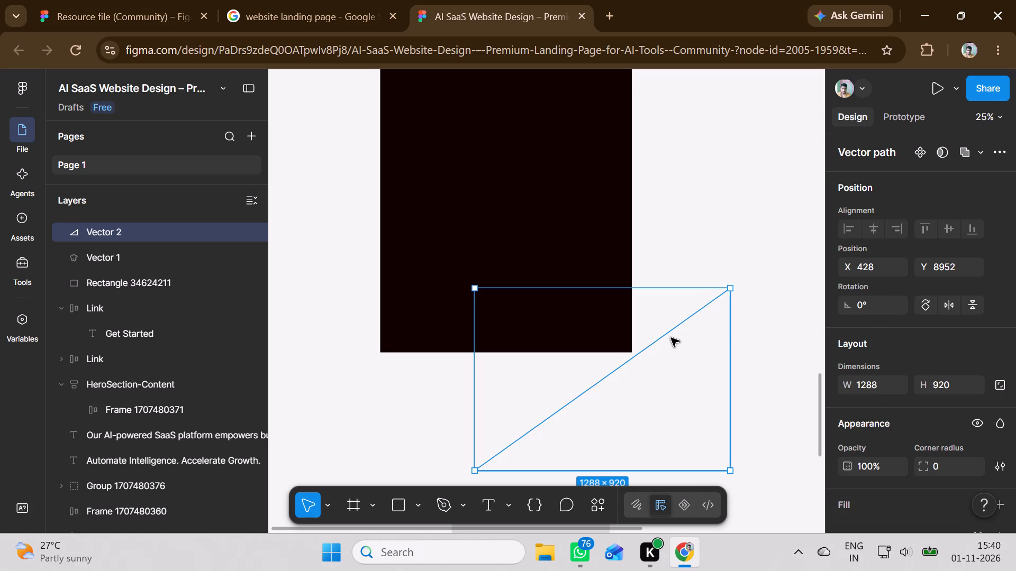
Set the triangle outline's stroke weight to 13.
{"action": "left_click", "coordinate": [652, 340]}
{"action": "left_click", "coordinate": [658, 343]}
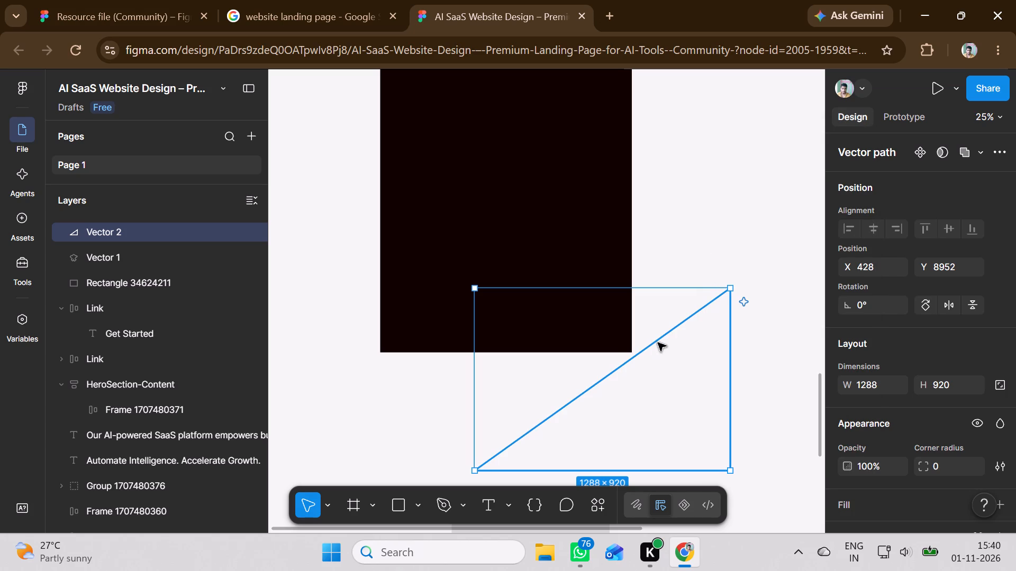
{"action": "scroll", "coordinate": [896, 337], "scroll_direction": "down", "scroll_amount": 3}
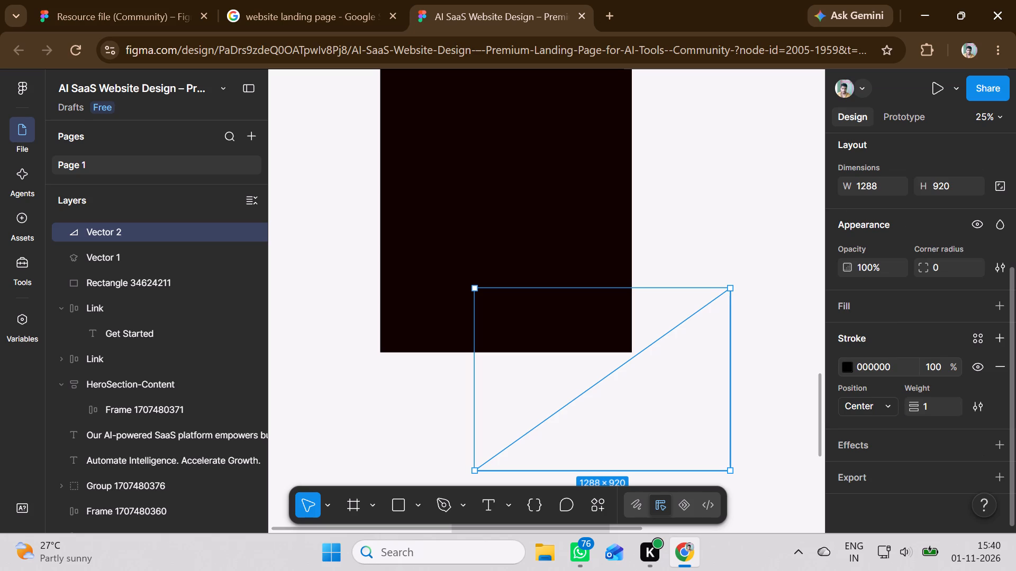
{"action": "left_click", "coordinate": [936, 404]}
{"action": "key", "text": "Up"}
{"action": "key", "text": "Up"}
{"action": "key", "text": "Up"}
{"action": "key", "text": "Up"}
{"action": "key", "text": "Up"}
{"action": "key", "text": "Up"}
{"action": "key", "text": "Up"}
{"action": "key", "text": "Up"}
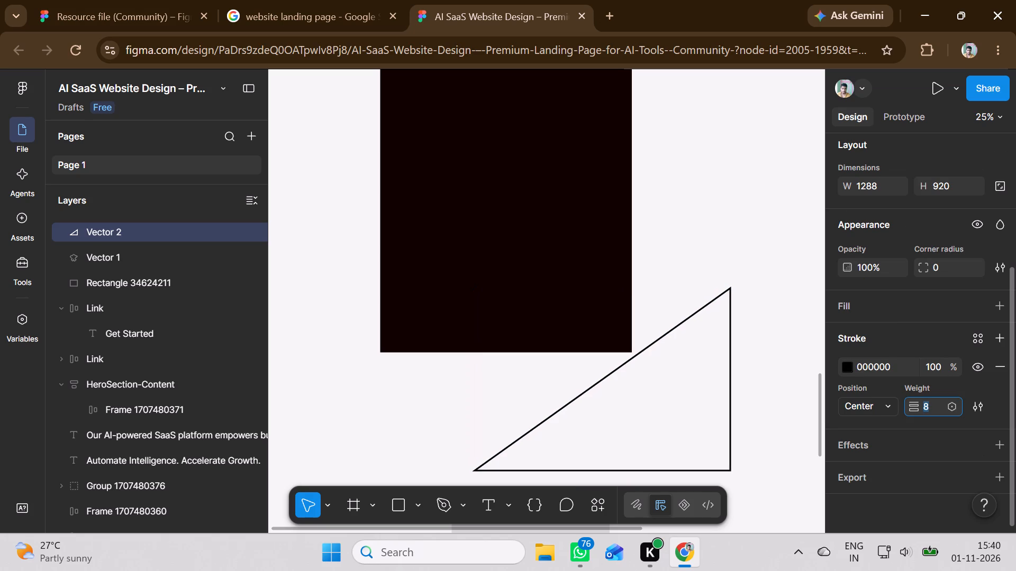
{"action": "key", "text": "Up"}
{"action": "key", "text": "Up"}
{"action": "key", "text": "Up"}
{"action": "key", "text": "Up"}
{"action": "key", "text": "Up"}
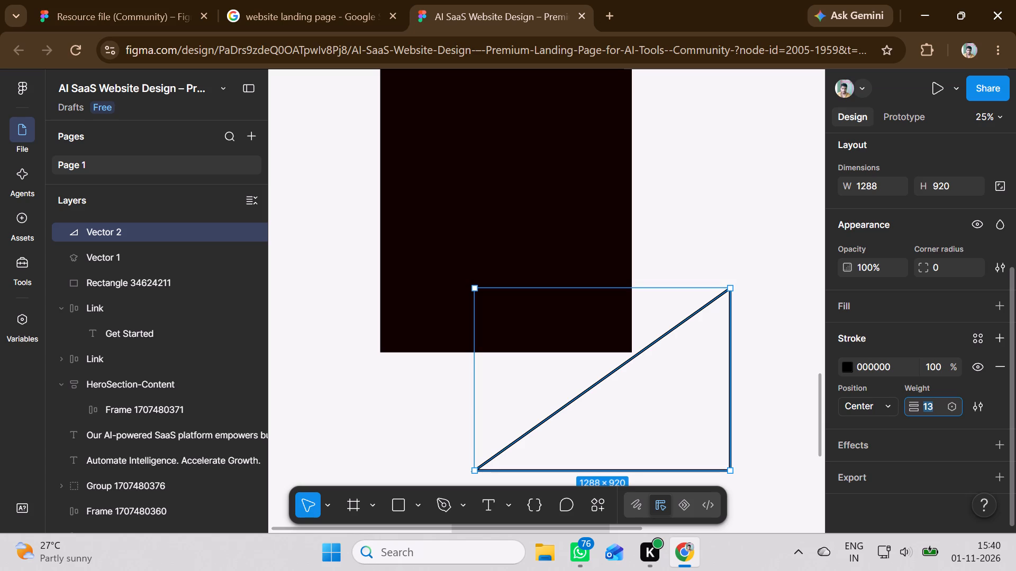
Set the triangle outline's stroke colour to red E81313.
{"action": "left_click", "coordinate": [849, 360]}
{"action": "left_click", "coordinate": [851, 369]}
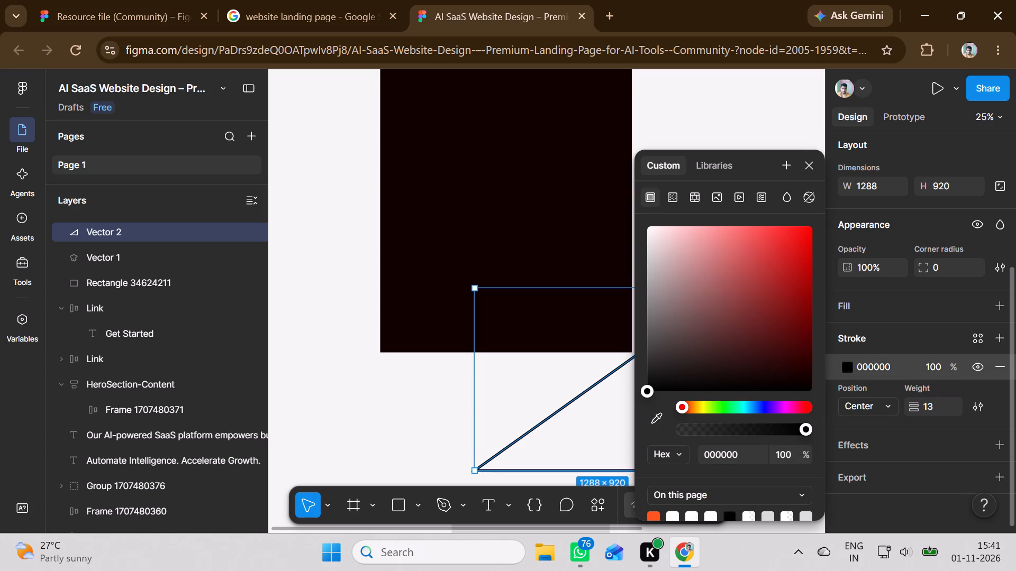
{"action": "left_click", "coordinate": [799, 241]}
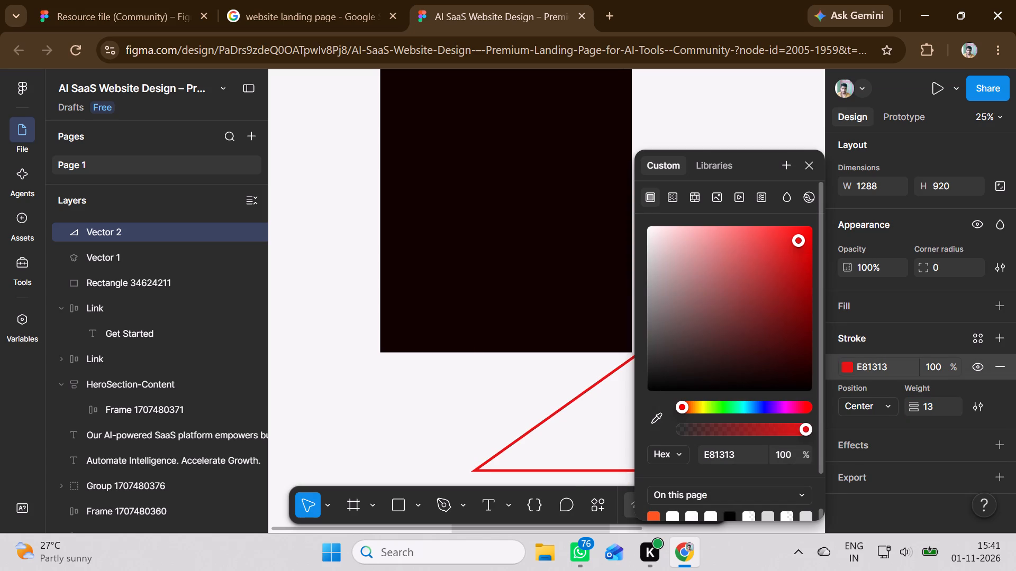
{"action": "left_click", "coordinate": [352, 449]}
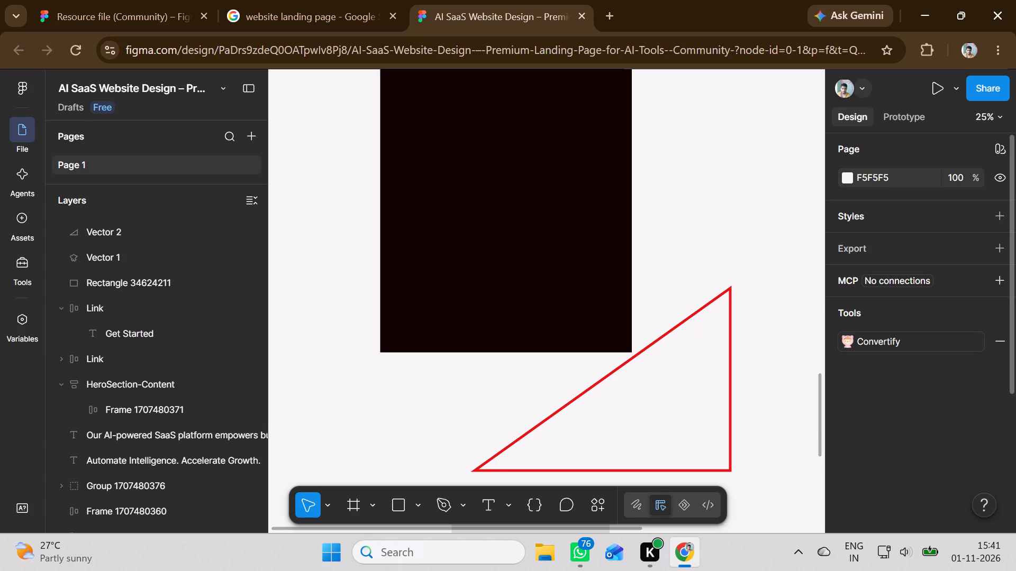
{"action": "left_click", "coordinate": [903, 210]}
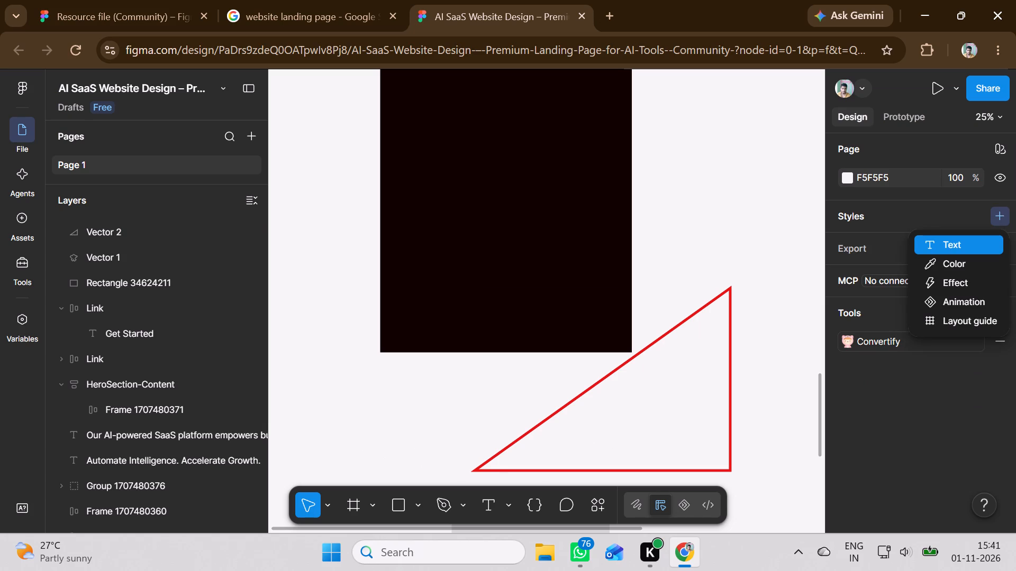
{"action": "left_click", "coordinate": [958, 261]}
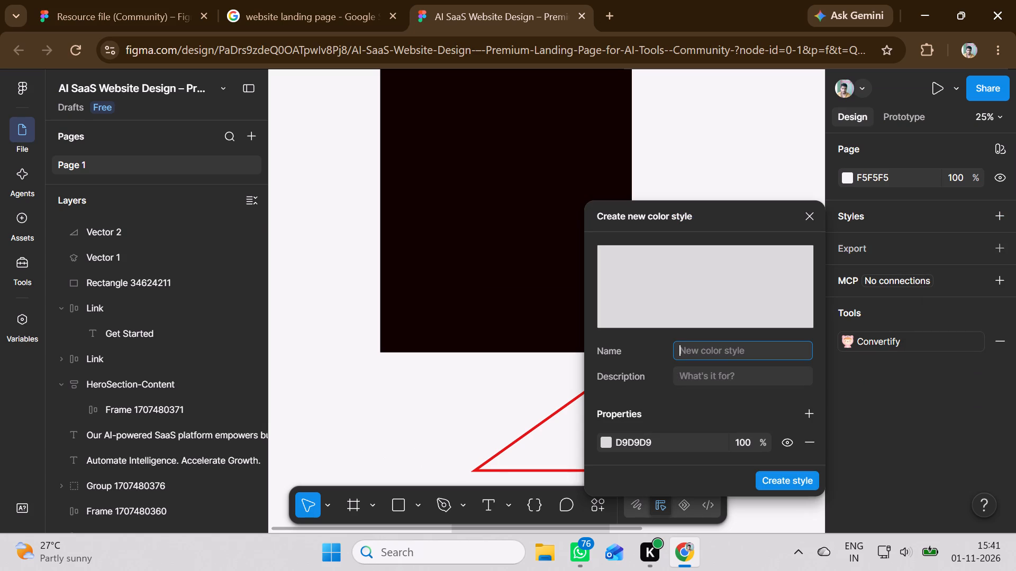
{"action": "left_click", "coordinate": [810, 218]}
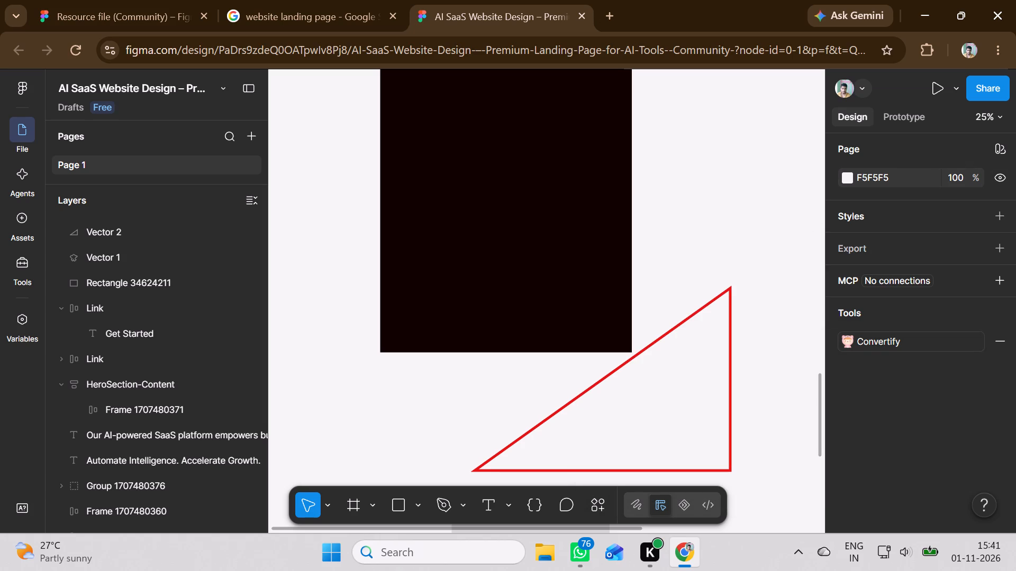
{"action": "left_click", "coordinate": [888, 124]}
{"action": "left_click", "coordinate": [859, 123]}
Apply the Subtract boolean operation to the triangle outline at the dark page's lower corner.
{"action": "left_click", "coordinate": [673, 365]}
{"action": "left_click", "coordinate": [724, 354]}
{"action": "left_click", "coordinate": [729, 353]}
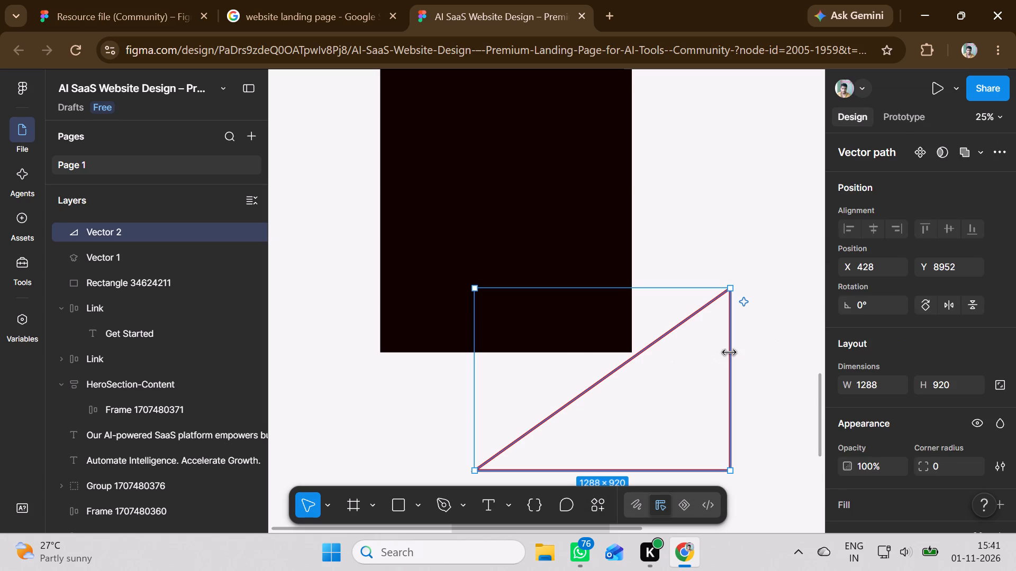
{"action": "scroll", "coordinate": [879, 325], "scroll_direction": "up", "scroll_amount": 3}
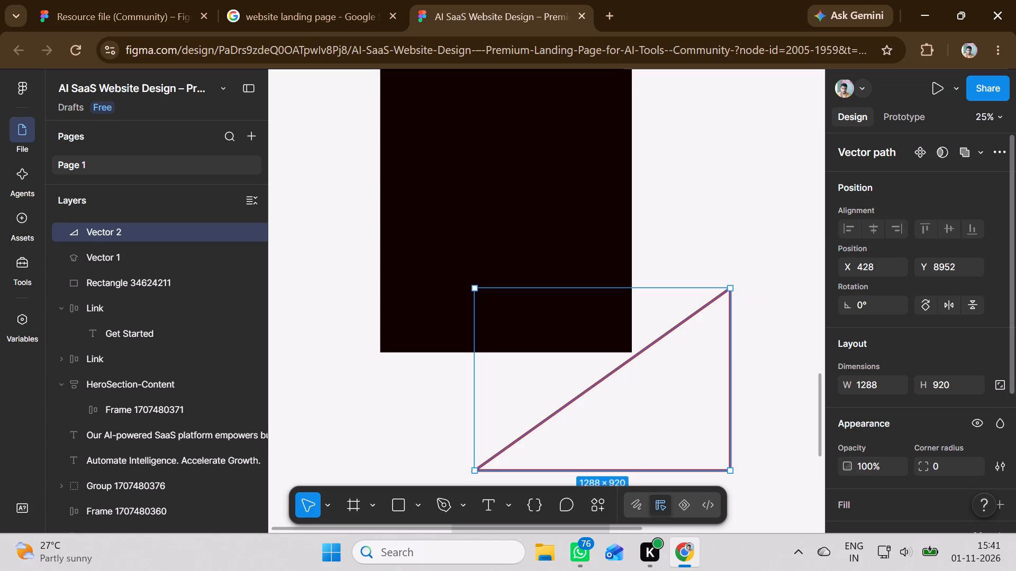
{"action": "left_click", "coordinate": [983, 149]}
{"action": "left_click", "coordinate": [906, 197]}
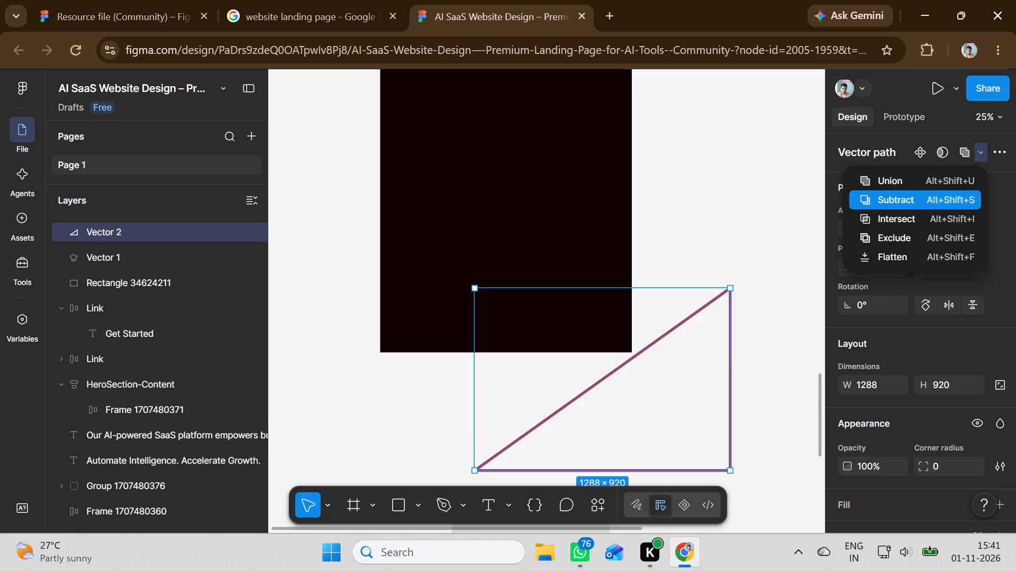
{"action": "left_click", "coordinate": [643, 379]}
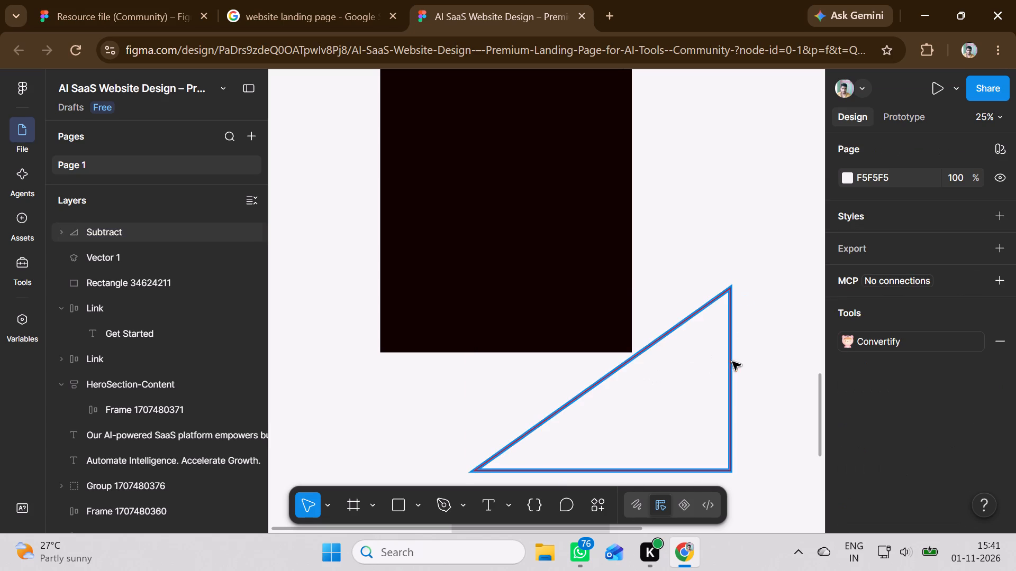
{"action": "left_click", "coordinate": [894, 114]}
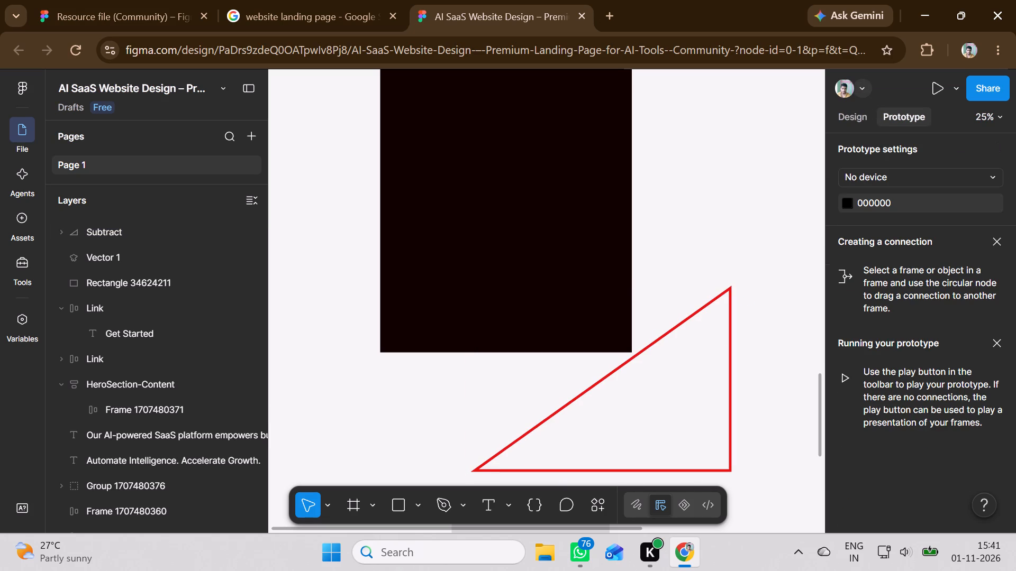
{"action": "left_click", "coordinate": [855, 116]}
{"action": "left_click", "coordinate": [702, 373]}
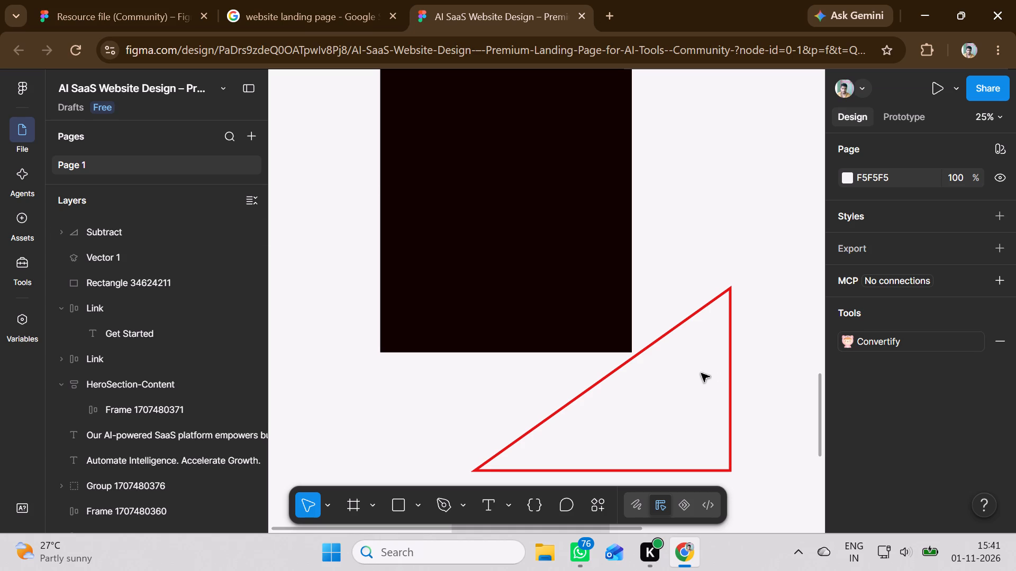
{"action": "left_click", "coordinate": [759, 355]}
Change the subtracted triangle shape's fill colour to near-black 0F0E0E.
{"action": "left_click", "coordinate": [730, 363]}
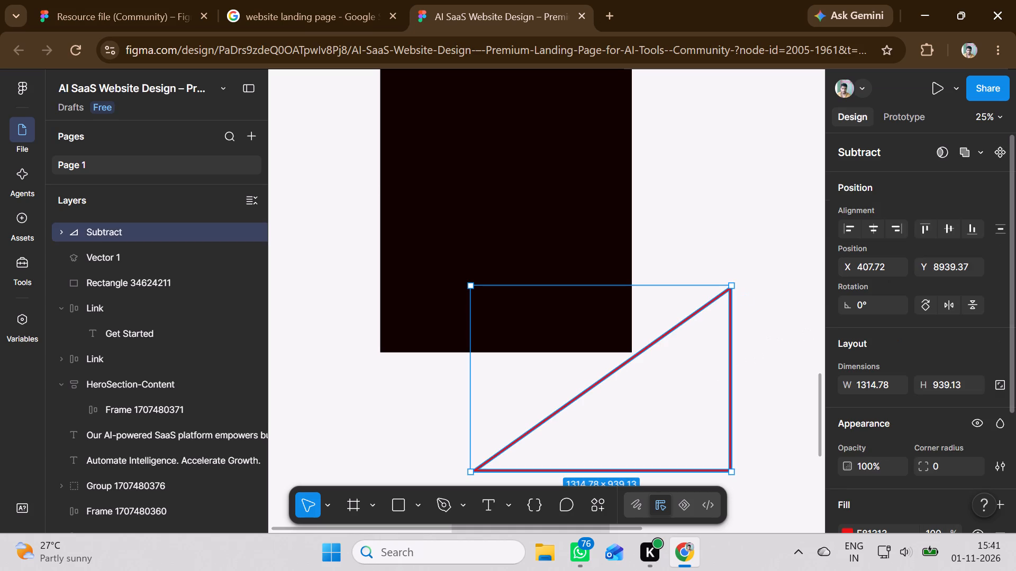
{"action": "scroll", "coordinate": [909, 265], "scroll_direction": "down", "scroll_amount": 3}
{"action": "left_click", "coordinate": [849, 367]}
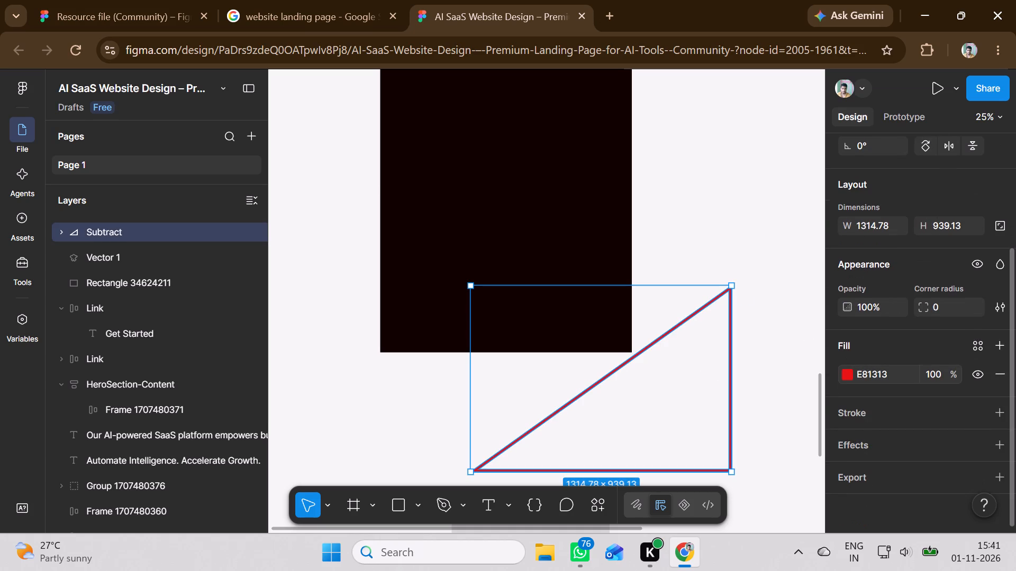
{"action": "left_click", "coordinate": [846, 373]}
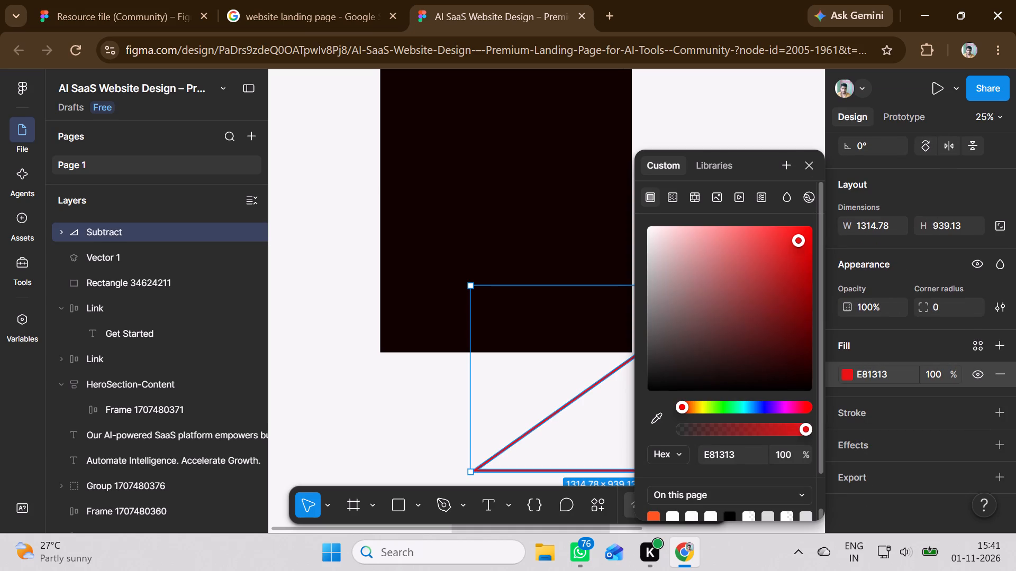
{"action": "left_click", "coordinate": [659, 381]}
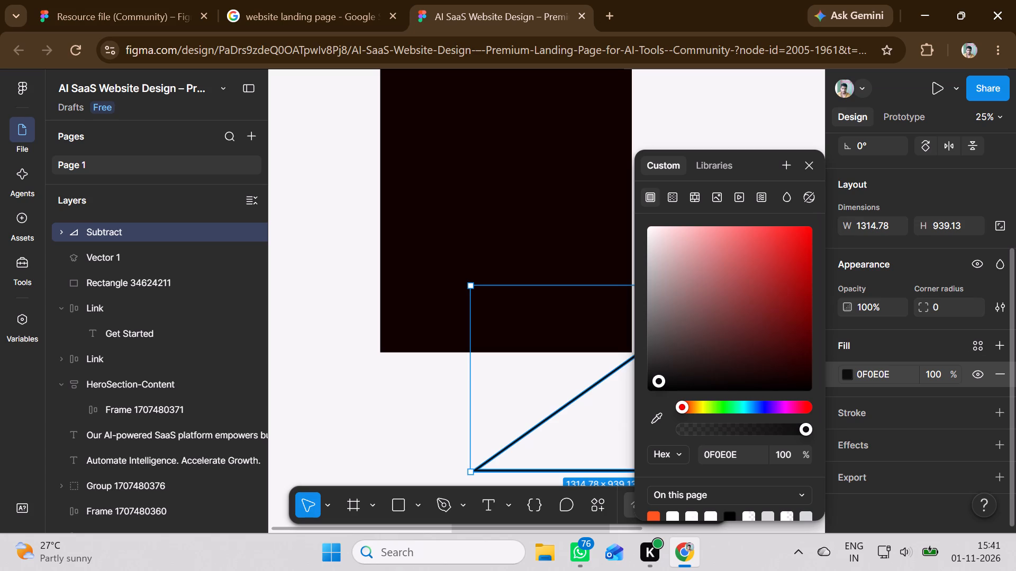
{"action": "left_click", "coordinate": [956, 299]}
{"action": "left_click", "coordinate": [793, 122]}
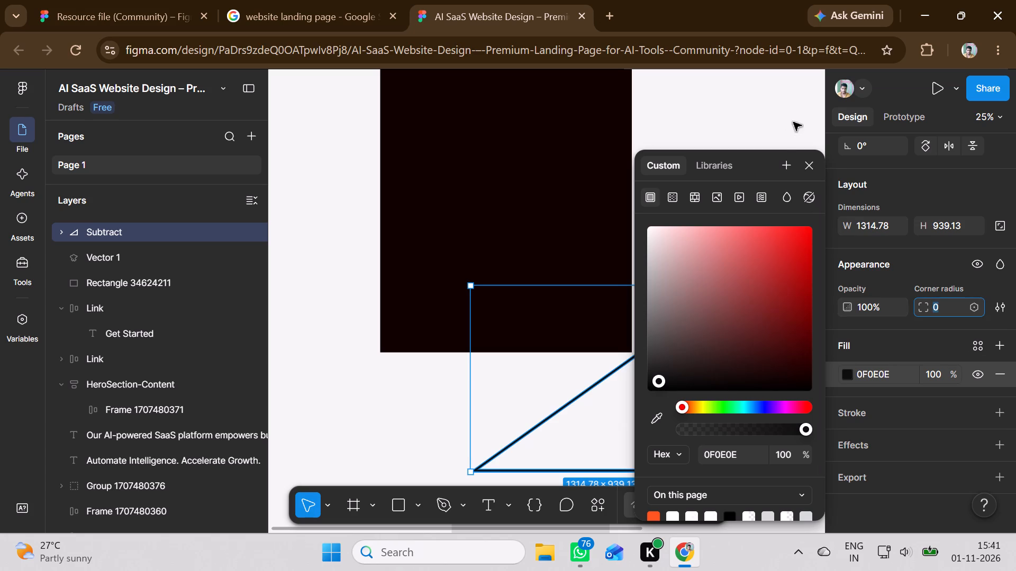
Lower the subtracted triangle shape's fill opacity to about 84%.
{"action": "left_click", "coordinate": [729, 390]}
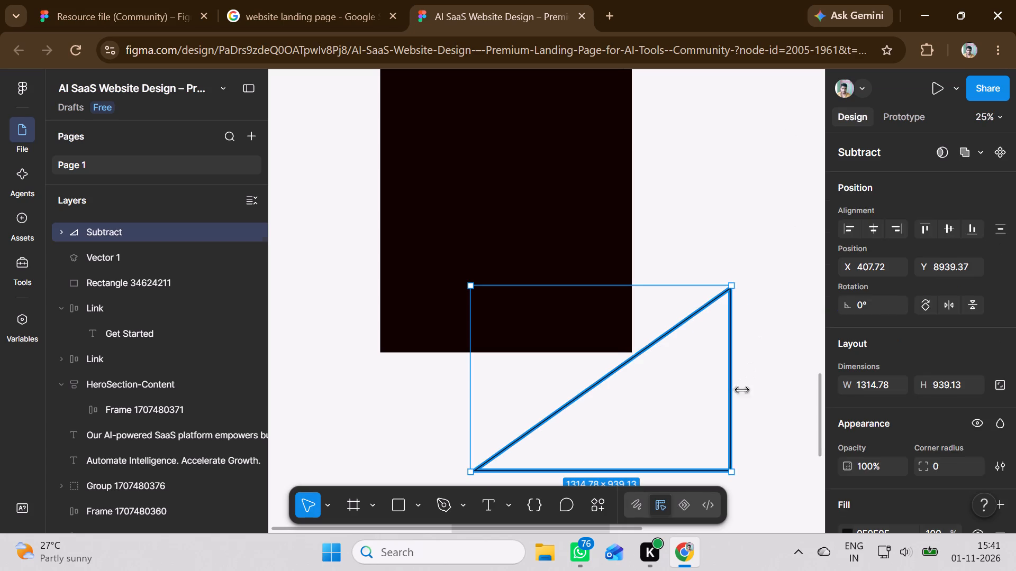
{"action": "scroll", "coordinate": [973, 395], "scroll_direction": "up", "scroll_amount": 2}
{"action": "scroll", "coordinate": [973, 395], "scroll_direction": "down", "scroll_amount": 2}
{"action": "scroll", "coordinate": [958, 432], "scroll_direction": "up", "scroll_amount": 1}
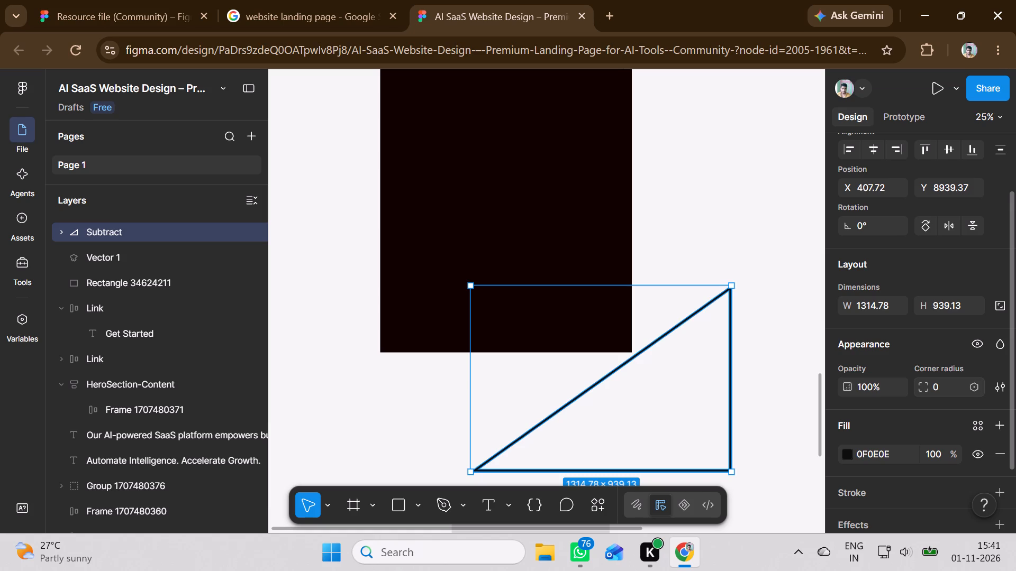
{"action": "scroll", "coordinate": [948, 390], "scroll_direction": "up", "scroll_amount": 2}
{"action": "scroll", "coordinate": [948, 390], "scroll_direction": "down", "scroll_amount": 1}
{"action": "scroll", "coordinate": [948, 390], "scroll_direction": "up", "scroll_amount": 3}
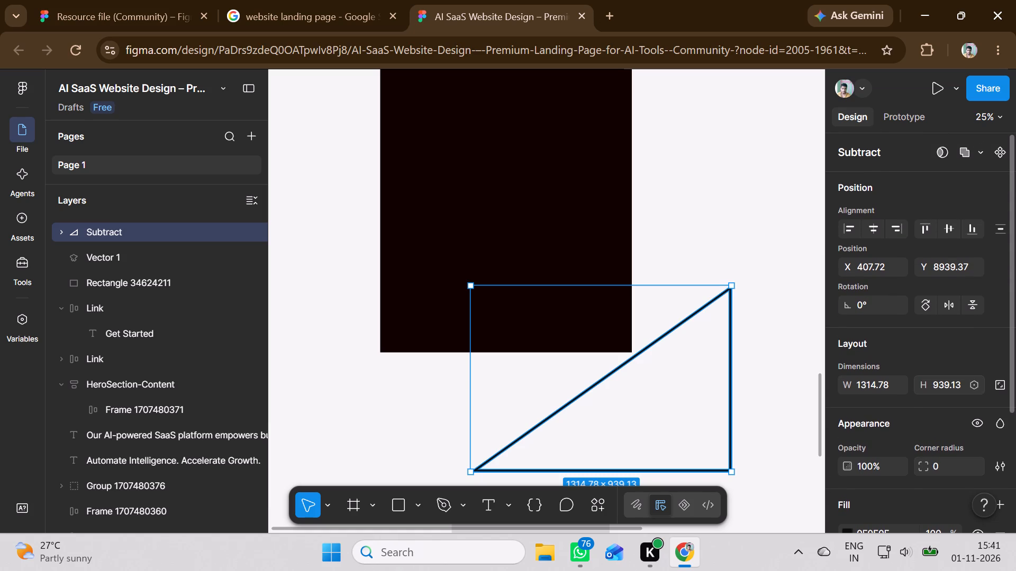
{"action": "scroll", "coordinate": [961, 421], "scroll_direction": "down", "scroll_amount": 2}
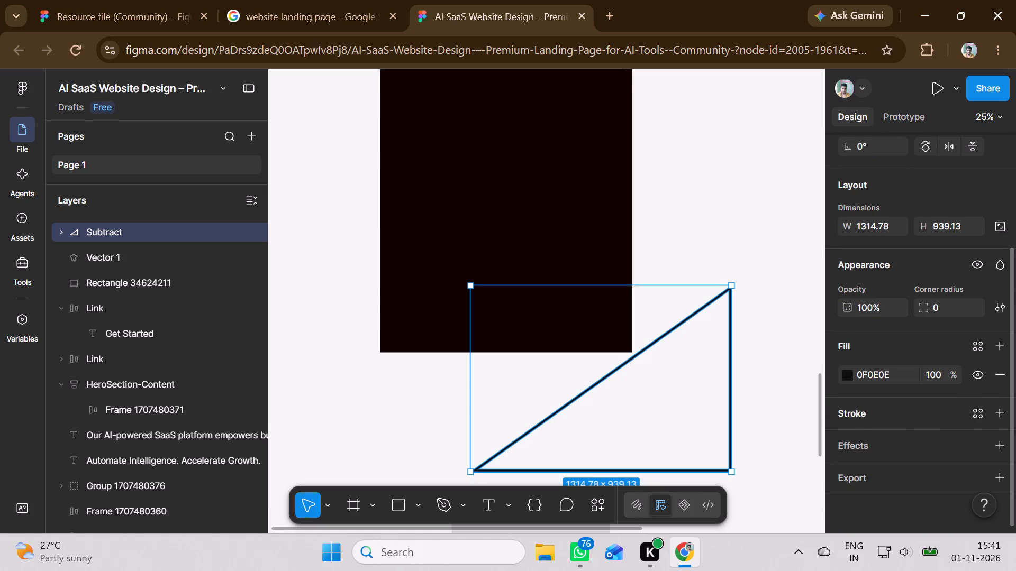
{"action": "left_click", "coordinate": [944, 373]}
{"action": "key", "text": "Up"}
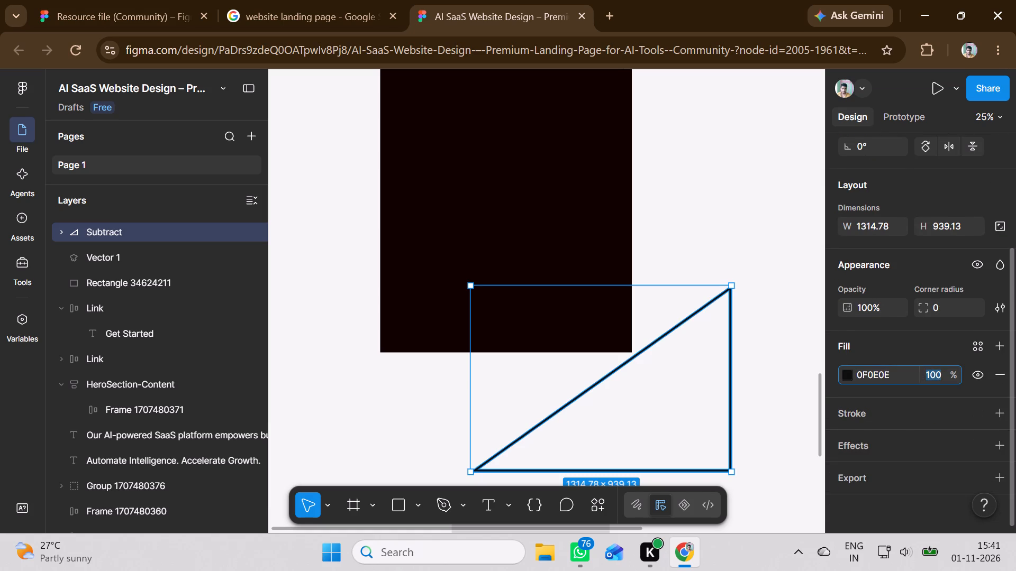
{"action": "key", "text": "Up"}
{"action": "key", "text": "Up"}
{"action": "key", "text": "Up"}
{"action": "key", "text": "Down"}
{"action": "key", "text": "Down"}
{"action": "key", "text": "Down"}
{"action": "key", "text": "Down"}
{"action": "key", "text": "Down"}
{"action": "key", "text": "Down"}
{"action": "key", "text": "Down"}
{"action": "key", "text": "Down"}
{"action": "key", "text": "Down"}
{"action": "key", "text": "Down"}
{"action": "key", "text": "Down"}
{"action": "key", "text": "Down"}
{"action": "key", "text": "Down"}
{"action": "key", "text": "Down"}
{"action": "key", "text": "Down"}
{"action": "key", "text": "Down"}
{"action": "key", "text": "Down"}
{"action": "key", "text": "Down"}
{"action": "key", "text": "Down"}
{"action": "key", "text": "Down"}
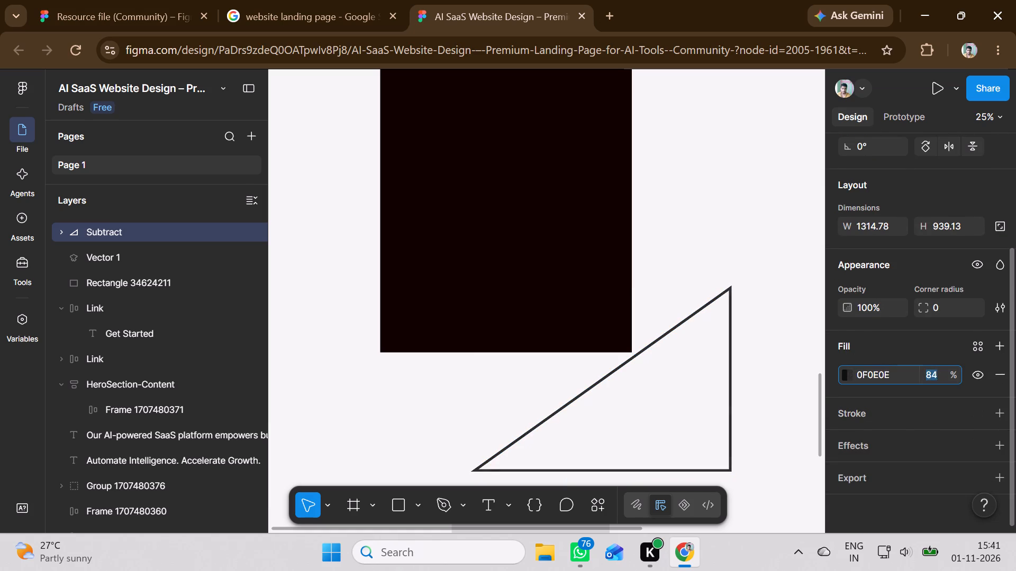
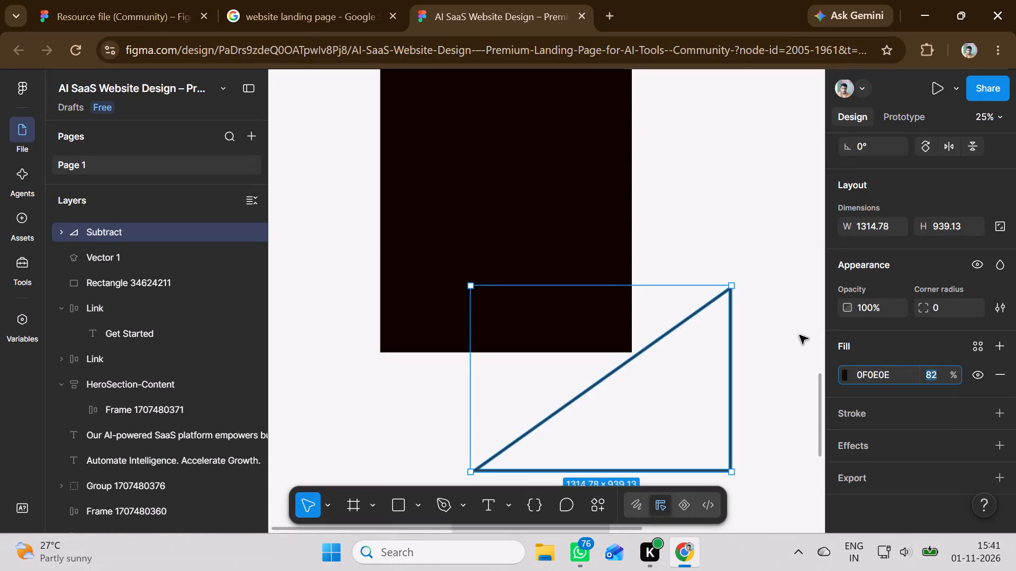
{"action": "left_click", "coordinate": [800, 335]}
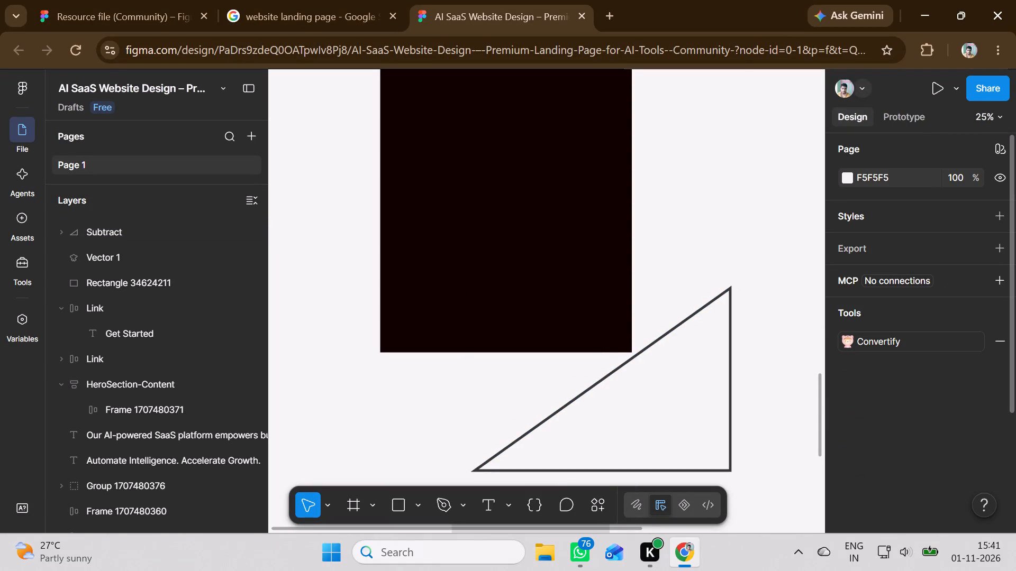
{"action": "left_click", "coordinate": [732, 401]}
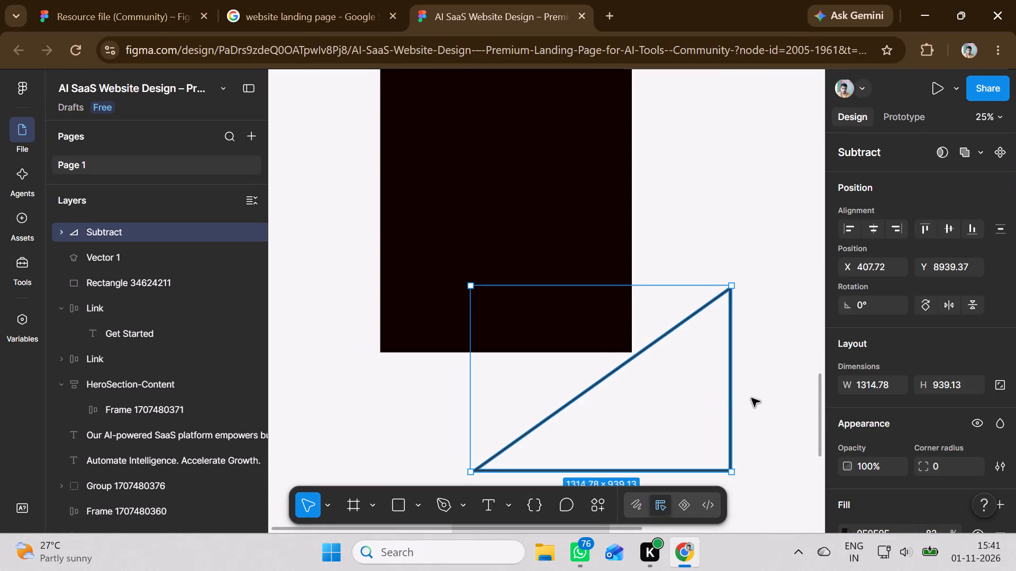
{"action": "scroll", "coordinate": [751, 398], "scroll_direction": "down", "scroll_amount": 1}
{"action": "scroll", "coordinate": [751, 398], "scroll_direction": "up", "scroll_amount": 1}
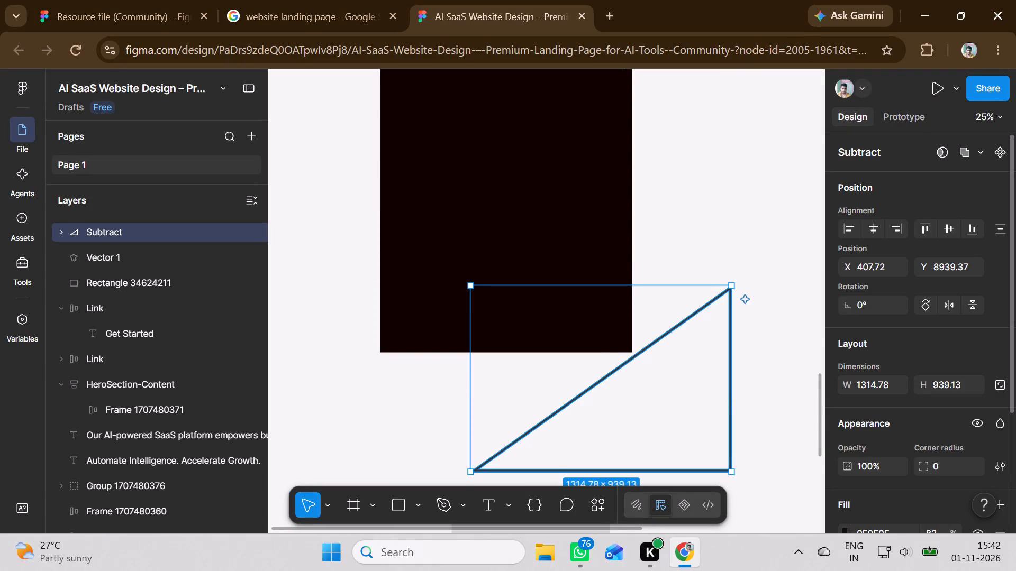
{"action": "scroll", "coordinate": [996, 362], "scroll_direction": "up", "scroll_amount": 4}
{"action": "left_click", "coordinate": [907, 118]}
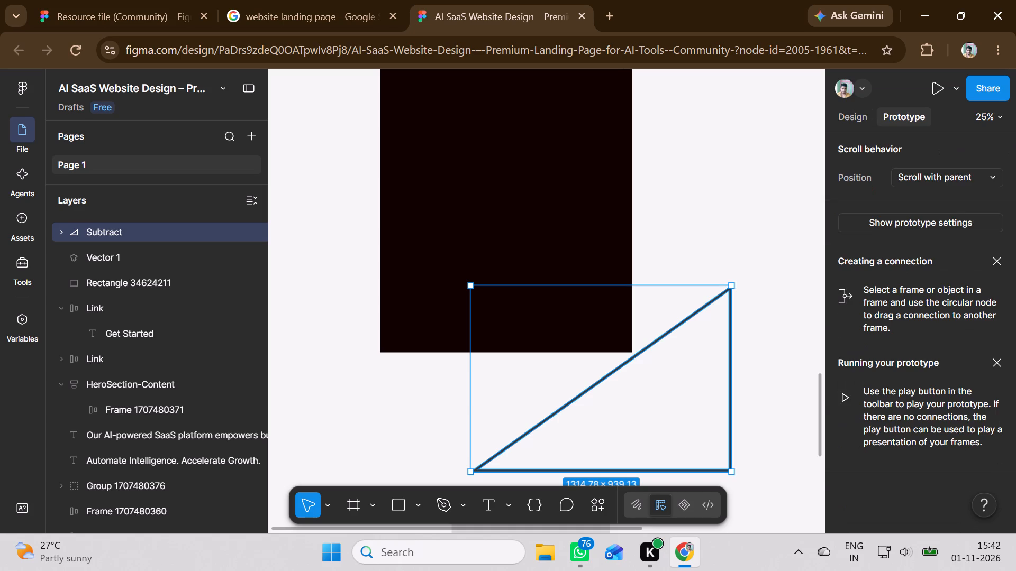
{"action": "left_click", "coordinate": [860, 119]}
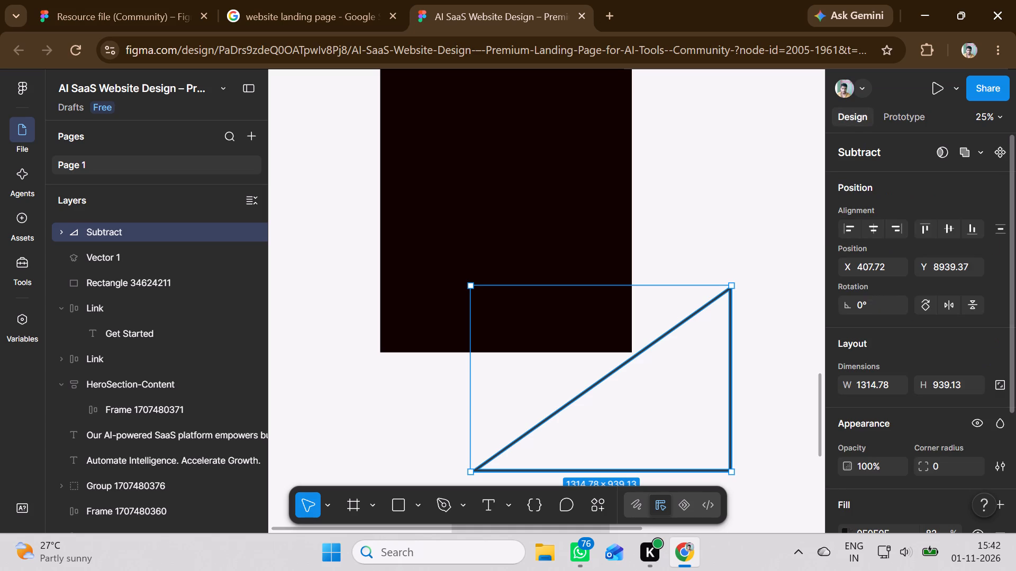
Apply left alignment and horizontal-centre alignment to the subtracted triangle shape.
{"action": "left_click", "coordinate": [854, 229]}
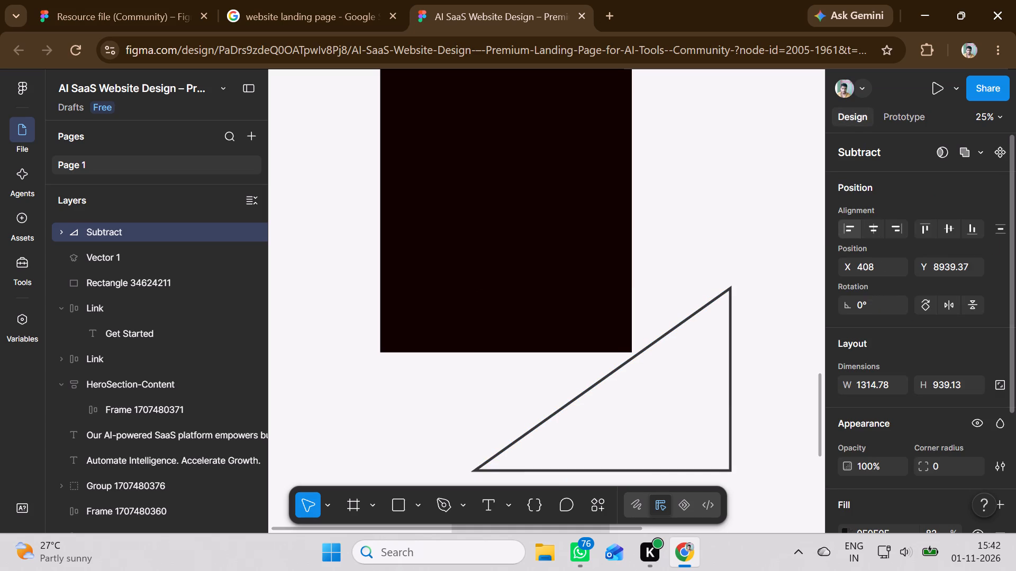
{"action": "left_click", "coordinate": [869, 229]}
Widen the subtracted triangle by its vertical edge to about 1451 wide by 938 high.
{"action": "left_click", "coordinate": [734, 341]}
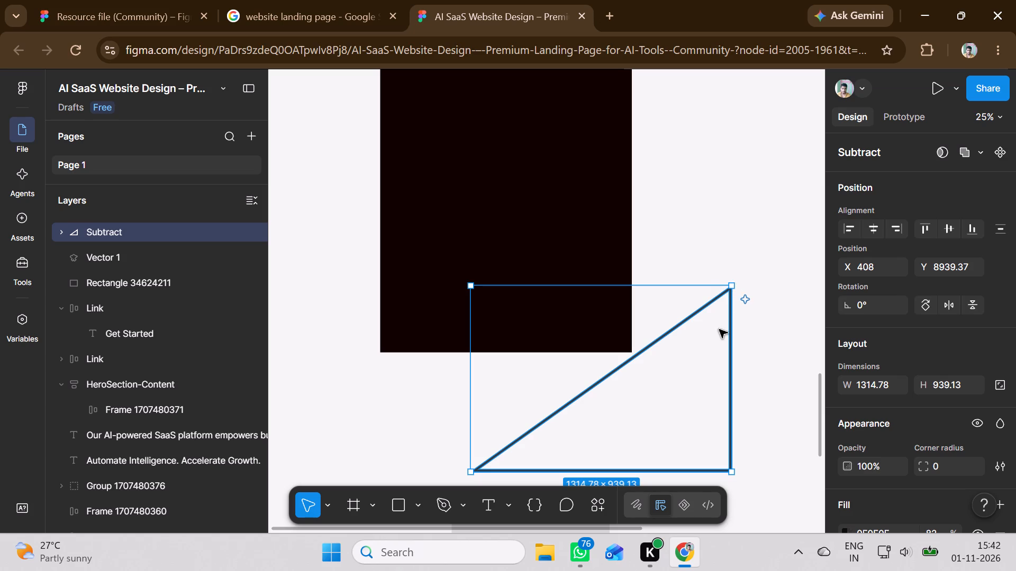
{"action": "left_click_drag", "start_coordinate": [731, 353], "coordinate": [759, 350]}
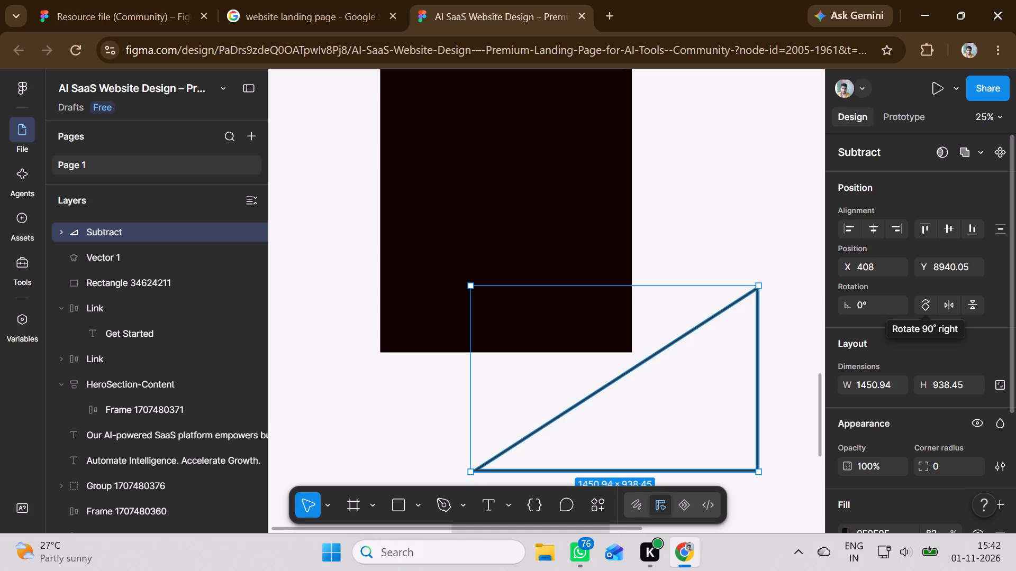
Lower the subtracted triangle's layer opacity to 83%.
{"action": "scroll", "coordinate": [878, 457], "scroll_direction": "down", "scroll_amount": 2}
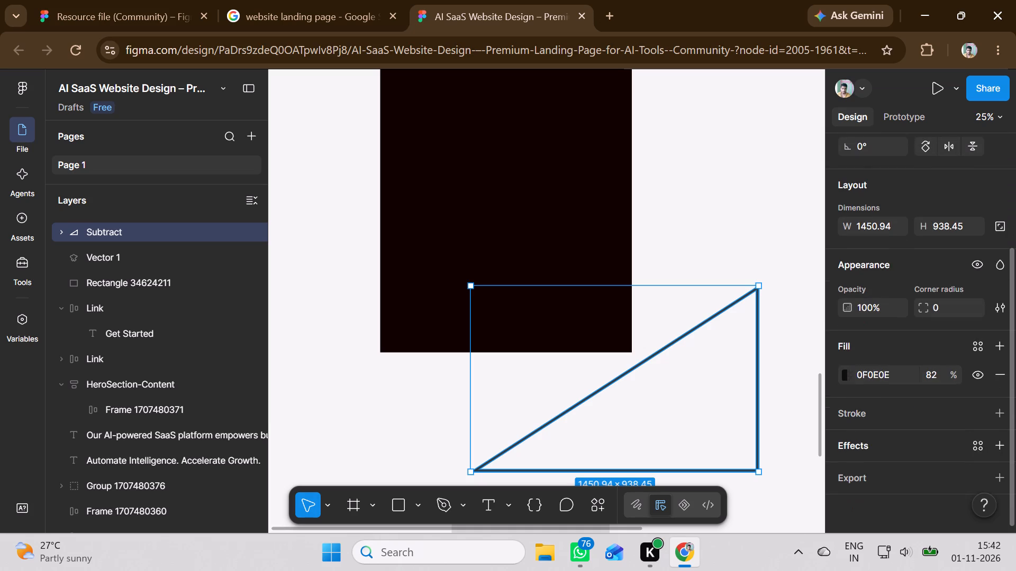
{"action": "left_click", "coordinate": [845, 309]}
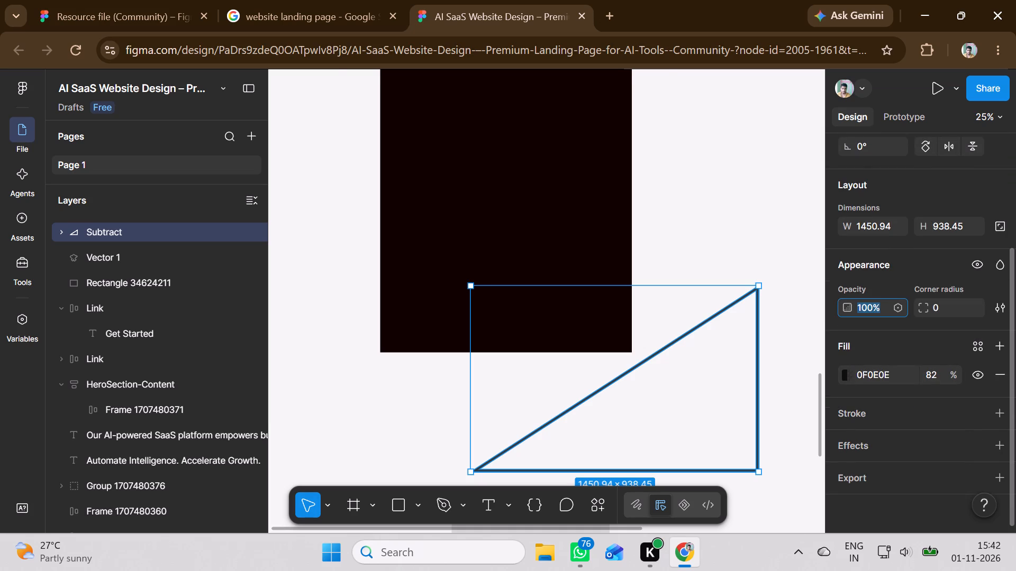
{"action": "left_click_drag", "start_coordinate": [857, 315], "coordinate": [533, 295]}
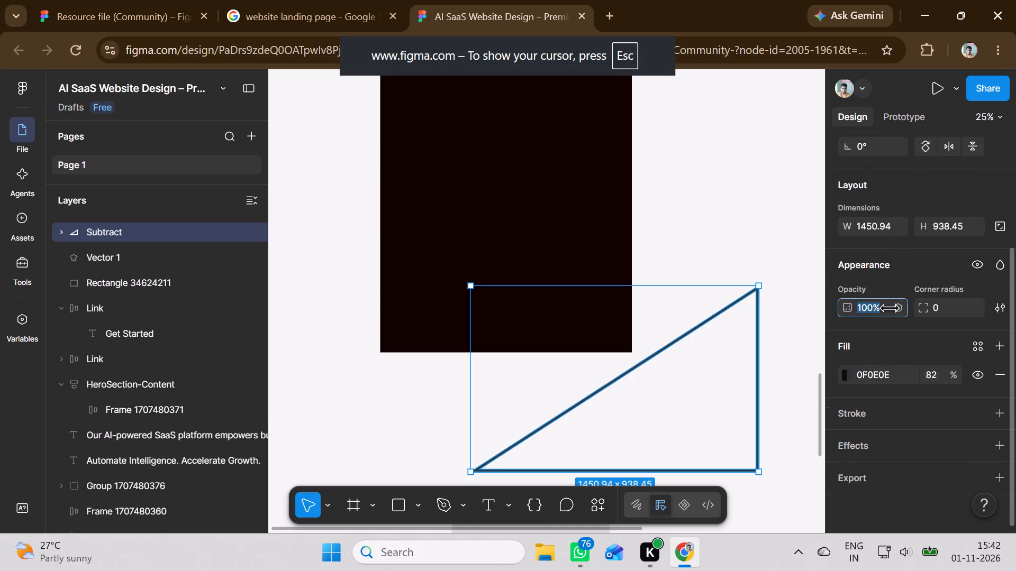
{"action": "left_click_drag", "start_coordinate": [533, 295], "coordinate": [513, 297]}
{"action": "left_click", "coordinate": [869, 310]}
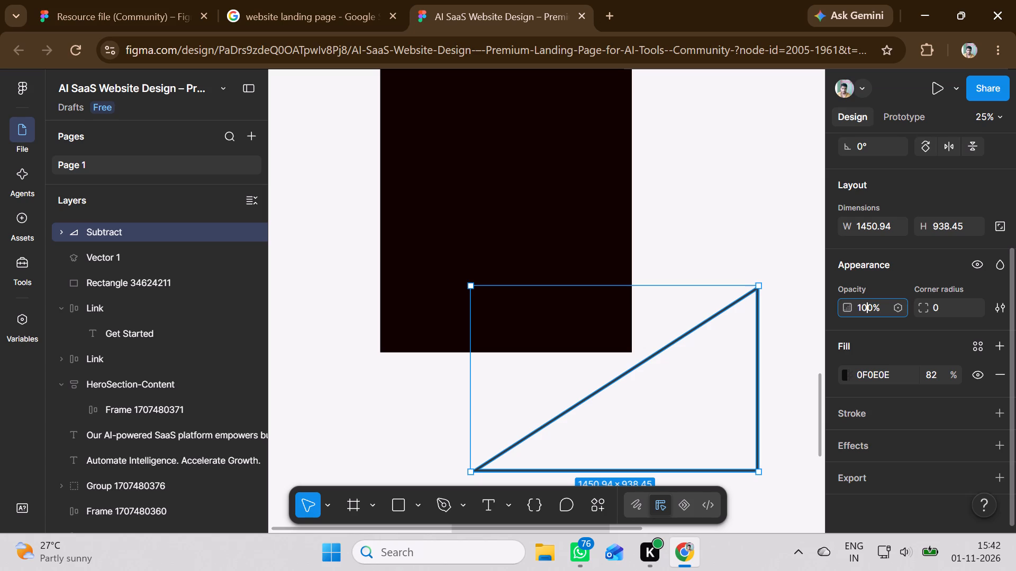
{"action": "key", "text": "Down"}
{"action": "key", "text": "Down"}
{"action": "key", "text": "Down"}
{"action": "key", "text": "Down"}
{"action": "key", "text": "Down"}
{"action": "key", "text": "Down"}
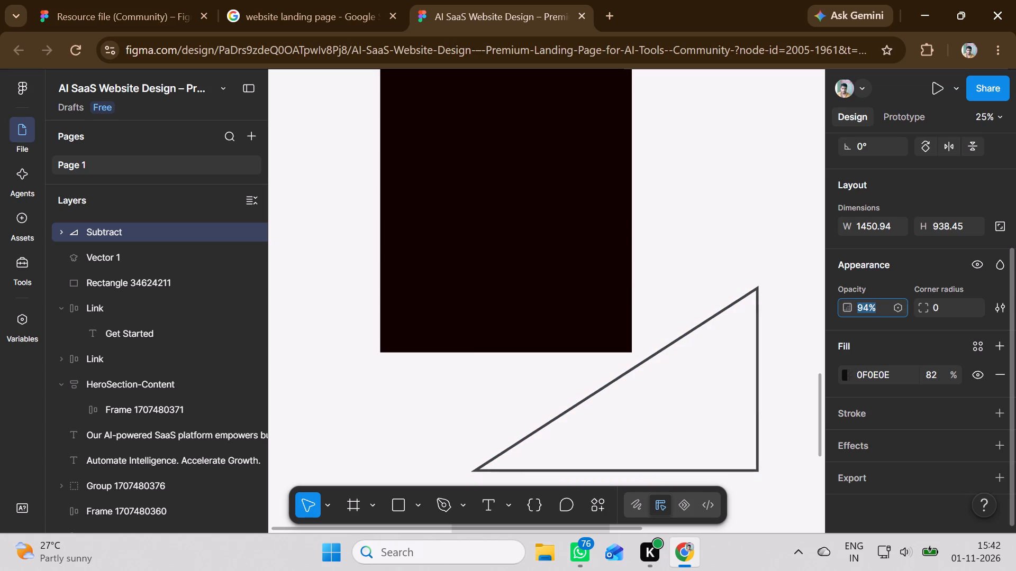
{"action": "key", "text": "Down"}
{"action": "key", "text": "Down"}
{"action": "key", "text": "Down"}
{"action": "key", "text": "Down"}
{"action": "key", "text": "Down"}
{"action": "key", "text": "Down"}
{"action": "key", "text": "Down"}
{"action": "key", "text": "Down"}
{"action": "key", "text": "Down"}
{"action": "key", "text": "Down"}
{"action": "key", "text": "Down"}
{"action": "key", "text": "Down"}
{"action": "key", "text": "Down"}
{"action": "key", "text": "Down"}
{"action": "key", "text": "Down"}
{"action": "key", "text": "Up"}
{"action": "key", "text": "Up"}
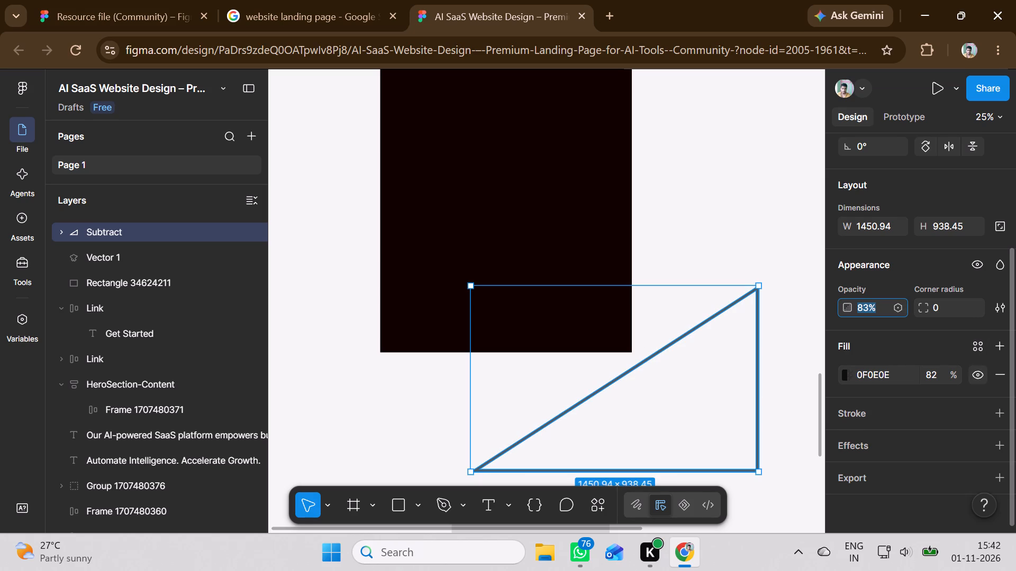
Add a stroke to the subtracted triangle shape.
{"action": "scroll", "coordinate": [988, 381], "scroll_direction": "down", "scroll_amount": 3}
{"action": "left_click", "coordinate": [910, 415]}
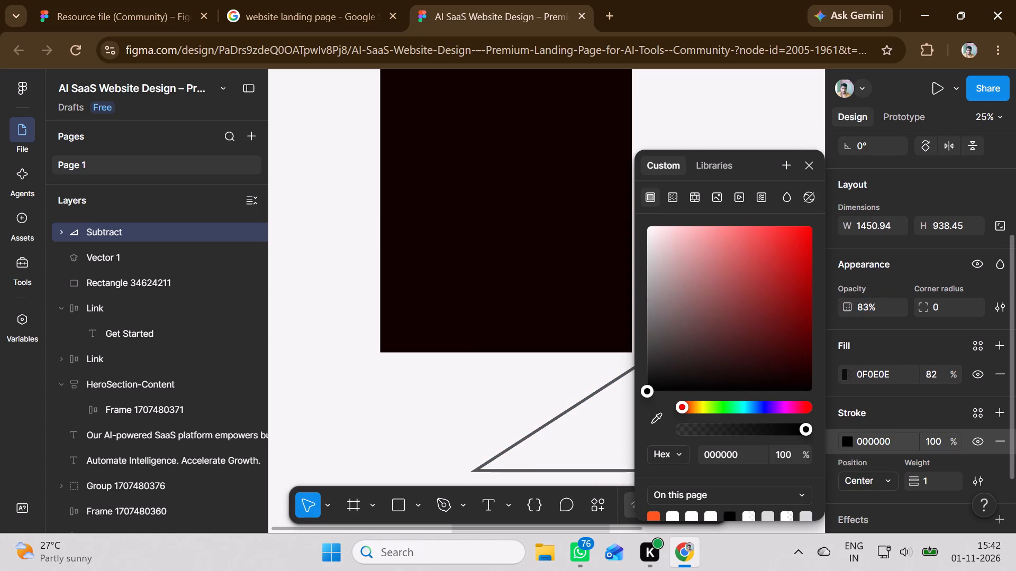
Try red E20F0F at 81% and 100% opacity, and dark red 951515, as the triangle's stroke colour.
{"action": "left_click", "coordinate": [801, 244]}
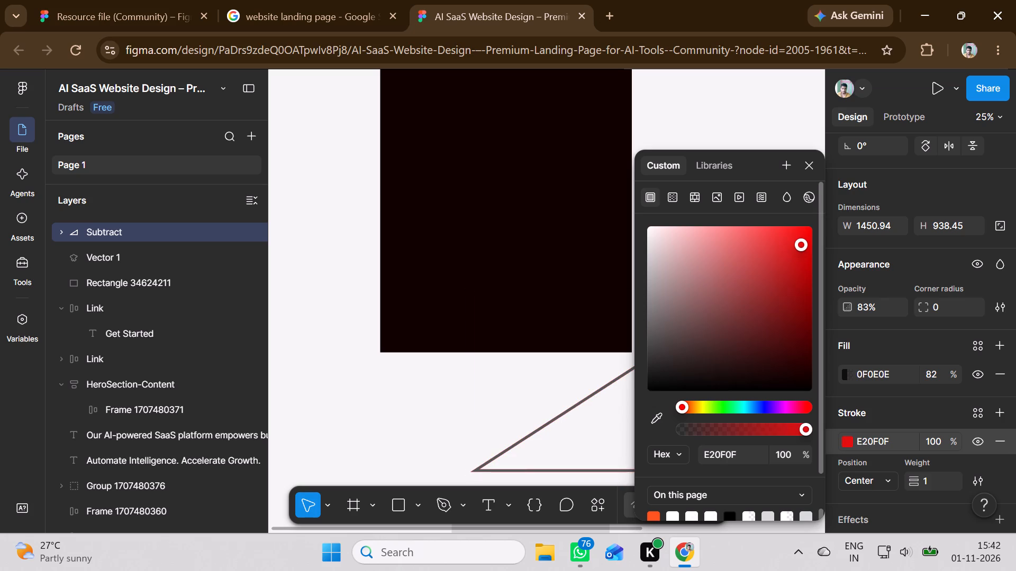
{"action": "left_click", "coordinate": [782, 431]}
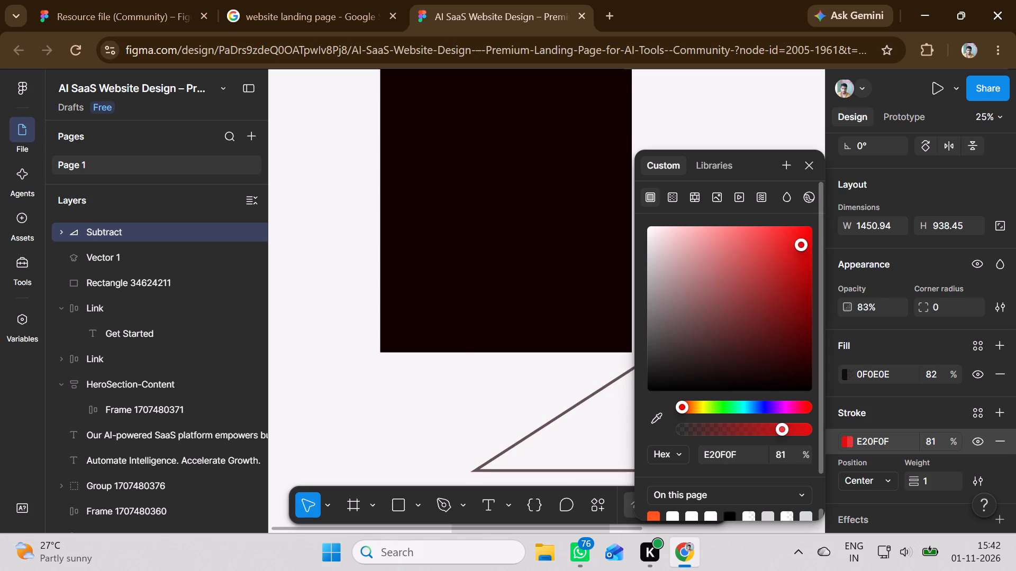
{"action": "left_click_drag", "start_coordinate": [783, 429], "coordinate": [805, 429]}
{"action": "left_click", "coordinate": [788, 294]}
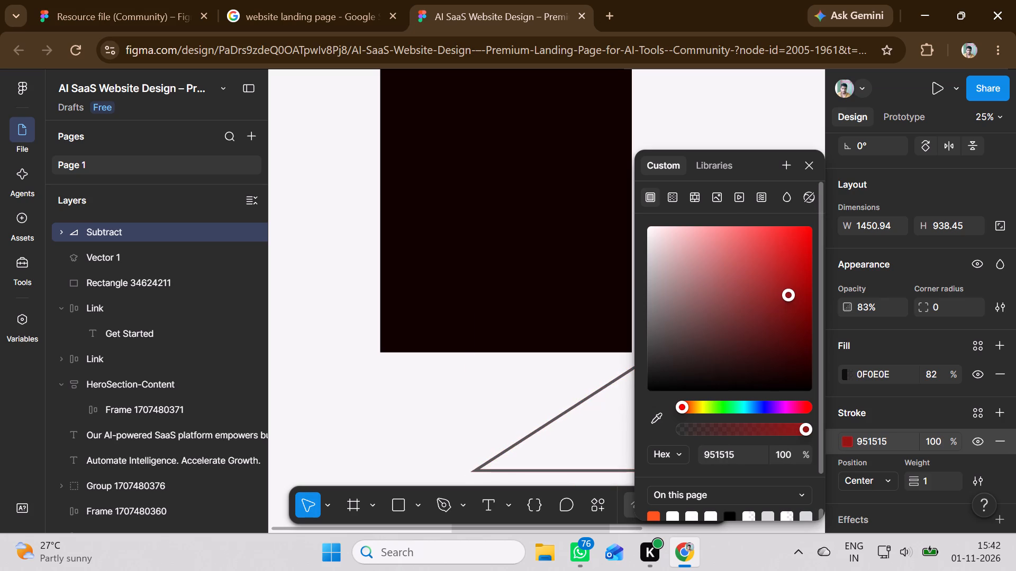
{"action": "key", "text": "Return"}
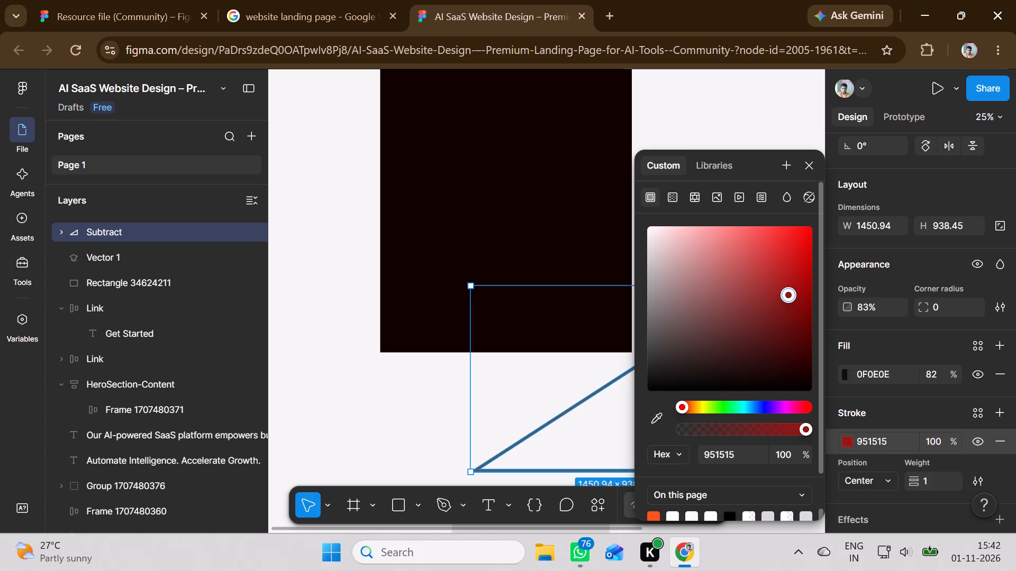
Set the subtracted triangle's stroke colour to light blue 5BADE8.
{"action": "left_click", "coordinate": [752, 407]}
{"action": "left_click", "coordinate": [747, 241]}
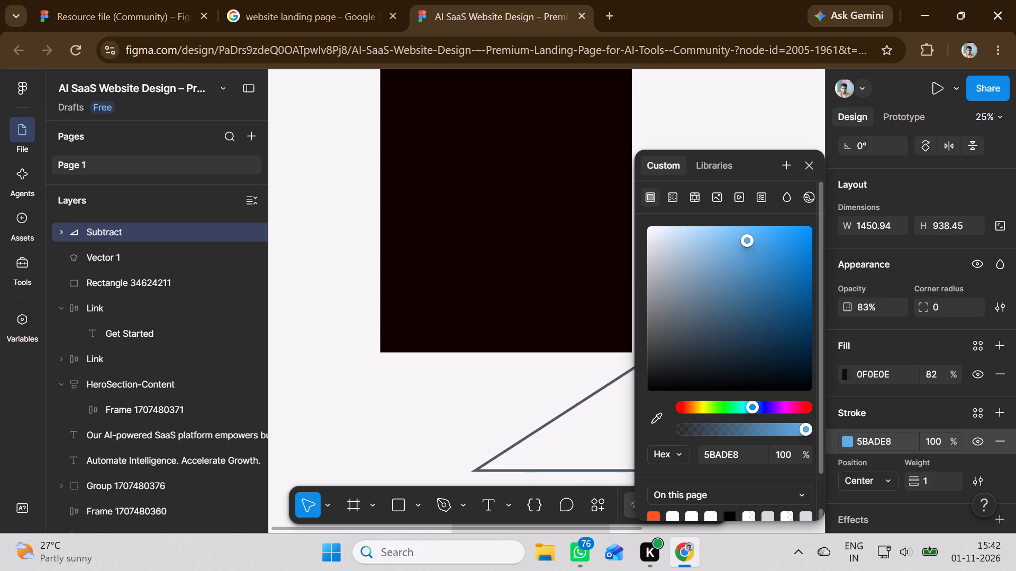
{"action": "left_click", "coordinate": [398, 420]}
Examine the dark page together with the restyled triangle at its lower corner.
{"action": "scroll", "coordinate": [779, 324], "scroll_direction": "up", "scroll_amount": 5}
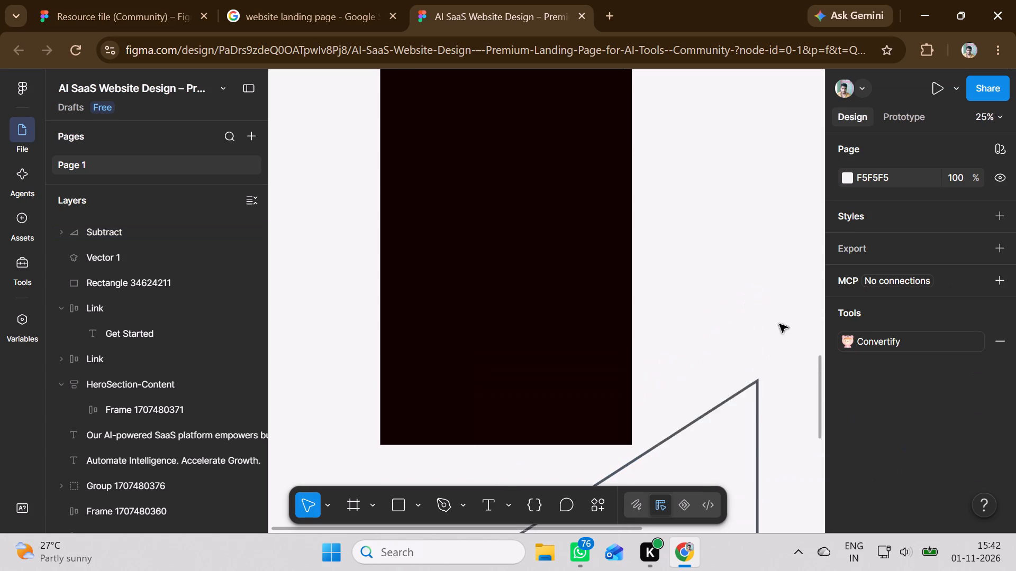
{"action": "scroll", "coordinate": [779, 324], "scroll_direction": "up", "scroll_amount": 3}
{"action": "scroll", "coordinate": [779, 324], "scroll_direction": "down", "scroll_amount": 1}
{"action": "scroll", "coordinate": [779, 324], "scroll_direction": "up", "scroll_amount": 4}
{"action": "scroll", "coordinate": [779, 324], "scroll_direction": "down", "scroll_amount": 8}
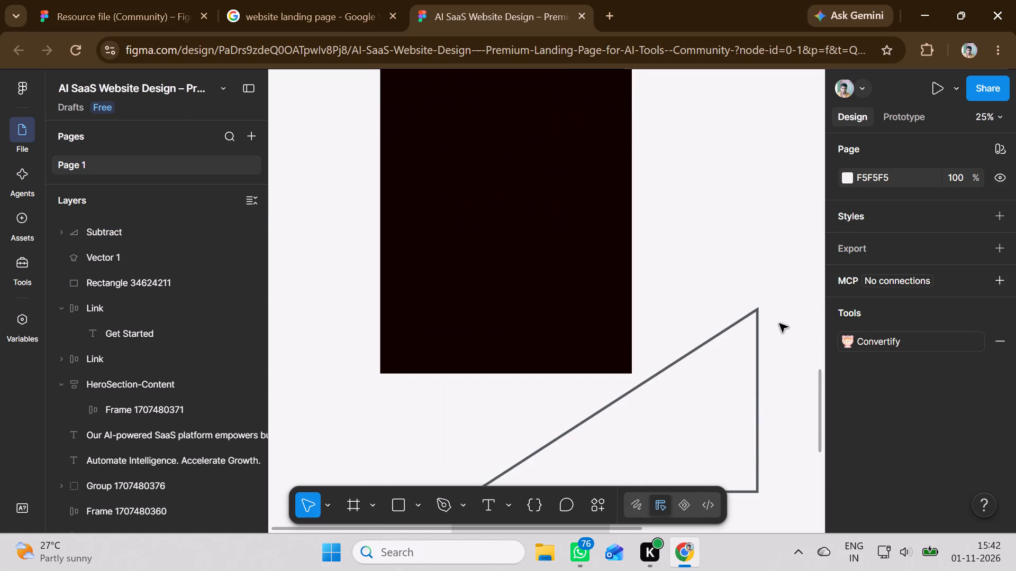
{"action": "scroll", "coordinate": [779, 324], "scroll_direction": "down", "scroll_amount": 1}
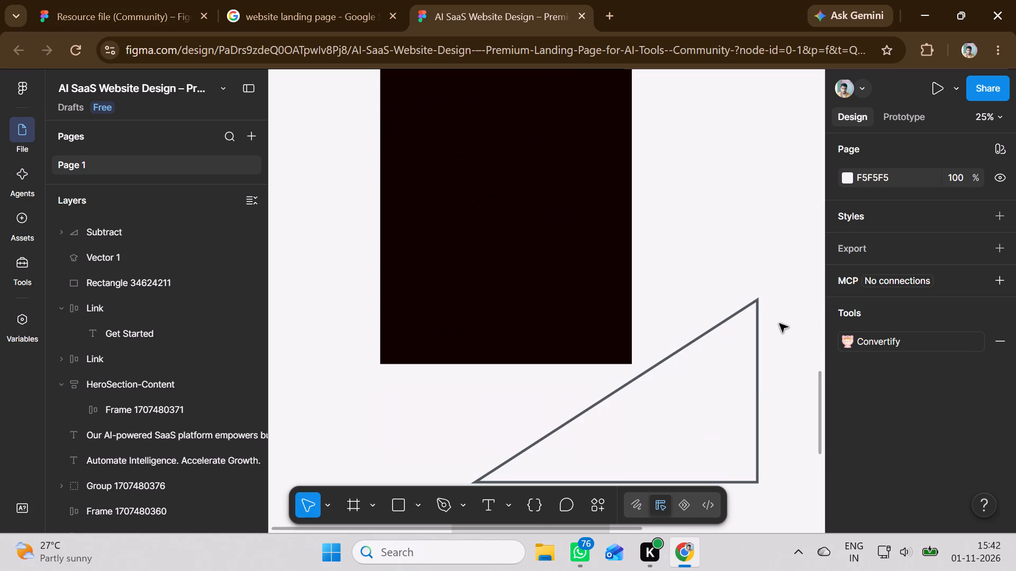
{"action": "scroll", "coordinate": [779, 324], "scroll_direction": "up", "scroll_amount": 7}
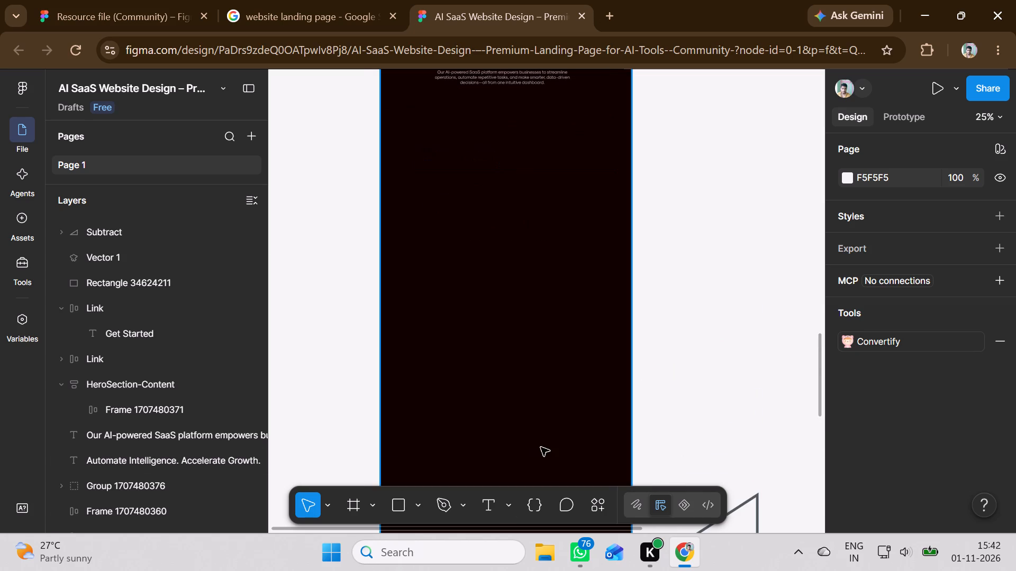
{"action": "scroll", "coordinate": [541, 447], "scroll_direction": "down", "scroll_amount": 3}
{"action": "scroll", "coordinate": [541, 447], "scroll_direction": "up", "scroll_amount": 1}
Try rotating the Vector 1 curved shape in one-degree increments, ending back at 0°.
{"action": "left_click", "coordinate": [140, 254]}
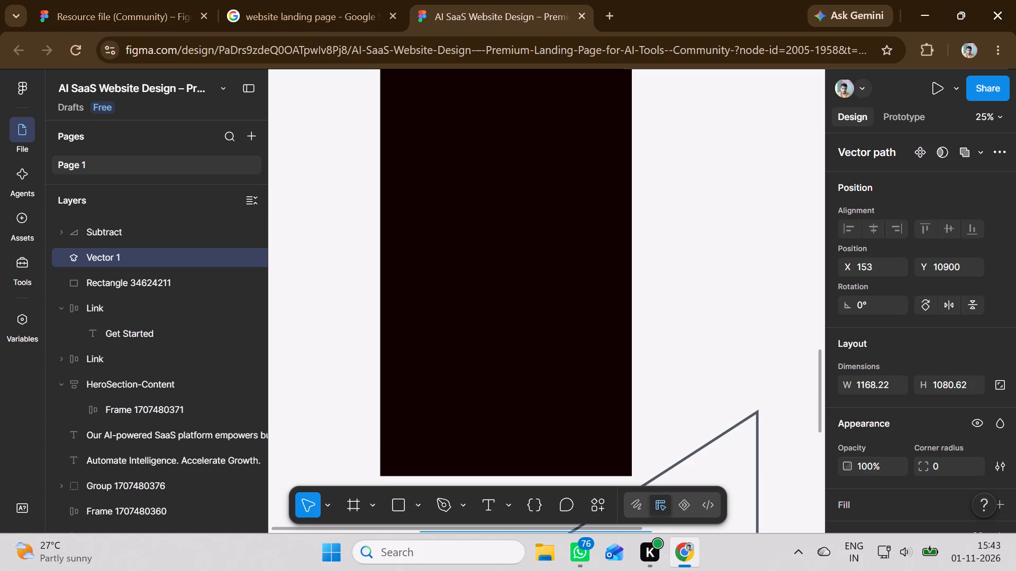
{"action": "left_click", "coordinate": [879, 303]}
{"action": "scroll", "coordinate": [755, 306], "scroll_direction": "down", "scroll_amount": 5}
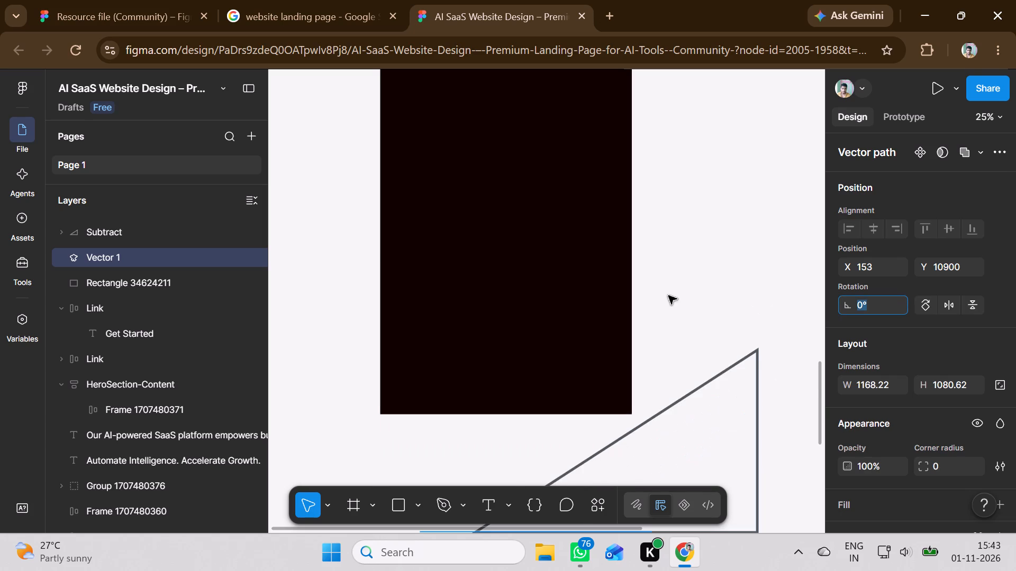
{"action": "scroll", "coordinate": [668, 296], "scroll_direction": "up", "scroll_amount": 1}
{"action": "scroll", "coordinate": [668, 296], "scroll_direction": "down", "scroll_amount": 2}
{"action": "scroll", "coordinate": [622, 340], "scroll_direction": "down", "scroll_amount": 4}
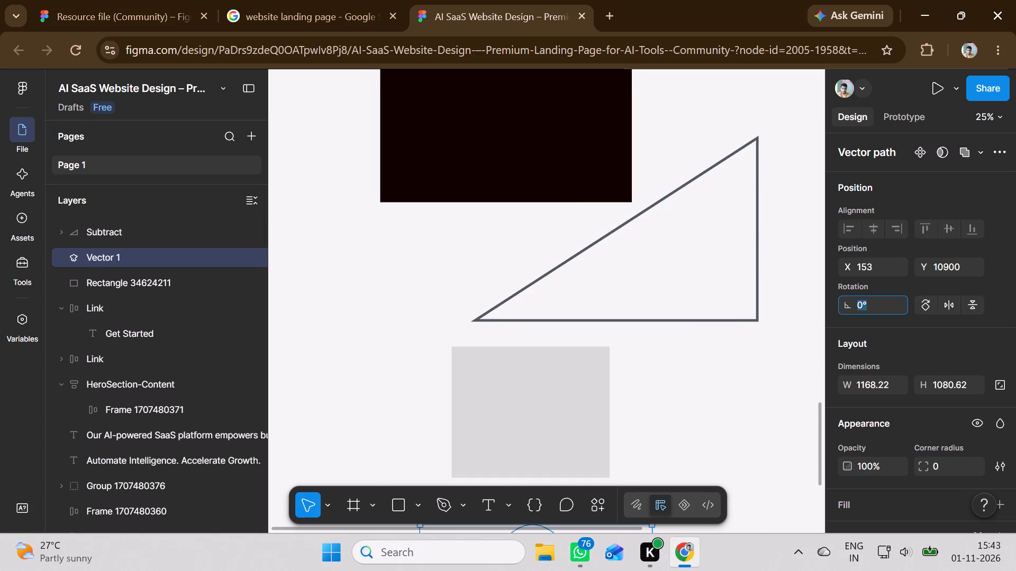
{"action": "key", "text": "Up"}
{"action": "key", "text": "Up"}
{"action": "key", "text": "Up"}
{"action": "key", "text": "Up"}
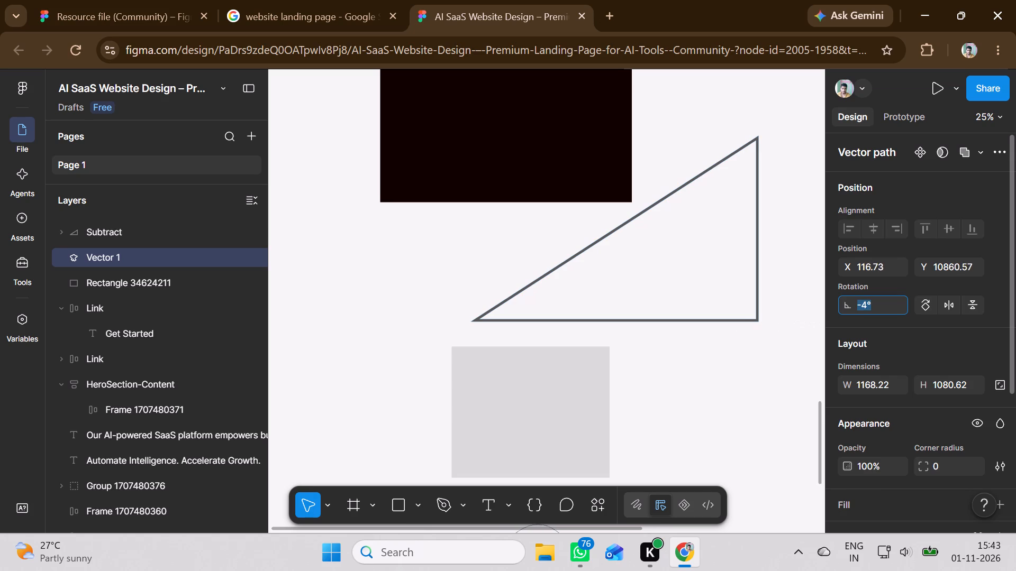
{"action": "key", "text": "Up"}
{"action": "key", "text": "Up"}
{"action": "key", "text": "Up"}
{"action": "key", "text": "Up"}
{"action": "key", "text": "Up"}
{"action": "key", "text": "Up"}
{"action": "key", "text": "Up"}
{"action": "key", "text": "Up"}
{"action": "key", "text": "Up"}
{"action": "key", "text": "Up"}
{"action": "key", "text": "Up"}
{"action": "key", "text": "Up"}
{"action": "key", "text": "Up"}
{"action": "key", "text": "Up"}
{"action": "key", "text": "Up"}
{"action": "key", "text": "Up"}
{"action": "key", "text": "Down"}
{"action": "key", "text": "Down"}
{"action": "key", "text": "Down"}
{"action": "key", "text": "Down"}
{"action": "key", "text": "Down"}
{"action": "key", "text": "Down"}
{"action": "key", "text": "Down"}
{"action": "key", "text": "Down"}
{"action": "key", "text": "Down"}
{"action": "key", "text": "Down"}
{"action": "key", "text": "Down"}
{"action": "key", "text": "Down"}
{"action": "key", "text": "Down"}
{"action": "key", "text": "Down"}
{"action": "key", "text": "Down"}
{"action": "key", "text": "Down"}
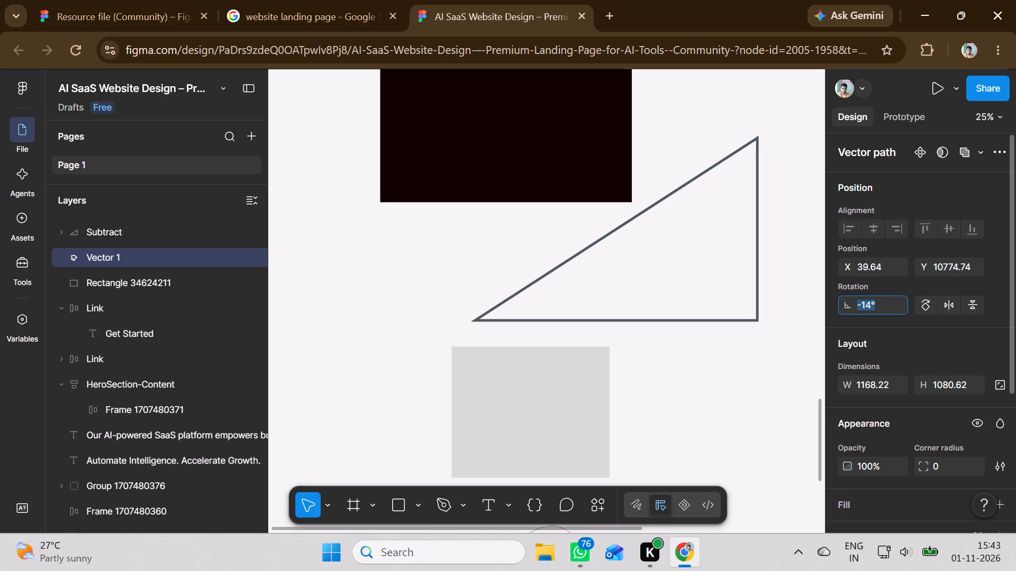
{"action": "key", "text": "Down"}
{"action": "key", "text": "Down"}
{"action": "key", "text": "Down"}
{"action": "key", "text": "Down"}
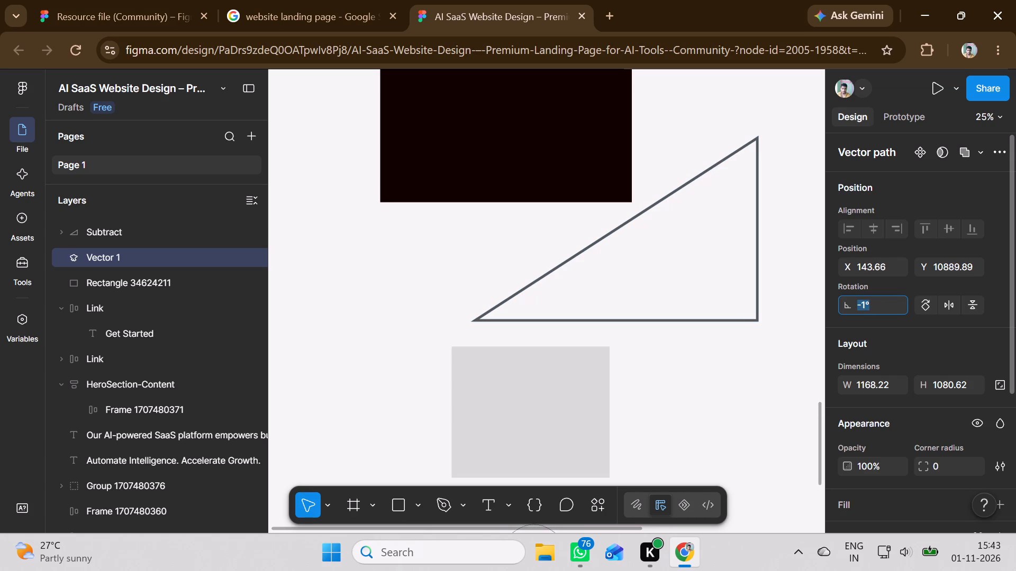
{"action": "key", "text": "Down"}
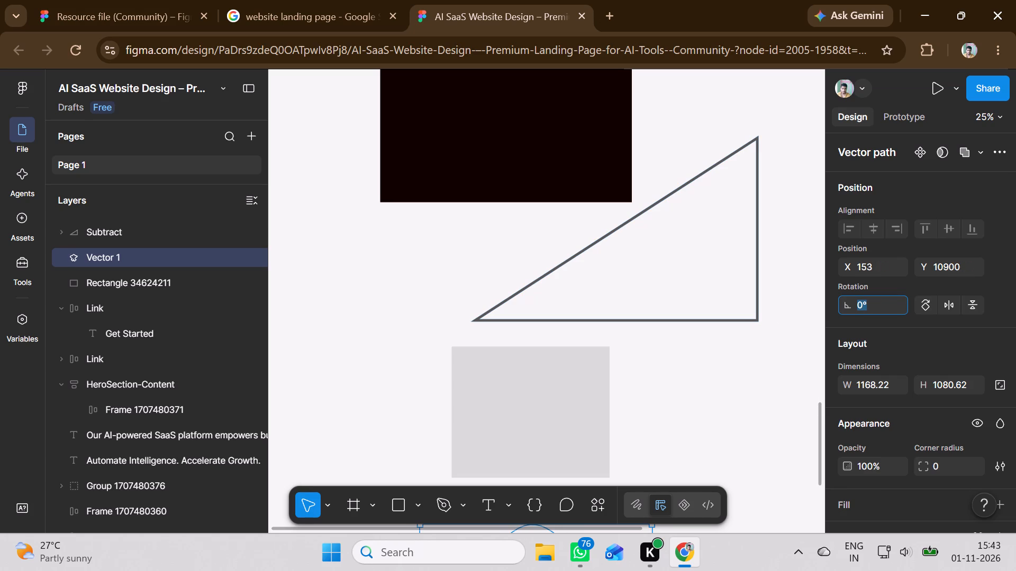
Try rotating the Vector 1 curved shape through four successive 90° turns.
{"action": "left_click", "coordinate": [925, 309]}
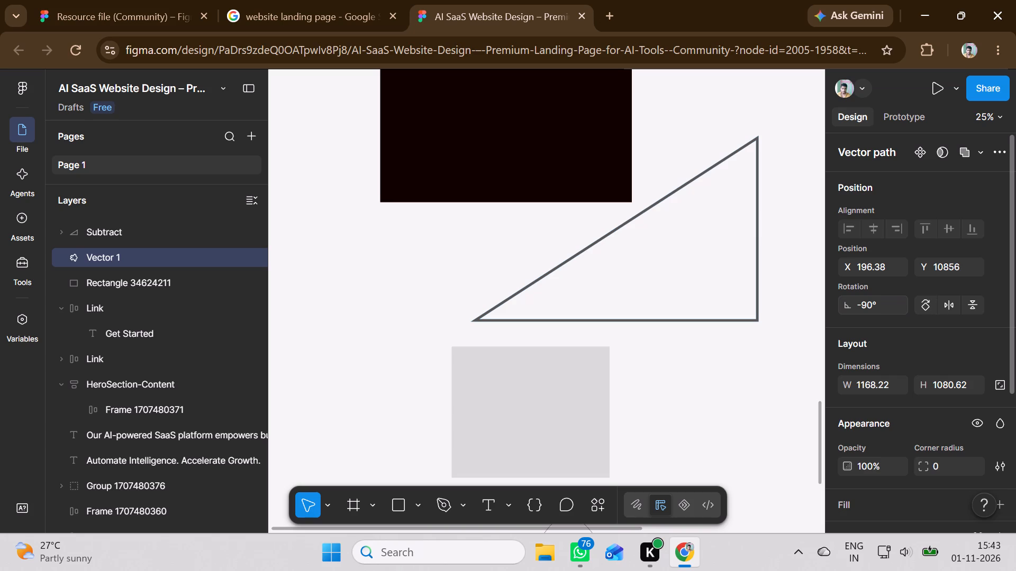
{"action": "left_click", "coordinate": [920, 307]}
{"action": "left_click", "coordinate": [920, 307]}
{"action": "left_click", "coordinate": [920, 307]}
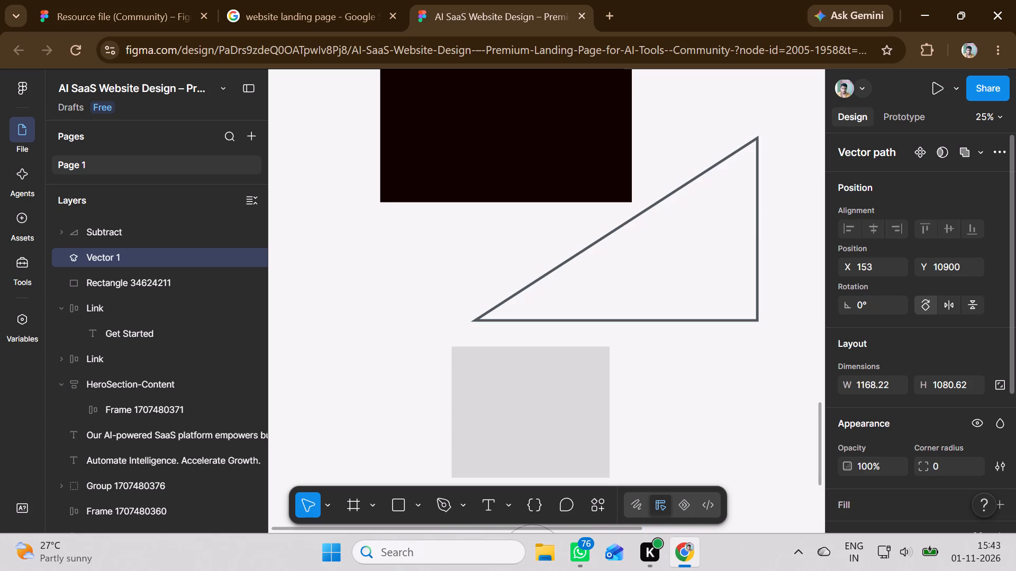
Flip the Vector 1 curved shape horizontally.
{"action": "left_click", "coordinate": [948, 308]}
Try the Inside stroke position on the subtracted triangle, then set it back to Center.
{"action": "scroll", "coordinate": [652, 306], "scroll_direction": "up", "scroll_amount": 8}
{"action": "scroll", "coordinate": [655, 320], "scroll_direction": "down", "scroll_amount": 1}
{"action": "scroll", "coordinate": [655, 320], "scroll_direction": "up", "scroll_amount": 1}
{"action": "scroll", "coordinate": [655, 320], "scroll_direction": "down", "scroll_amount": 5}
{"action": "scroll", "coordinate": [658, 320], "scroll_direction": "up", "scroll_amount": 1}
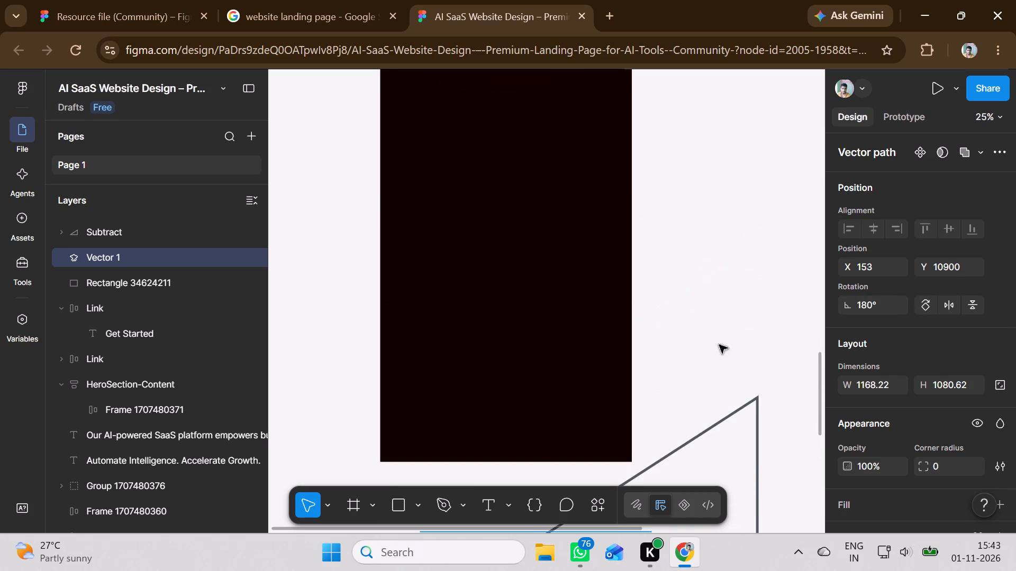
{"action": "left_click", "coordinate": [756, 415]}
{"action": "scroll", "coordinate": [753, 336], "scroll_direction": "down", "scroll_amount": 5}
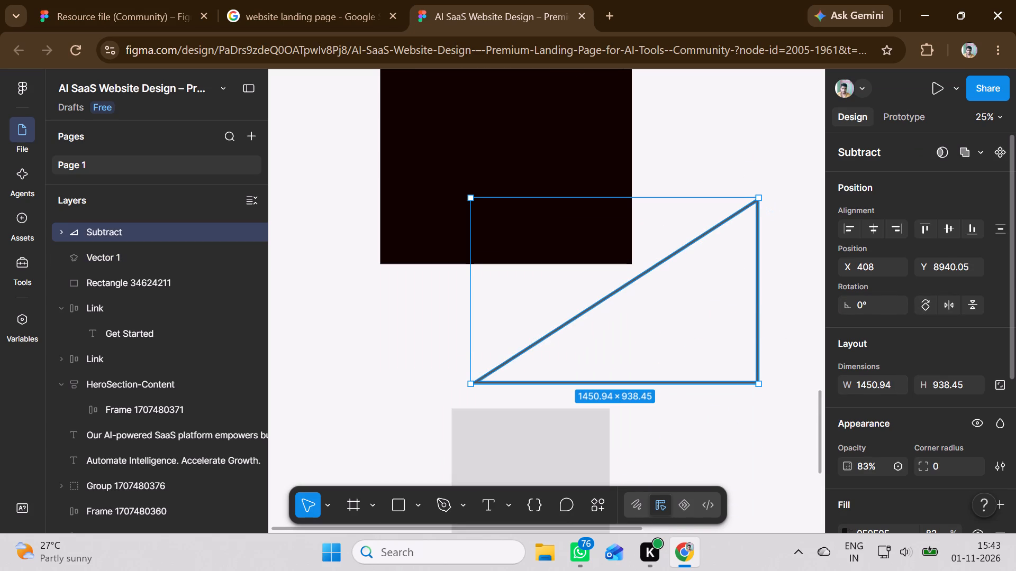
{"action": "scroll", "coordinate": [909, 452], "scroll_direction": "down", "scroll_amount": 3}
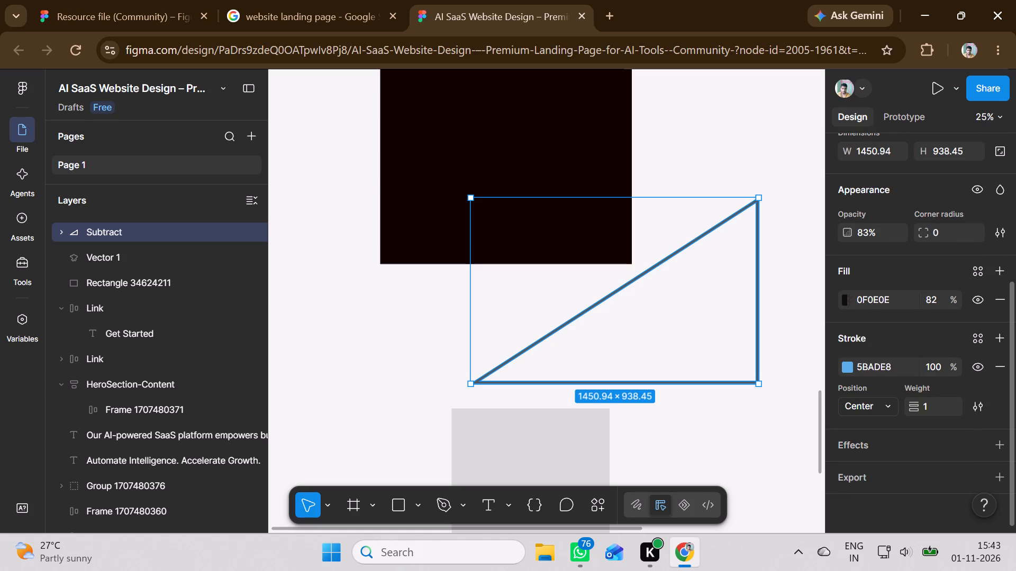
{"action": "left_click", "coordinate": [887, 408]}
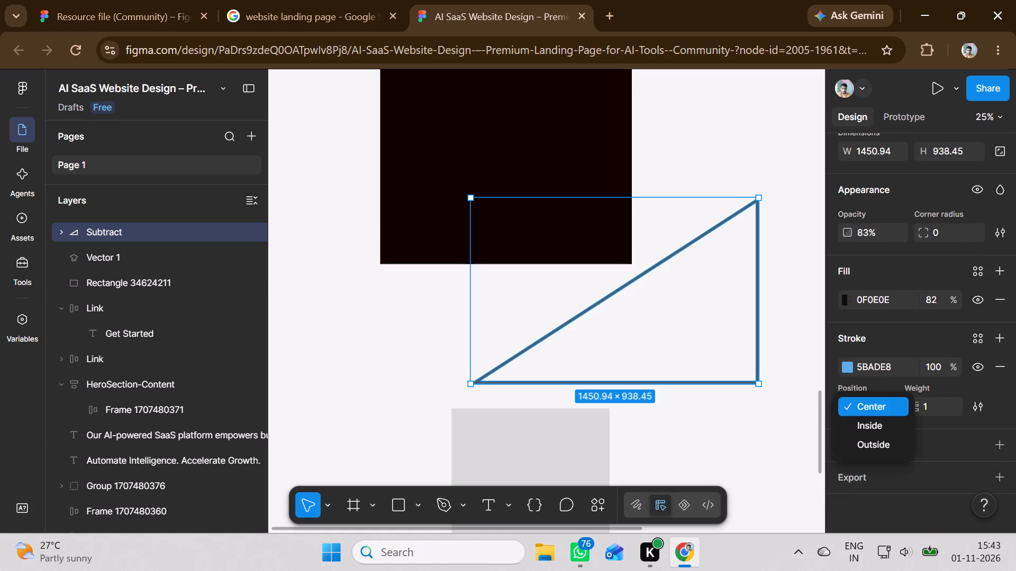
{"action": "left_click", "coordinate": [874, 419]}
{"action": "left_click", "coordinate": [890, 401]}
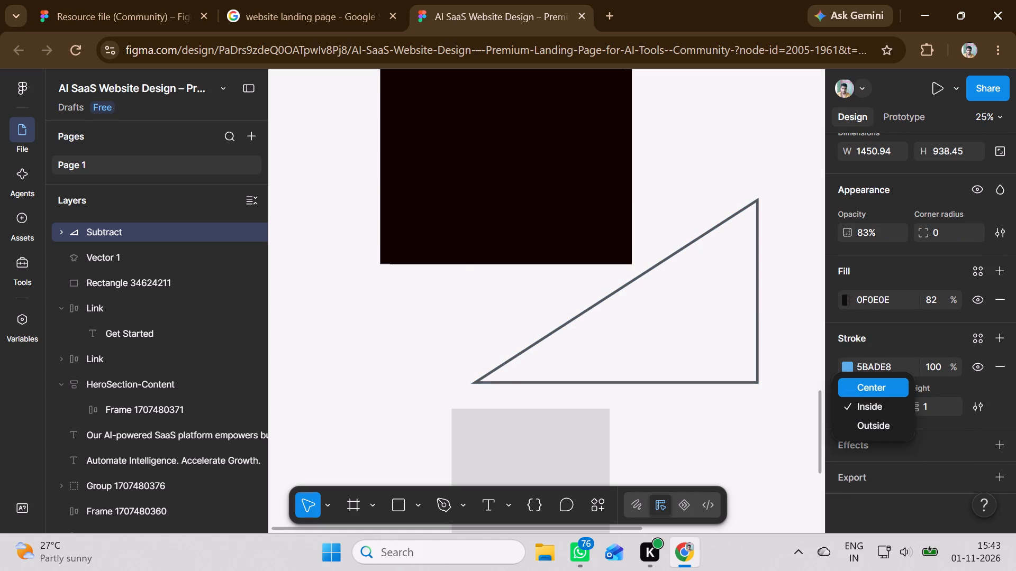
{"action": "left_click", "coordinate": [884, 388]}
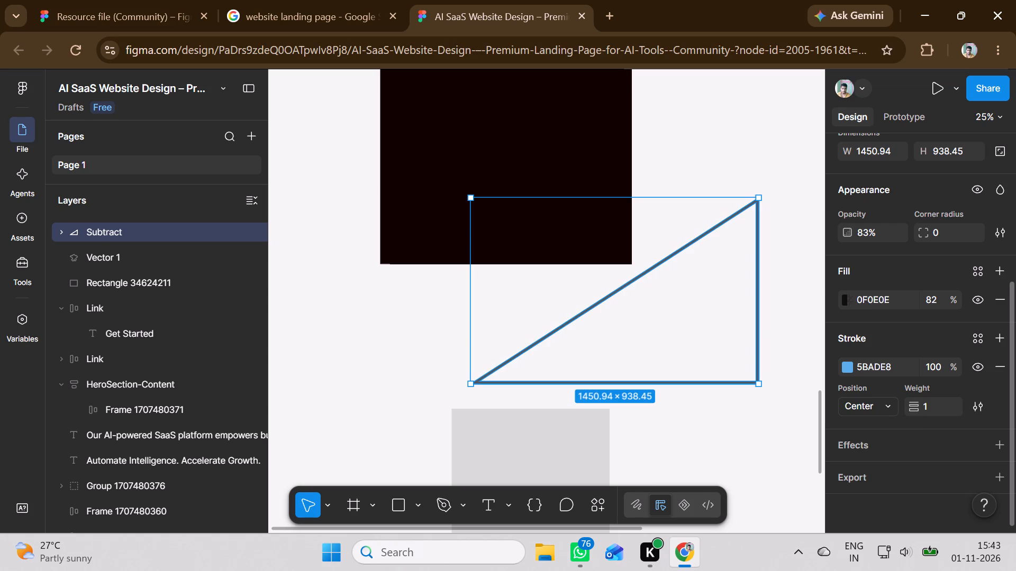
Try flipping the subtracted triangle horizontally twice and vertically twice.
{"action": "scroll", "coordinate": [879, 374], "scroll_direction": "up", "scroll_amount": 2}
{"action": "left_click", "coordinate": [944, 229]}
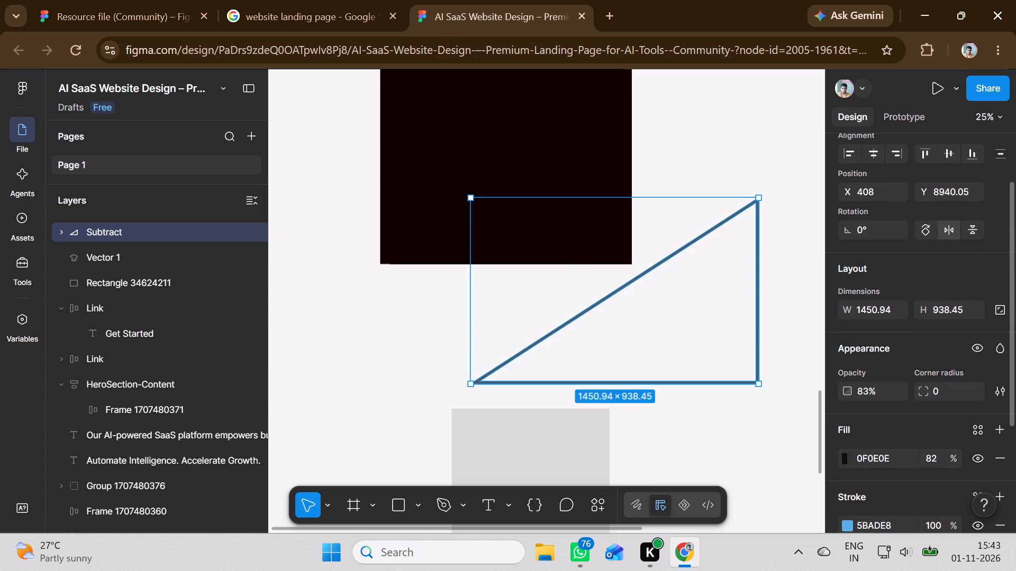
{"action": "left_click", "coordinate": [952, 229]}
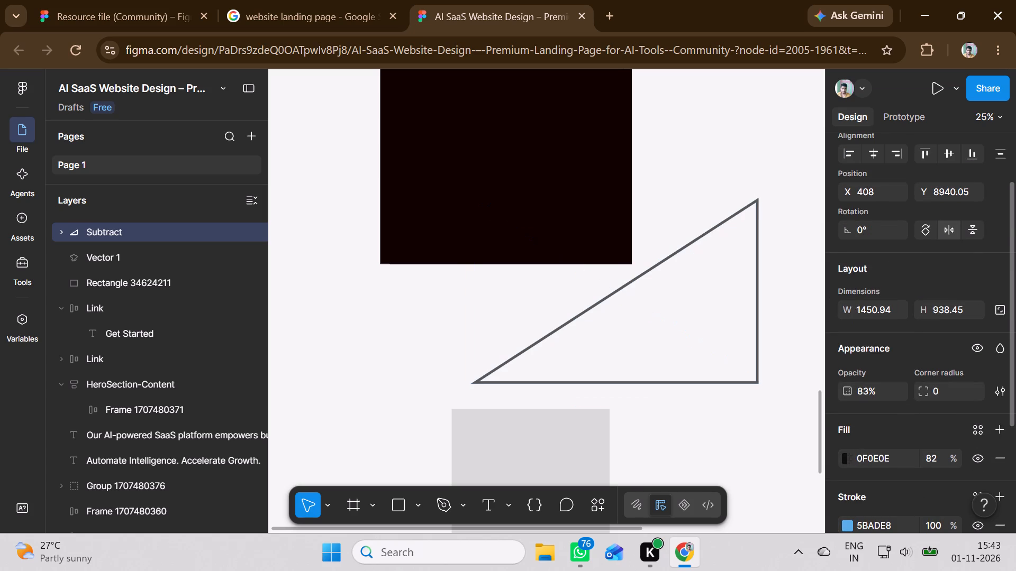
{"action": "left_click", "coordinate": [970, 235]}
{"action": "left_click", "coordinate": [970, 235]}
Set the subtracted triangle's corner radius to 34.
{"action": "scroll", "coordinate": [909, 344], "scroll_direction": "up", "scroll_amount": 4}
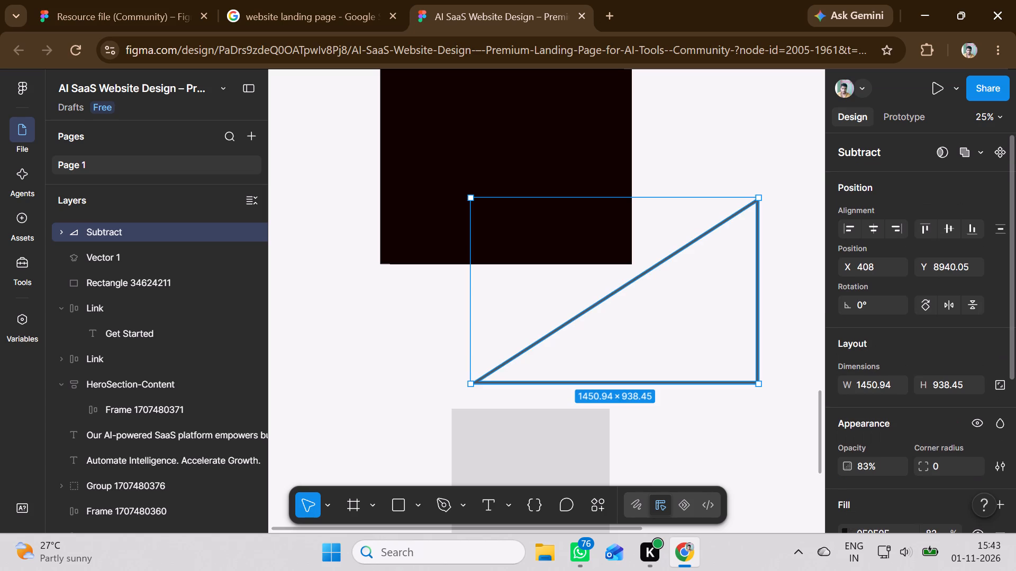
{"action": "scroll", "coordinate": [958, 357], "scroll_direction": "down", "scroll_amount": 2}
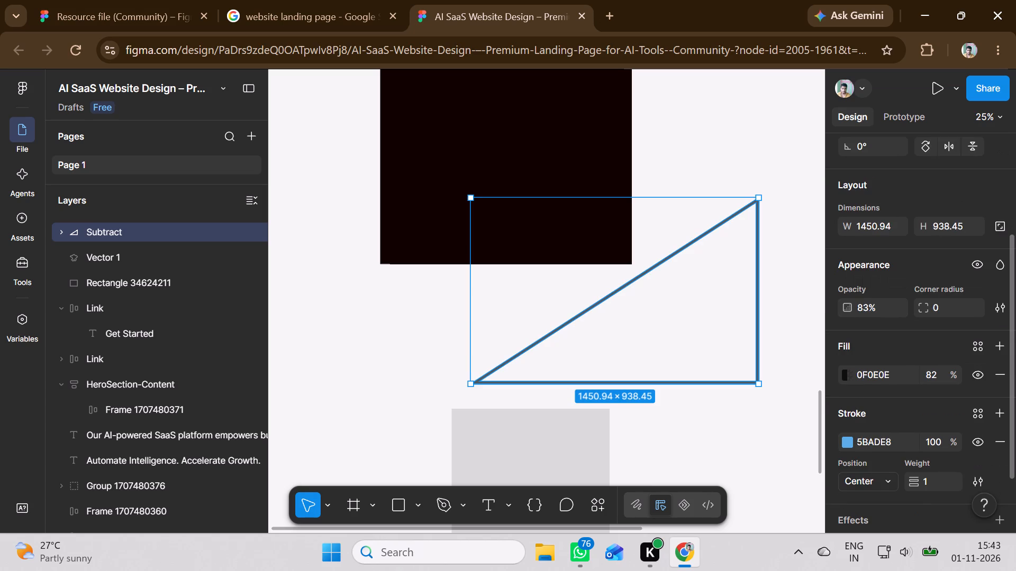
{"action": "left_click", "coordinate": [946, 306]}
{"action": "key", "text": "Up"}
{"action": "key", "text": "Up"}
{"action": "key", "text": "Up"}
{"action": "key", "text": "Up"}
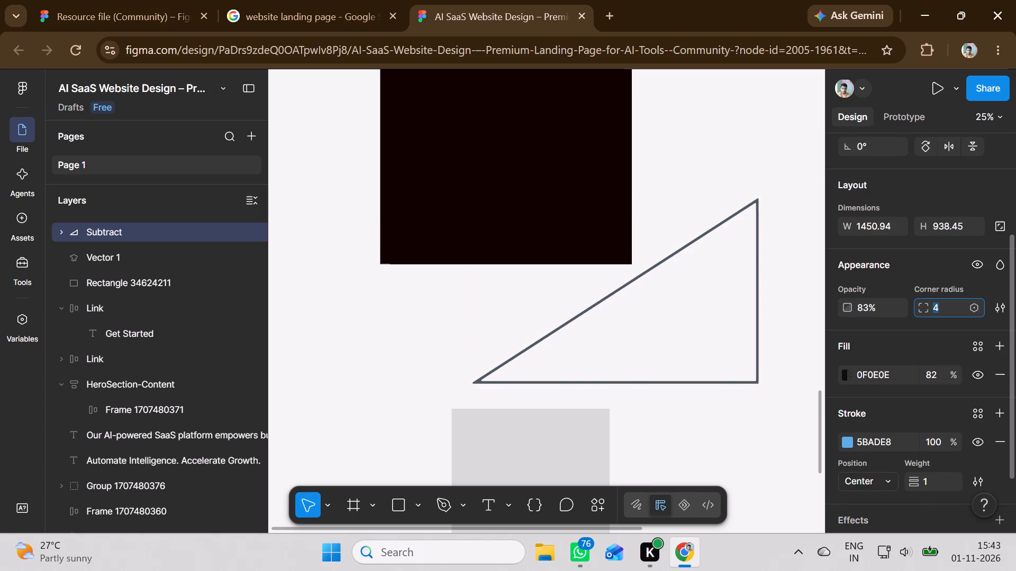
{"action": "key", "text": "Up"}
{"action": "key", "text": "Up"}
{"action": "key", "text": "Up"}
{"action": "key", "text": "Up"}
{"action": "key", "text": "Up"}
{"action": "key", "text": "Up"}
{"action": "key", "text": "Up"}
{"action": "key", "text": "Up"}
{"action": "key", "text": "Up"}
{"action": "key", "text": "Up"}
{"action": "key", "text": "Up"}
{"action": "key", "text": "Up"}
{"action": "key", "text": "Up"}
{"action": "key", "text": "Up"}
{"action": "key", "text": "Up"}
{"action": "key", "text": "Up"}
{"action": "key", "text": "Up"}
{"action": "key", "text": "Up"}
{"action": "key", "text": "Up"}
{"action": "key", "text": "Up"}
{"action": "key", "text": "Up"}
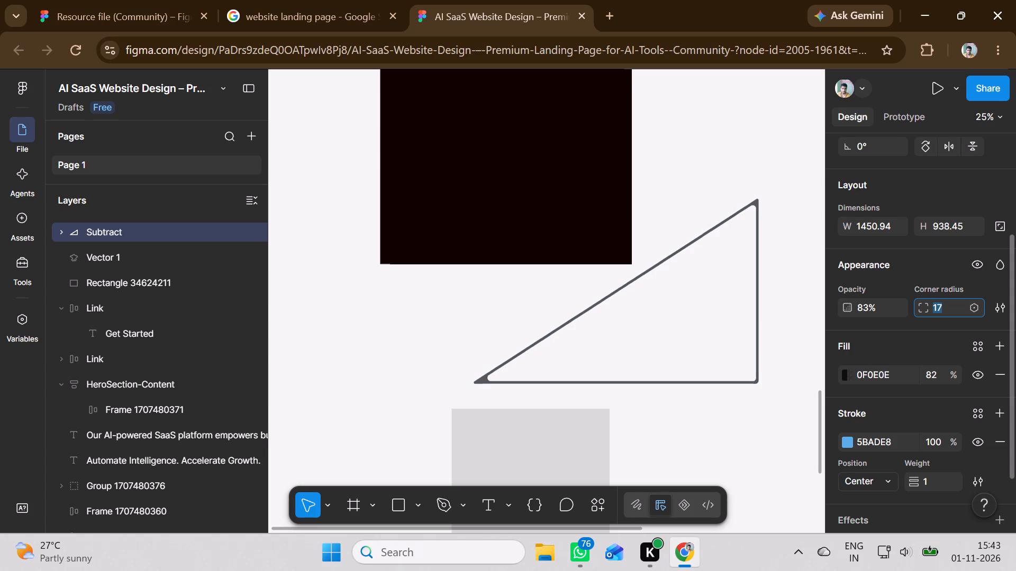
{"action": "key", "text": "Up"}
{"action": "key", "text": "Up"}
{"action": "key", "text": "Up"}
{"action": "key", "text": "Up"}
{"action": "key", "text": "Up"}
{"action": "key", "text": "Up"}
{"action": "key", "text": "Up"}
{"action": "key", "text": "Up"}
{"action": "key", "text": "Up"}
{"action": "key", "text": "Up"}
{"action": "key", "text": "Up"}
{"action": "key", "text": "Up"}
{"action": "key", "text": "Up"}
{"action": "key", "text": "Up"}
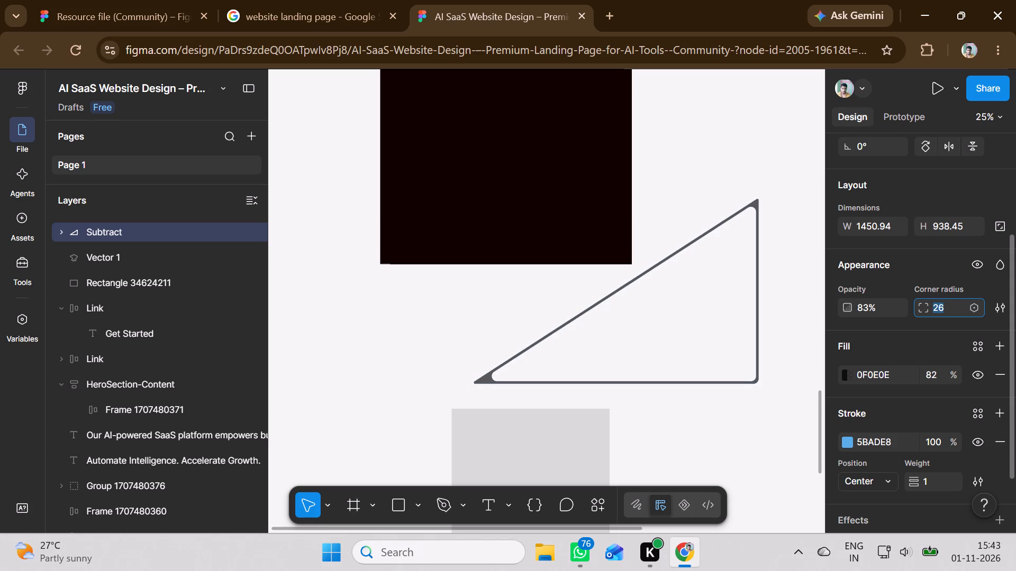
{"action": "key", "text": "Up"}
{"action": "key", "text": "Up"}
{"action": "key", "text": "Up"}
{"action": "key", "text": "Up"}
{"action": "key", "text": "Up"}
{"action": "key", "text": "Up"}
{"action": "key", "text": "Up"}
{"action": "key", "text": "Up"}
{"action": "key", "text": "Up"}
{"action": "key", "text": "Up"}
{"action": "key", "text": "Up"}
{"action": "key", "text": "Up"}
{"action": "left_click", "coordinate": [762, 429]}
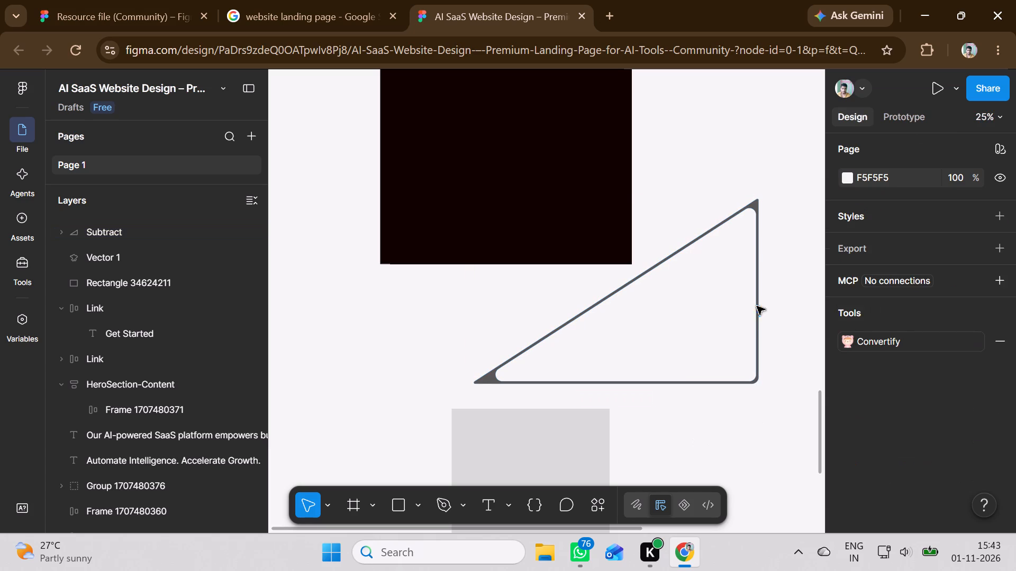
Raise the subtracted triangle's 0F0E0E fill opacity to 100%.
{"action": "left_click", "coordinate": [761, 334]}
{"action": "scroll", "coordinate": [941, 391], "scroll_direction": "down", "scroll_amount": 1}
{"action": "scroll", "coordinate": [941, 391], "scroll_direction": "up", "scroll_amount": 1}
{"action": "scroll", "coordinate": [941, 391], "scroll_direction": "down", "scroll_amount": 3}
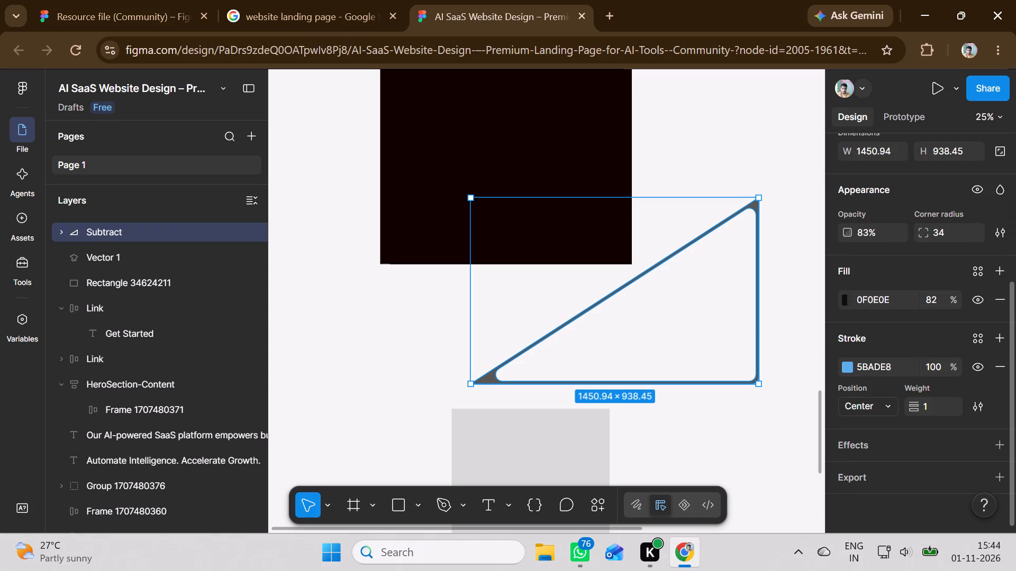
{"action": "left_click", "coordinate": [948, 301]}
{"action": "key", "text": "Up"}
{"action": "key", "text": "Up"}
{"action": "key", "text": "Up"}
{"action": "key", "text": "Up"}
{"action": "key", "text": "Up"}
{"action": "key", "text": "Up"}
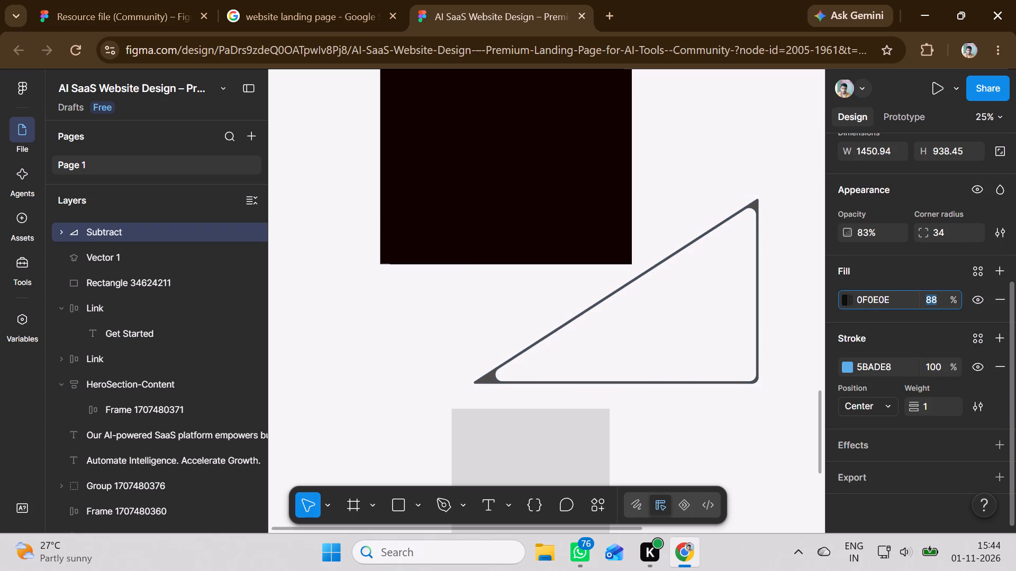
{"action": "key", "text": "Up"}
{"action": "key", "text": "Up"}
{"action": "key", "text": "Up"}
{"action": "key", "text": "Up"}
{"action": "key", "text": "Up"}
{"action": "key", "text": "Up"}
{"action": "key", "text": "Up"}
{"action": "key", "text": "Up"}
{"action": "key", "text": "Up"}
{"action": "key", "text": "Up"}
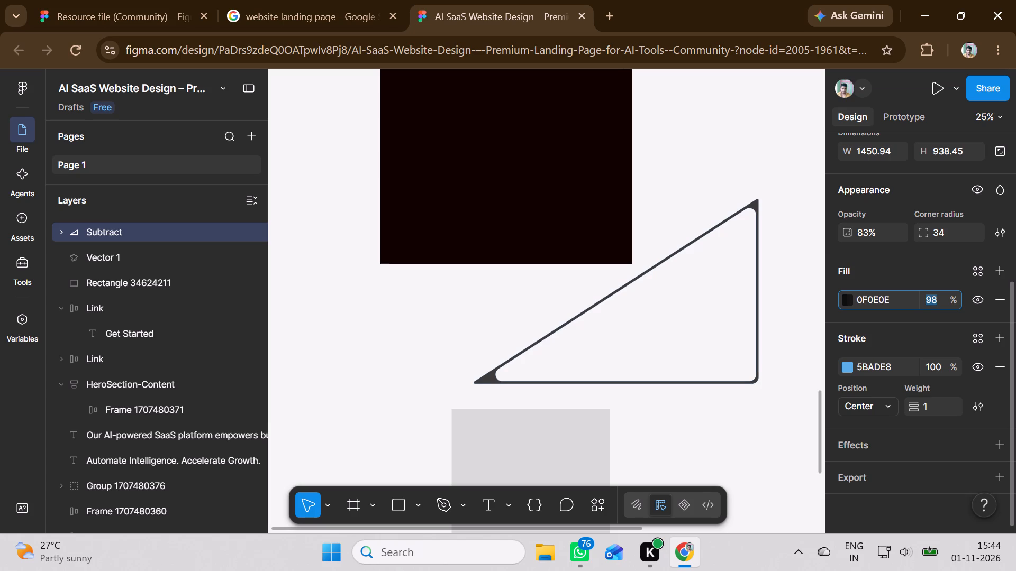
{"action": "key", "text": "Up"}
{"action": "key", "text": "Up"}
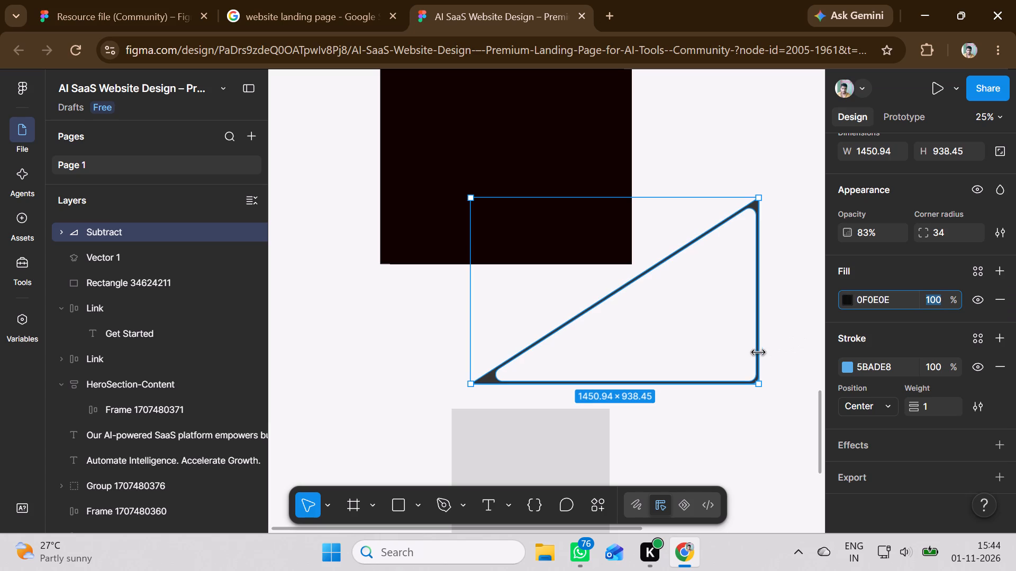
{"action": "left_click", "coordinate": [756, 354]}
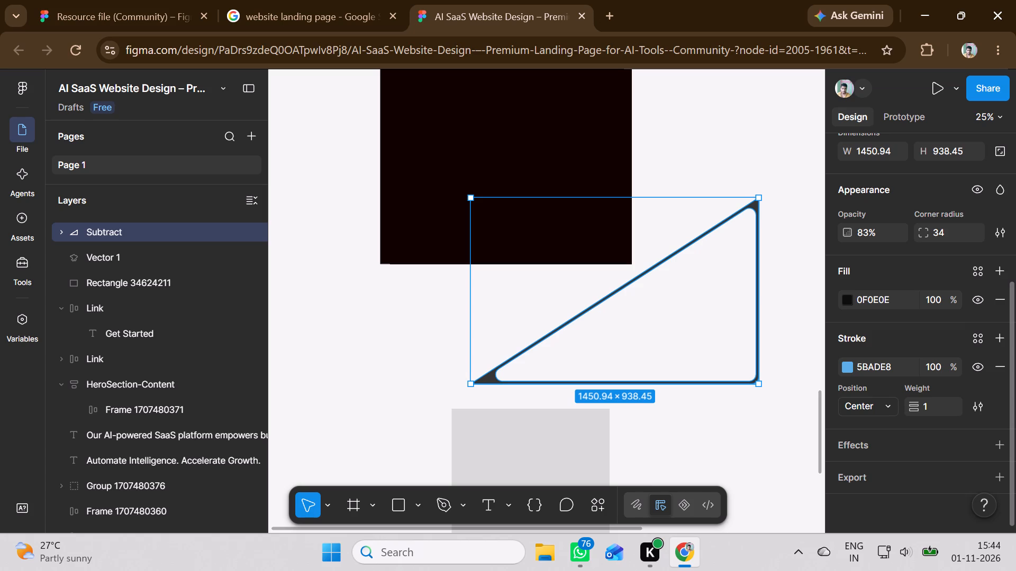
Change the triangle's boolean operation from Subtract to Exclude.
{"action": "scroll", "coordinate": [939, 349], "scroll_direction": "down", "scroll_amount": 2}
{"action": "scroll", "coordinate": [924, 318], "scroll_direction": "up", "scroll_amount": 3}
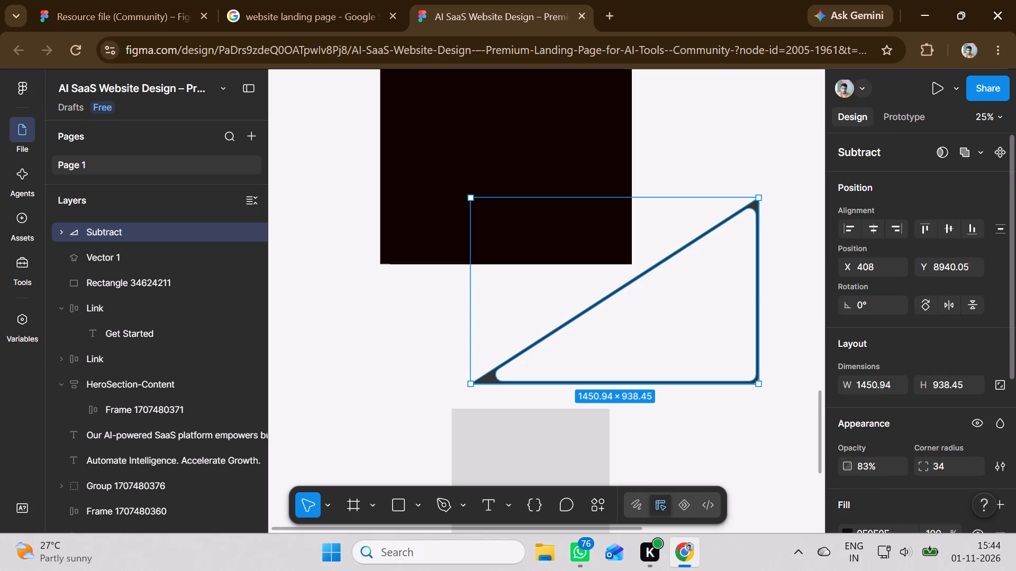
{"action": "scroll", "coordinate": [971, 380], "scroll_direction": "up", "scroll_amount": 4}
{"action": "scroll", "coordinate": [920, 233], "scroll_direction": "up", "scroll_amount": 4}
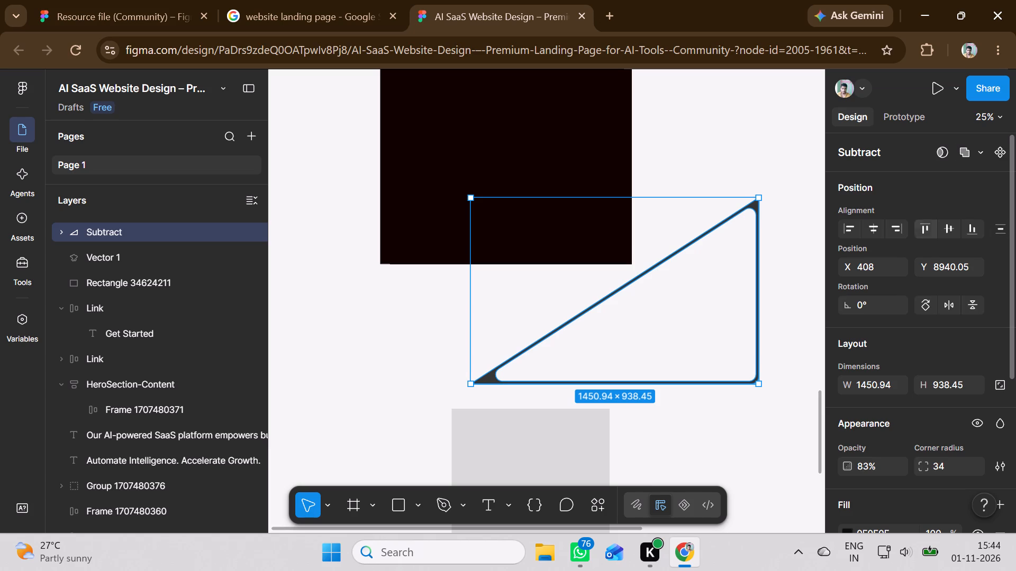
{"action": "left_click", "coordinate": [984, 154]}
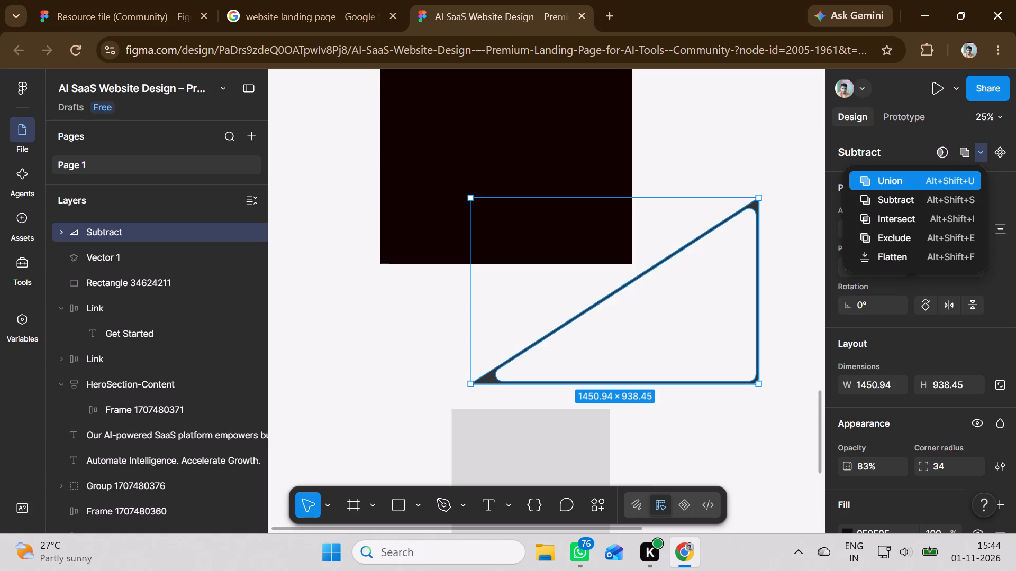
{"action": "left_click", "coordinate": [933, 205]}
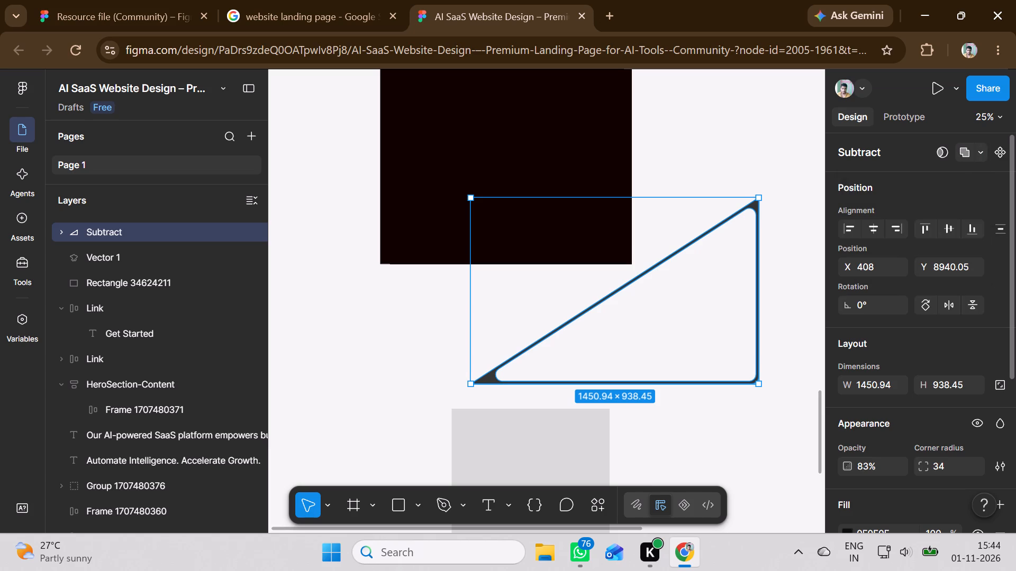
{"action": "left_click", "coordinate": [985, 152]}
{"action": "left_click", "coordinate": [920, 196]}
{"action": "left_click", "coordinate": [979, 148]}
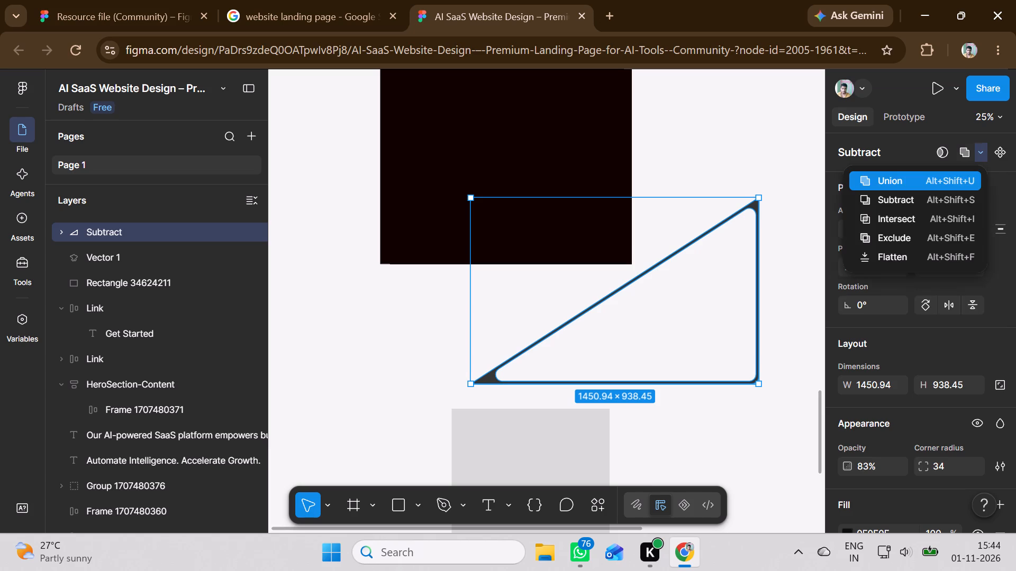
{"action": "left_click", "coordinate": [893, 232]}
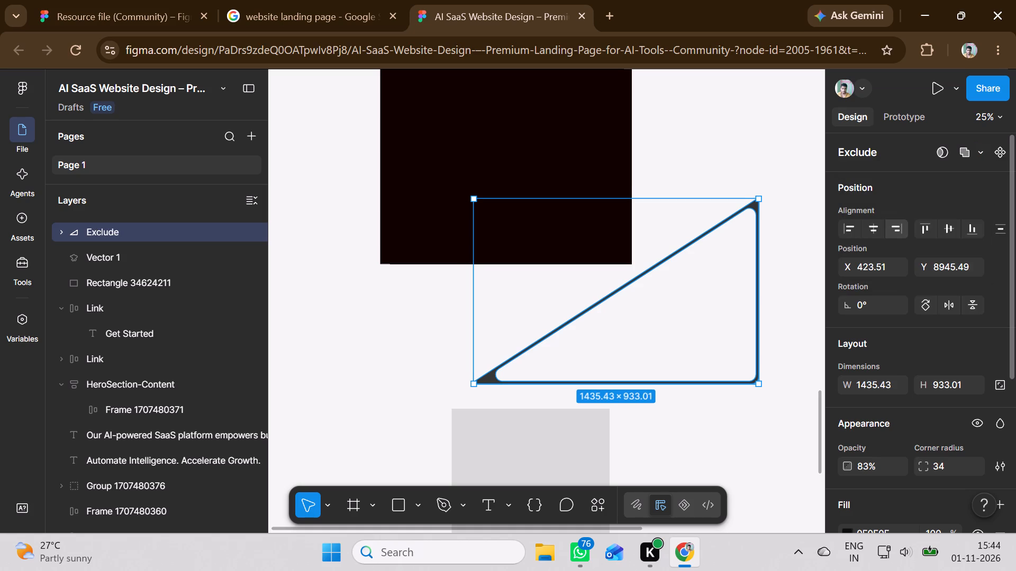
{"action": "left_click", "coordinate": [704, 302]}
{"action": "double_click", "coordinate": [709, 300]}
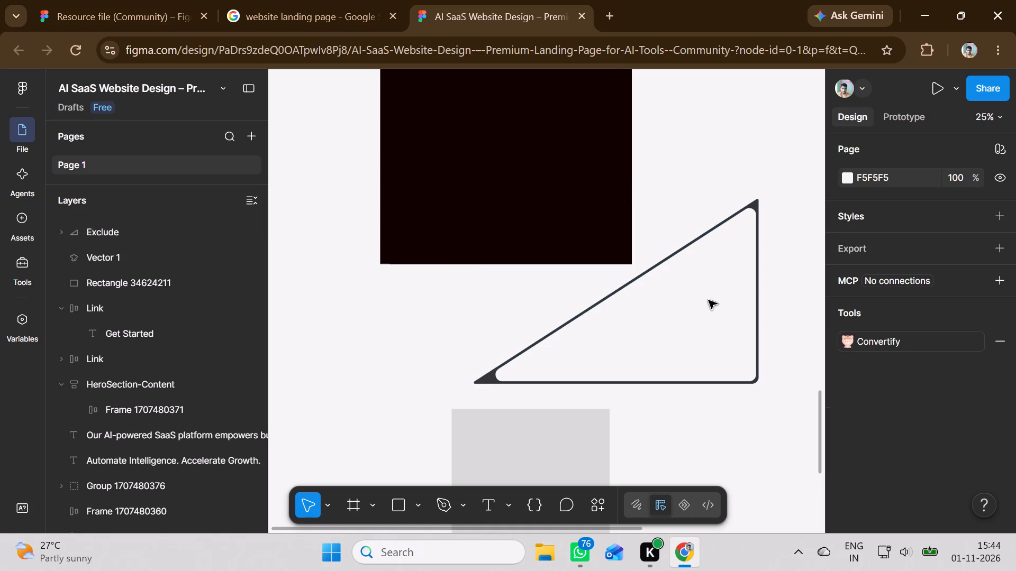
Delete the excluded triangle outline beside the dark page.
{"action": "left_click", "coordinate": [756, 304]}
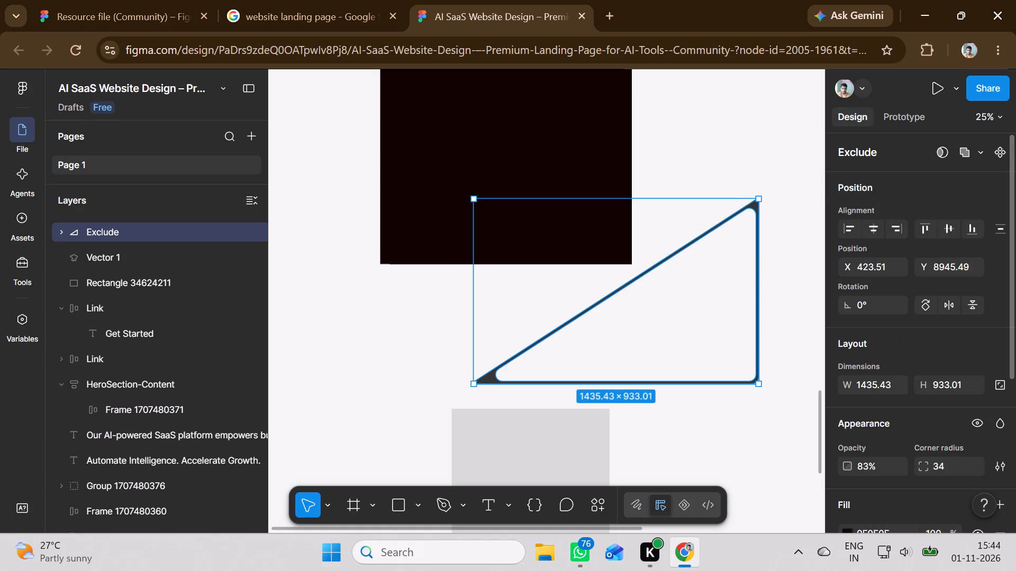
{"action": "scroll", "coordinate": [915, 346], "scroll_direction": "down", "scroll_amount": 4}
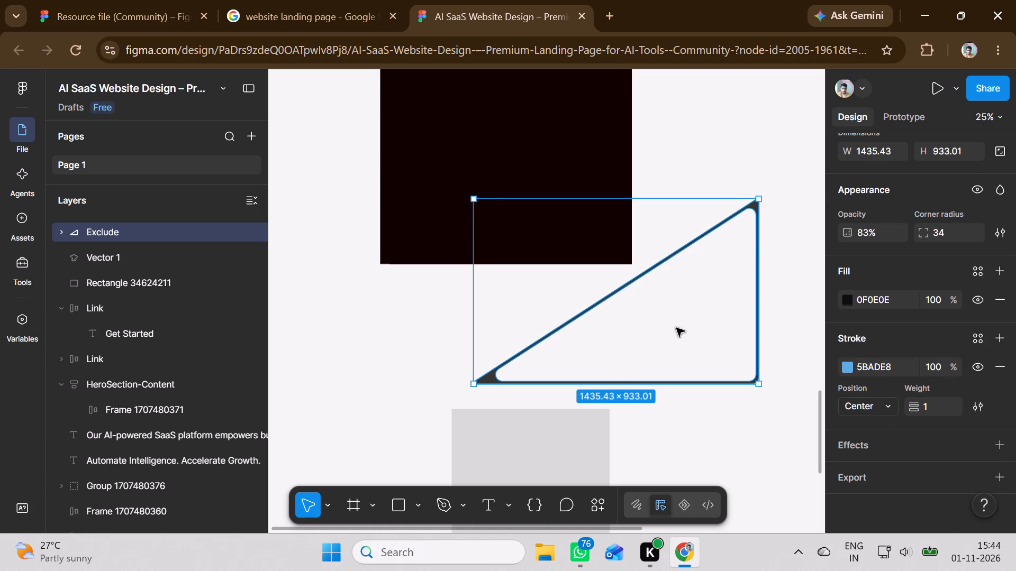
{"action": "scroll", "coordinate": [593, 327], "scroll_direction": "up", "scroll_amount": 3}
{"action": "left_click", "coordinate": [668, 370]}
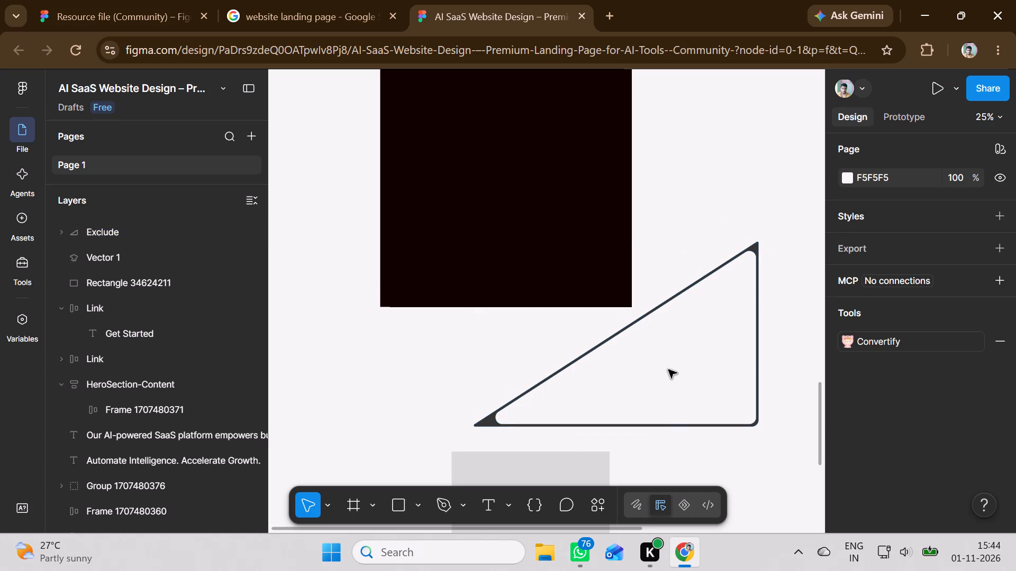
{"action": "key", "text": "Delete"}
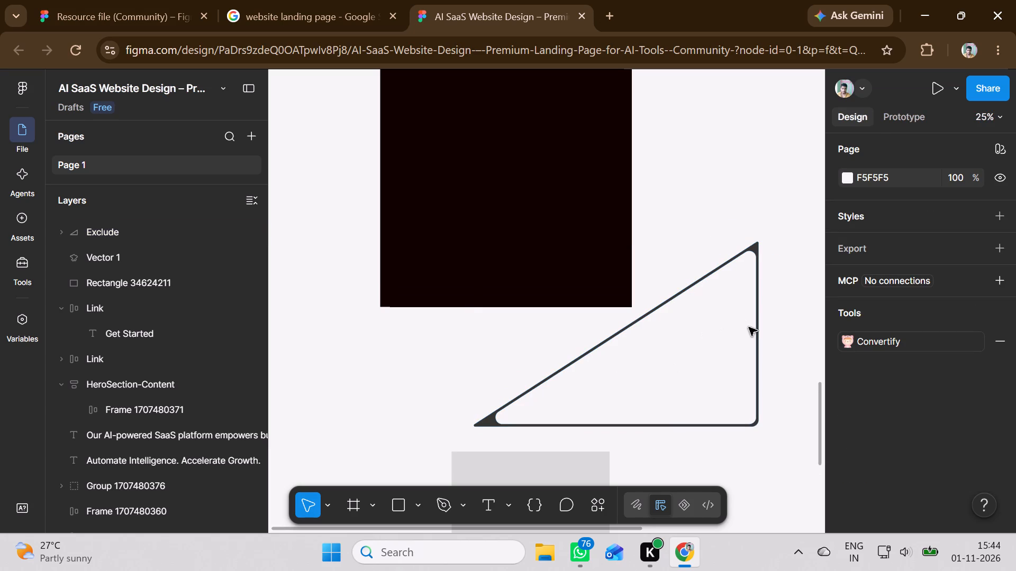
{"action": "left_click", "coordinate": [758, 333]}
{"action": "key", "text": "Delete"}
{"action": "key", "text": "Delete"}
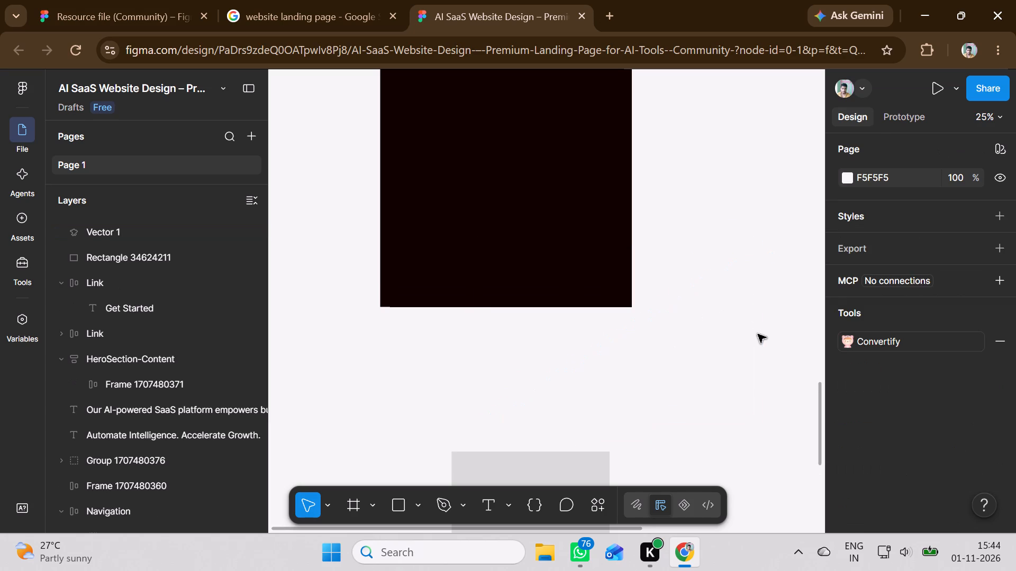
Move the Clients 120K+ stat group from the template's stats row onto the dark page, at about X 139, Y 7098.
{"action": "scroll", "coordinate": [587, 335], "scroll_direction": "up", "scroll_amount": 3}
{"action": "scroll", "coordinate": [592, 331], "scroll_direction": "down", "scroll_amount": 1}
{"action": "scroll", "coordinate": [592, 331], "scroll_direction": "up", "scroll_amount": 4}
{"action": "scroll", "coordinate": [592, 331], "scroll_direction": "down", "scroll_amount": 1}
{"action": "scroll", "coordinate": [592, 331], "scroll_direction": "up", "scroll_amount": 12}
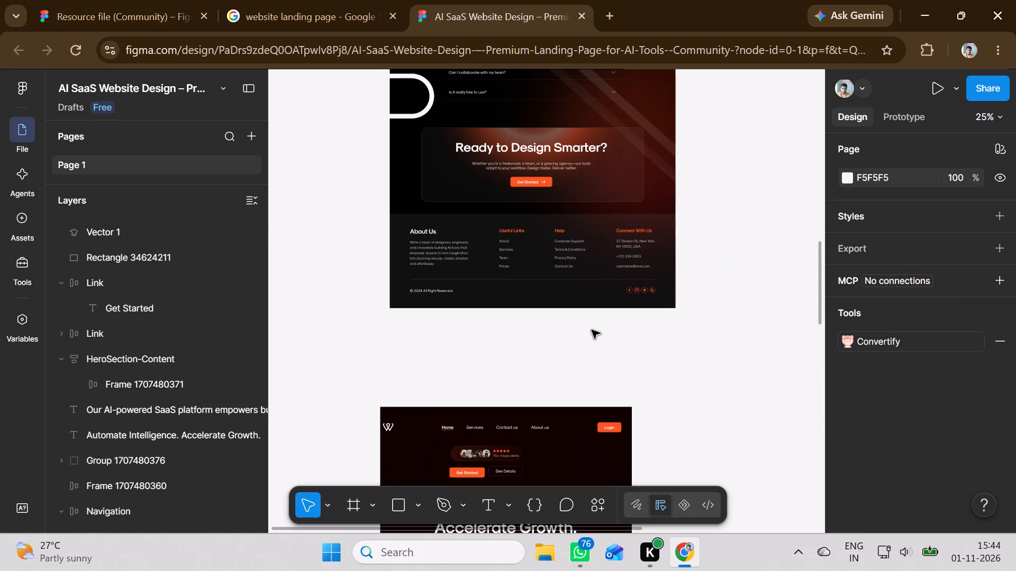
{"action": "scroll", "coordinate": [592, 330], "scroll_direction": "up", "scroll_amount": 4}
{"action": "scroll", "coordinate": [592, 330], "scroll_direction": "down", "scroll_amount": 5}
{"action": "scroll", "coordinate": [591, 330], "scroll_direction": "up", "scroll_amount": 1}
{"action": "scroll", "coordinate": [591, 330], "scroll_direction": "down", "scroll_amount": 4}
{"action": "scroll", "coordinate": [591, 330], "scroll_direction": "up", "scroll_amount": 4}
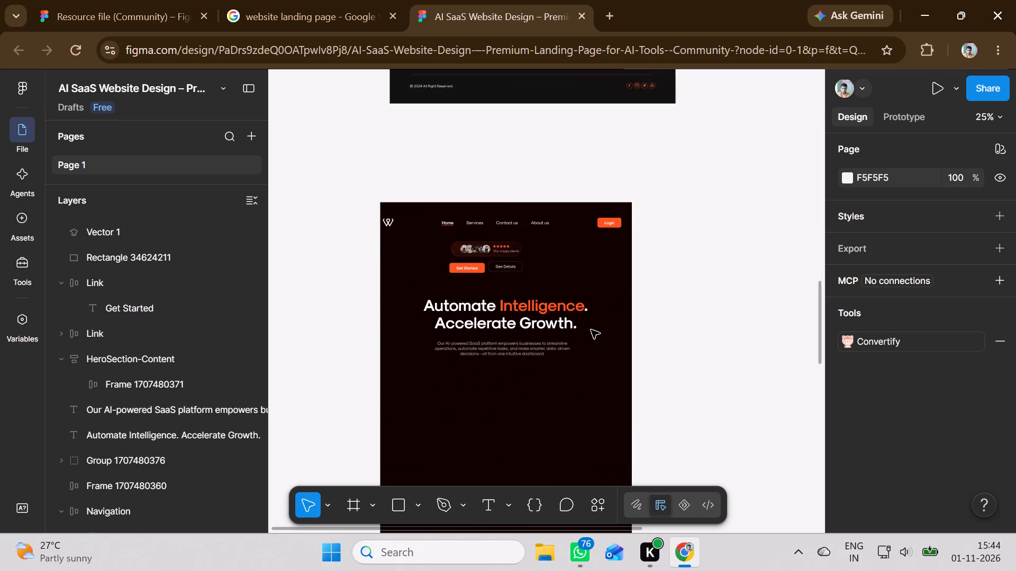
{"action": "scroll", "coordinate": [591, 330], "scroll_direction": "down", "scroll_amount": 1}
{"action": "scroll", "coordinate": [591, 330], "scroll_direction": "up", "scroll_amount": 20}
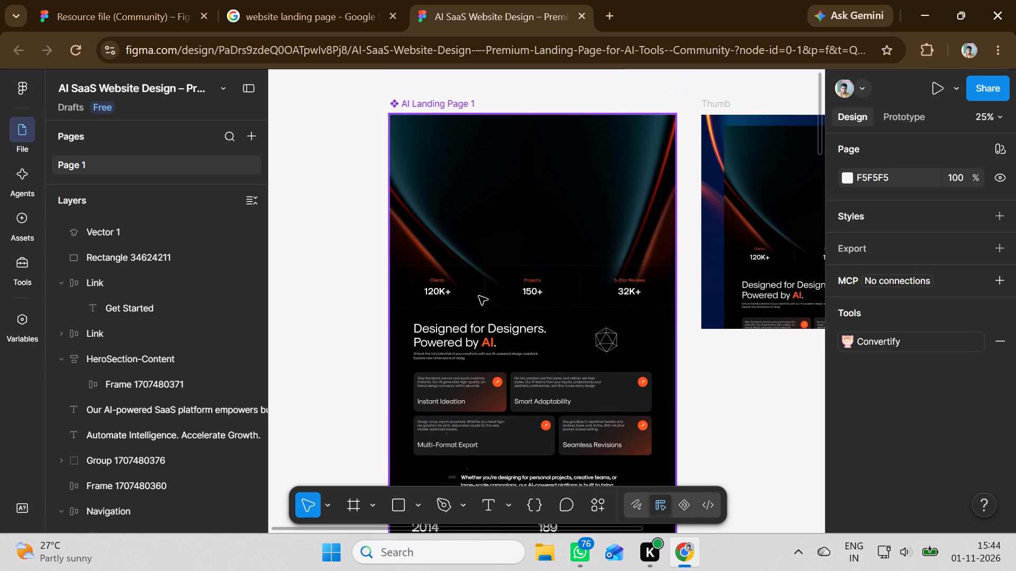
{"action": "double_click", "coordinate": [446, 284]}
{"action": "left_click", "coordinate": [436, 292]}
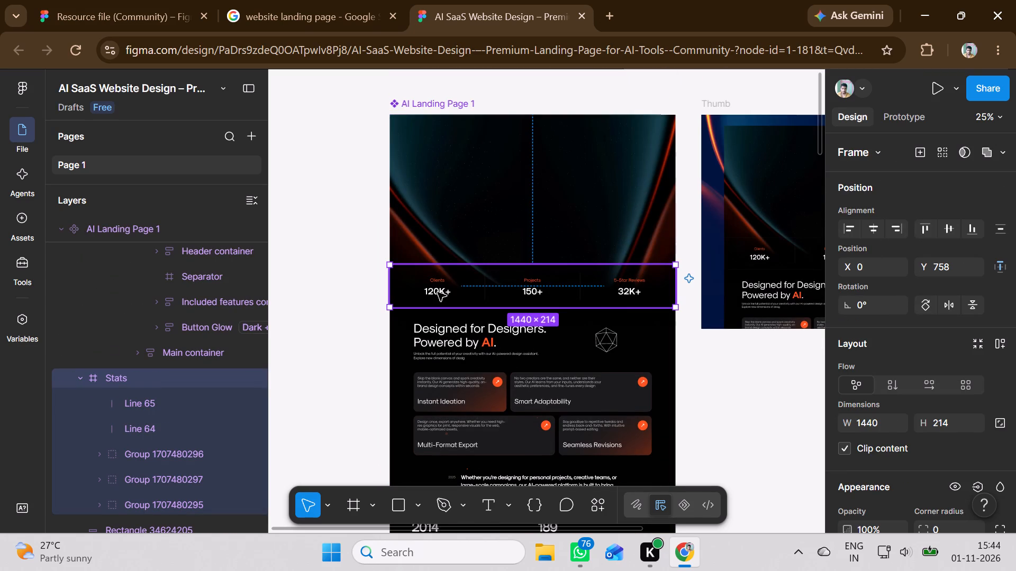
{"action": "double_click", "coordinate": [438, 292]}
{"action": "left_click_drag", "start_coordinate": [438, 292], "coordinate": [451, 343]}
{"action": "scroll", "coordinate": [451, 343], "scroll_direction": "down", "scroll_amount": 19}
{"action": "scroll", "coordinate": [451, 343], "scroll_direction": "down", "scroll_amount": 20}
{"action": "scroll", "coordinate": [451, 343], "scroll_direction": "down", "scroll_amount": 5}
{"action": "scroll", "coordinate": [451, 343], "scroll_direction": "up", "scroll_amount": 1}
{"action": "scroll", "coordinate": [451, 343], "scroll_direction": "down", "scroll_amount": 7}
{"action": "scroll", "coordinate": [451, 343], "scroll_direction": "up", "scroll_amount": 1}
{"action": "scroll", "coordinate": [451, 343], "scroll_direction": "down", "scroll_amount": 9}
{"action": "scroll", "coordinate": [451, 343], "scroll_direction": "up", "scroll_amount": 1}
{"action": "scroll", "coordinate": [451, 343], "scroll_direction": "down", "scroll_amount": 8}
{"action": "scroll", "coordinate": [451, 343], "scroll_direction": "up", "scroll_amount": 2}
{"action": "scroll", "coordinate": [451, 343], "scroll_direction": "down", "scroll_amount": 1}
{"action": "scroll", "coordinate": [451, 343], "scroll_direction": "up", "scroll_amount": 1}
{"action": "scroll", "coordinate": [451, 343], "scroll_direction": "down", "scroll_amount": 8}
{"action": "scroll", "coordinate": [451, 343], "scroll_direction": "up", "scroll_amount": 1}
{"action": "scroll", "coordinate": [451, 343], "scroll_direction": "down", "scroll_amount": 12}
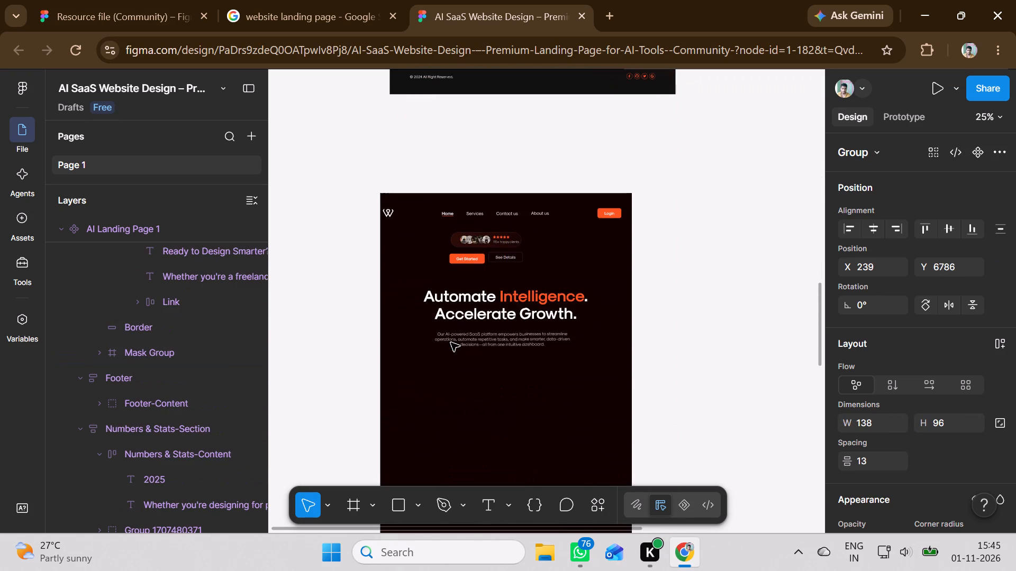
{"action": "left_click_drag", "start_coordinate": [451, 343], "coordinate": [431, 404]}
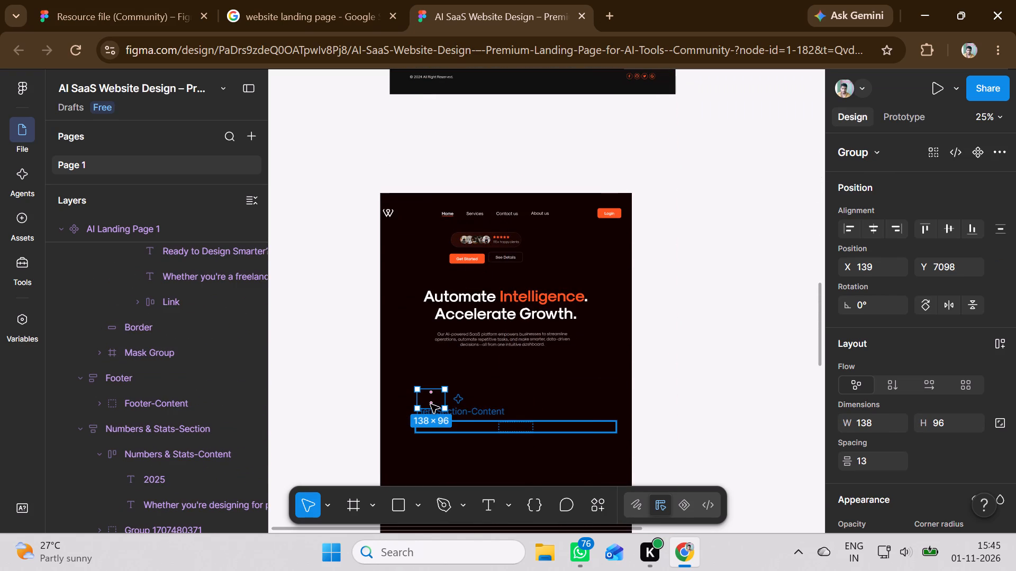
Bring the Clients 120K+ stat group to the front of the dark page.
{"action": "right_click", "coordinate": [431, 404]}
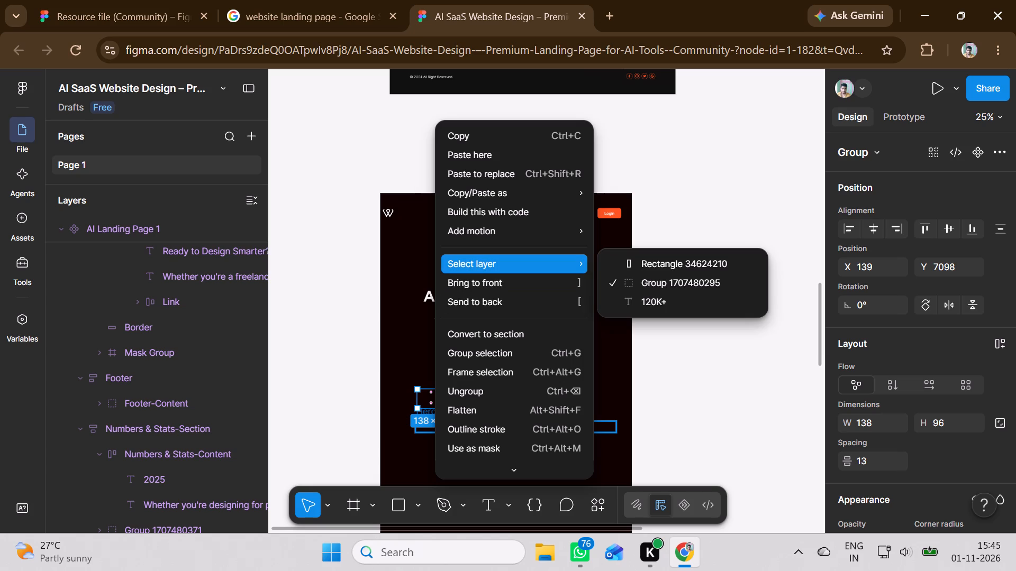
{"action": "left_click", "coordinate": [497, 280]}
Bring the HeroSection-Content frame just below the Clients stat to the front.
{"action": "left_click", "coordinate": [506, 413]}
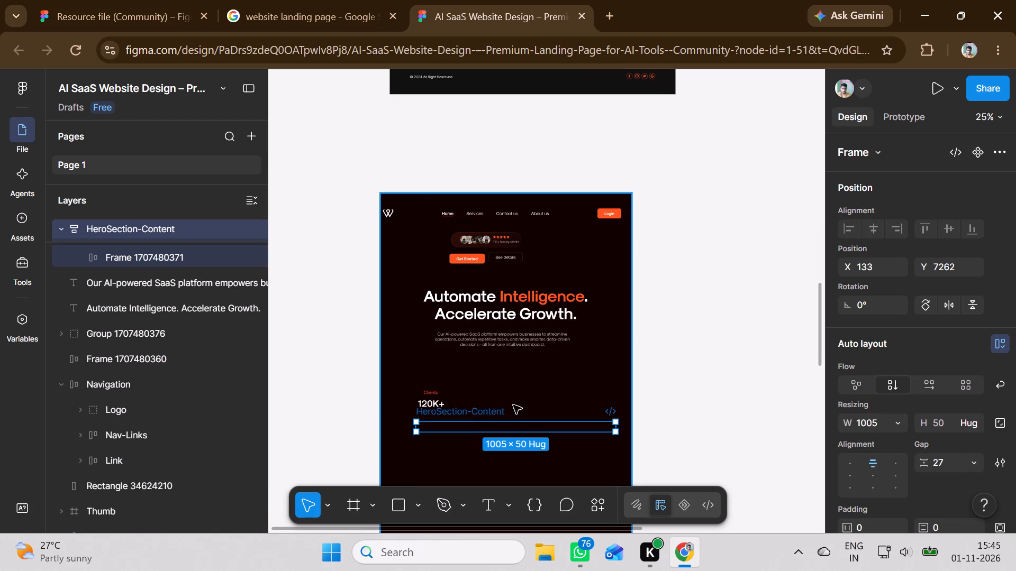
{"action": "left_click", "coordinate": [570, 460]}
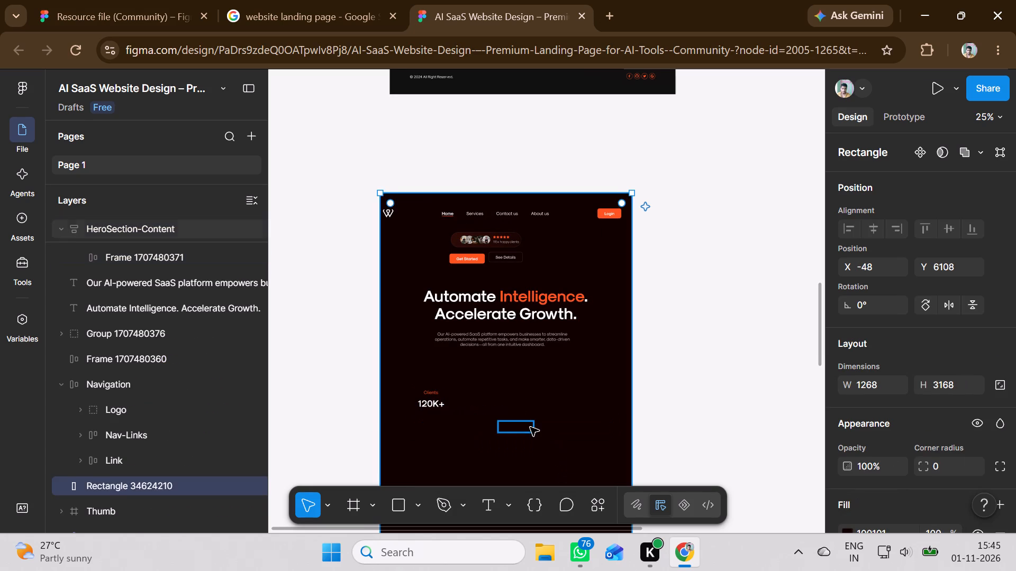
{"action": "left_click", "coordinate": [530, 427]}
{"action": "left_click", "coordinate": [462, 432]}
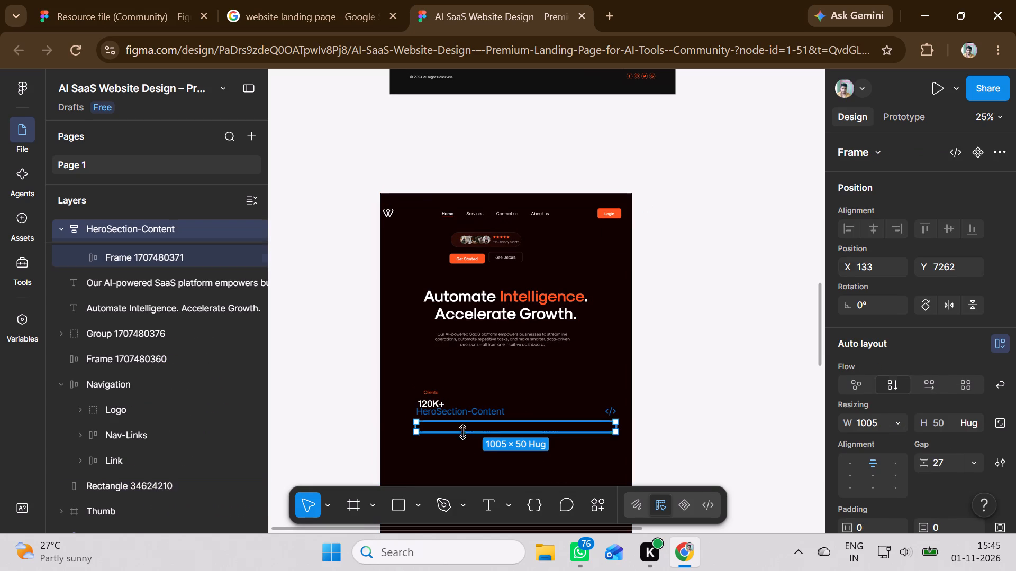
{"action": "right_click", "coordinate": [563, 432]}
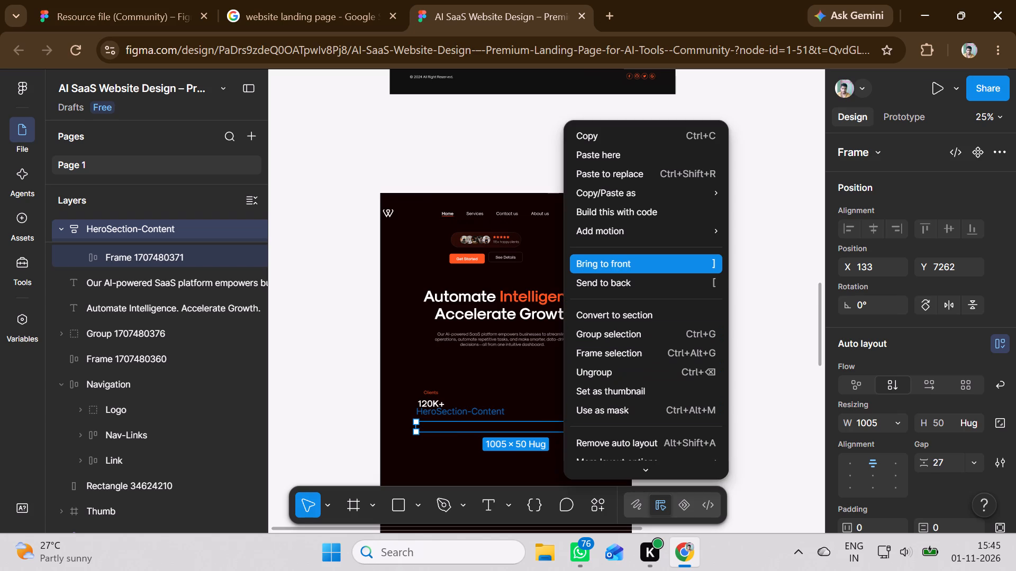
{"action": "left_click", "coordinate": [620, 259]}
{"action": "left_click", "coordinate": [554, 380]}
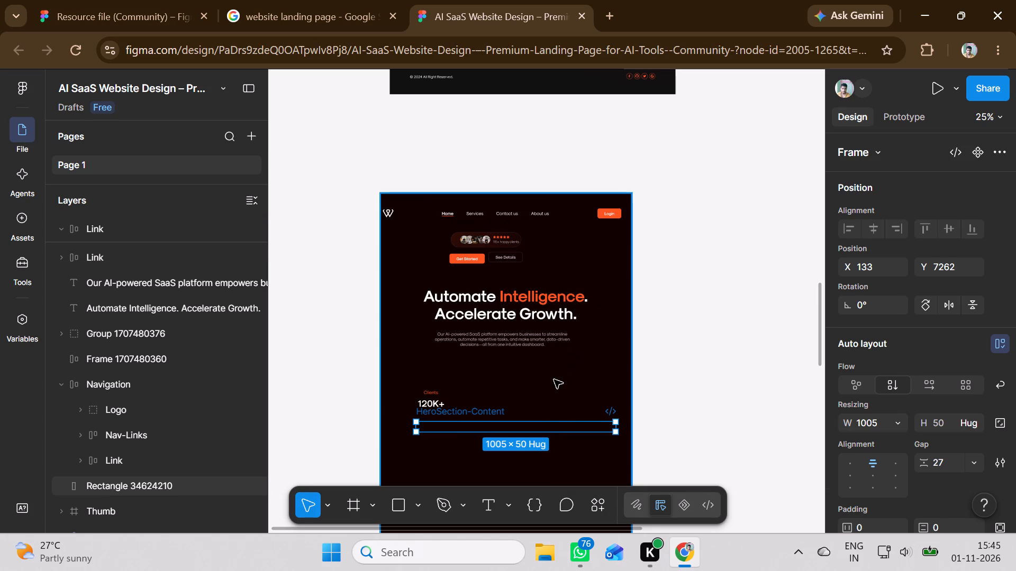
Move the Projects 150+ stat group from the template onto the dark page beside the Clients stat, at about X 528, Y 7138.
{"action": "scroll", "coordinate": [551, 380], "scroll_direction": "up", "scroll_amount": 20}
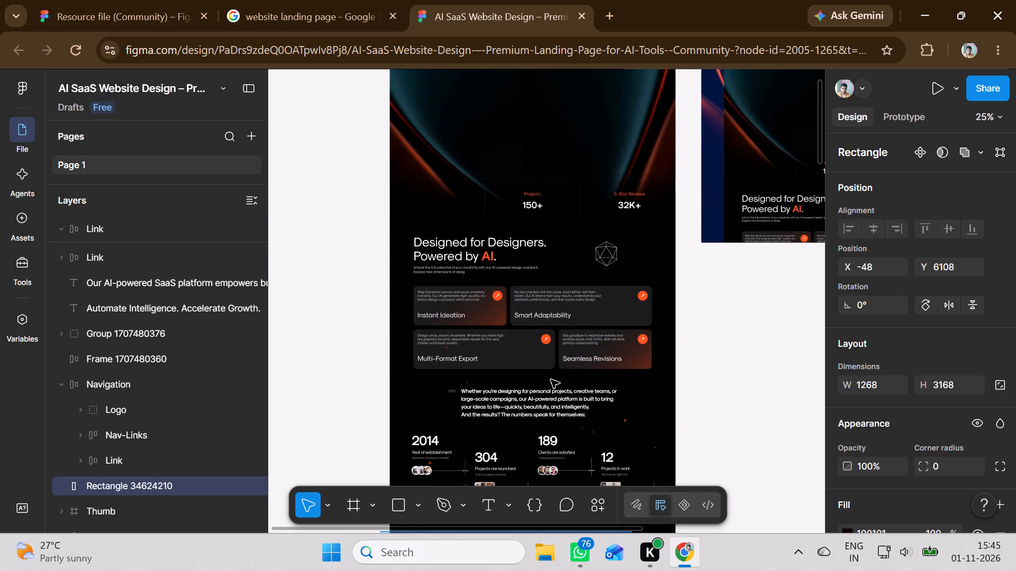
{"action": "double_click", "coordinate": [529, 201]}
{"action": "double_click", "coordinate": [529, 200]}
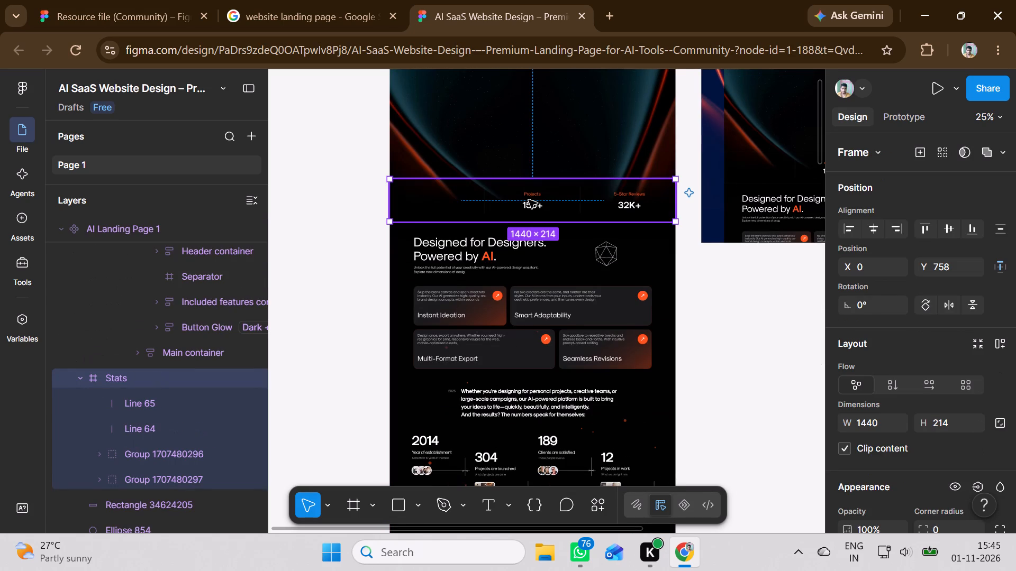
{"action": "left_click_drag", "start_coordinate": [530, 201], "coordinate": [532, 312]}
{"action": "scroll", "coordinate": [532, 312], "scroll_direction": "down", "scroll_amount": 13}
{"action": "scroll", "coordinate": [532, 312], "scroll_direction": "up", "scroll_amount": 1}
{"action": "scroll", "coordinate": [532, 312], "scroll_direction": "down", "scroll_amount": 2}
{"action": "scroll", "coordinate": [532, 312], "scroll_direction": "up", "scroll_amount": 1}
{"action": "scroll", "coordinate": [532, 312], "scroll_direction": "down", "scroll_amount": 3}
{"action": "scroll", "coordinate": [532, 312], "scroll_direction": "up", "scroll_amount": 1}
{"action": "scroll", "coordinate": [532, 312], "scroll_direction": "down", "scroll_amount": 14}
{"action": "scroll", "coordinate": [532, 312], "scroll_direction": "down", "scroll_amount": 16}
{"action": "scroll", "coordinate": [532, 312], "scroll_direction": "up", "scroll_amount": 1}
{"action": "scroll", "coordinate": [532, 312], "scroll_direction": "down", "scroll_amount": 8}
{"action": "scroll", "coordinate": [532, 312], "scroll_direction": "up", "scroll_amount": 1}
{"action": "scroll", "coordinate": [532, 312], "scroll_direction": "down", "scroll_amount": 7}
{"action": "scroll", "coordinate": [532, 312], "scroll_direction": "up", "scroll_amount": 1}
{"action": "scroll", "coordinate": [532, 312], "scroll_direction": "down", "scroll_amount": 2}
{"action": "scroll", "coordinate": [532, 312], "scroll_direction": "up", "scroll_amount": 2}
{"action": "scroll", "coordinate": [532, 312], "scroll_direction": "down", "scroll_amount": 13}
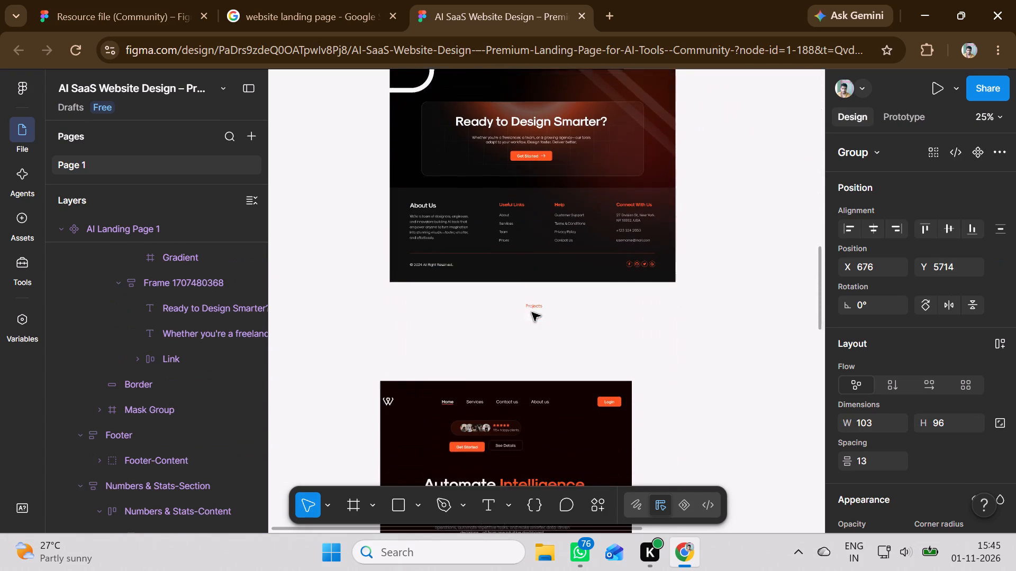
{"action": "left_click_drag", "start_coordinate": [532, 312], "coordinate": [502, 326]}
{"action": "scroll", "coordinate": [532, 312], "scroll_direction": "down", "scroll_amount": 4}
{"action": "scroll", "coordinate": [532, 312], "scroll_direction": "up", "scroll_amount": 1}
{"action": "scroll", "coordinate": [532, 312], "scroll_direction": "down", "scroll_amount": 4}
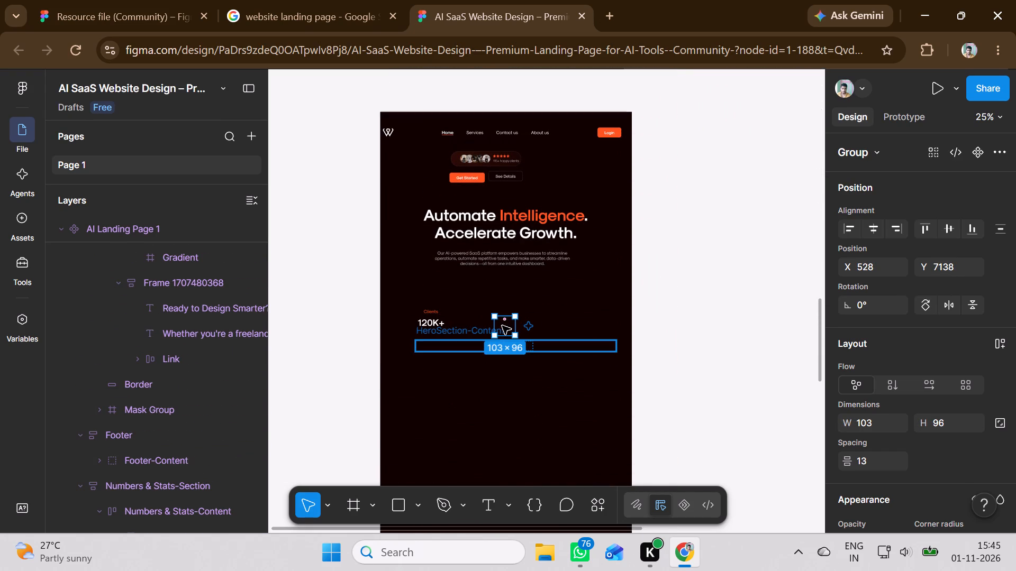
Bring the Projects 150+ stat group to the front of the dark page.
{"action": "right_click", "coordinate": [502, 326]}
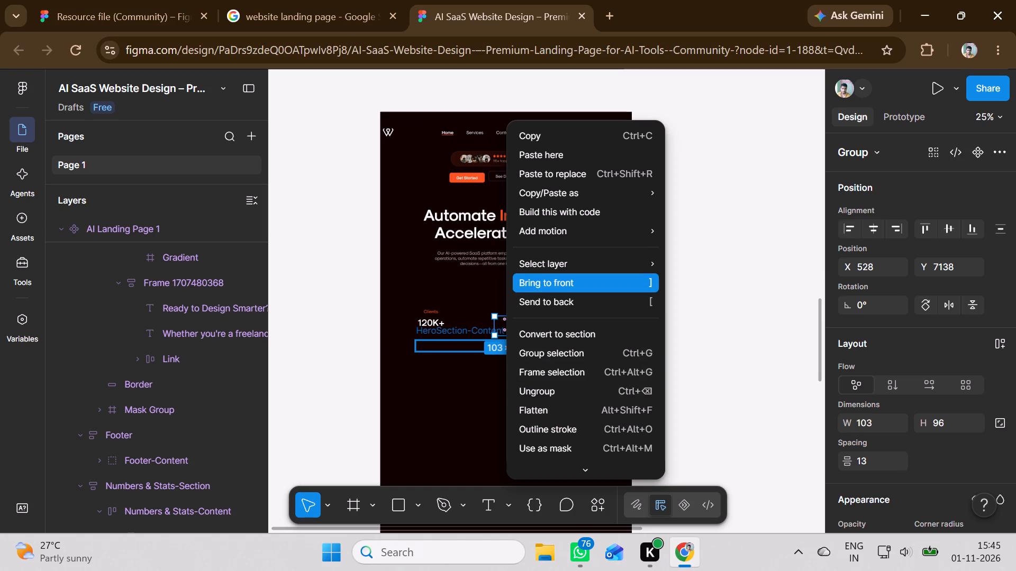
{"action": "left_click", "coordinate": [560, 280]}
Delete the HeroSection-Content frame lying under the stats on the dark page.
{"action": "left_click", "coordinate": [458, 348]}
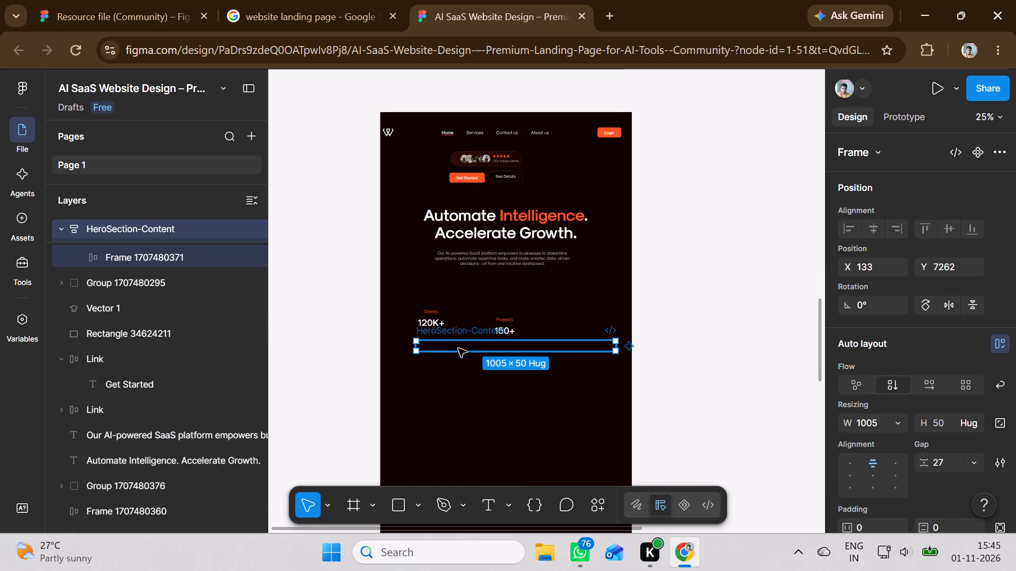
{"action": "right_click", "coordinate": [458, 348]}
{"action": "left_click", "coordinate": [458, 348]}
{"action": "key", "text": "Delete"}
Move the 5-Star Reviews 32K+ stat group from the template onto the dark page beside Projects, at about X 810, Y 7150.
{"action": "scroll", "coordinate": [471, 354], "scroll_direction": "up", "scroll_amount": 13}
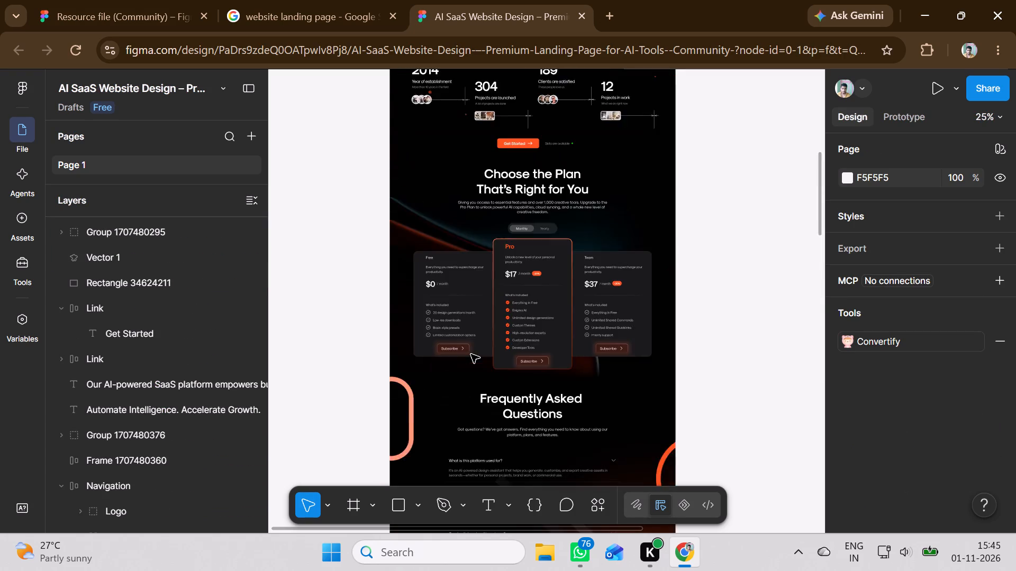
{"action": "scroll", "coordinate": [471, 354], "scroll_direction": "up", "scroll_amount": 19}
{"action": "scroll", "coordinate": [471, 354], "scroll_direction": "down", "scroll_amount": 7}
{"action": "scroll", "coordinate": [471, 354], "scroll_direction": "up", "scroll_amount": 1}
{"action": "scroll", "coordinate": [471, 354], "scroll_direction": "down", "scroll_amount": 1}
{"action": "scroll", "coordinate": [471, 354], "scroll_direction": "up", "scroll_amount": 1}
{"action": "scroll", "coordinate": [471, 354], "scroll_direction": "down", "scroll_amount": 8}
{"action": "scroll", "coordinate": [471, 354], "scroll_direction": "up", "scroll_amount": 1}
{"action": "scroll", "coordinate": [471, 354], "scroll_direction": "down", "scroll_amount": 7}
{"action": "scroll", "coordinate": [517, 313], "scroll_direction": "down", "scroll_amount": 2}
{"action": "double_click", "coordinate": [630, 245]}
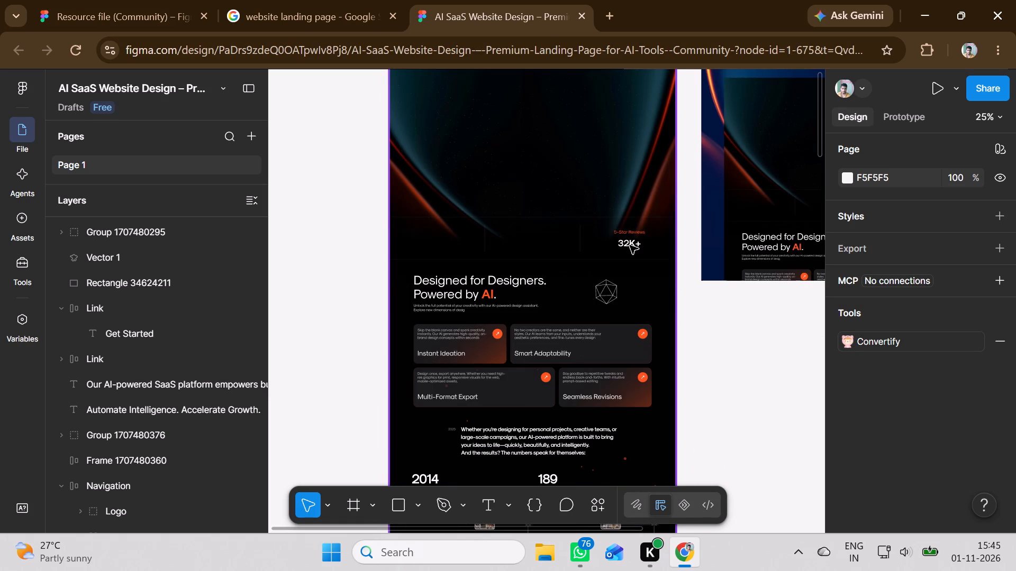
{"action": "double_click", "coordinate": [631, 235]}
{"action": "left_click_drag", "start_coordinate": [631, 235], "coordinate": [630, 250]}
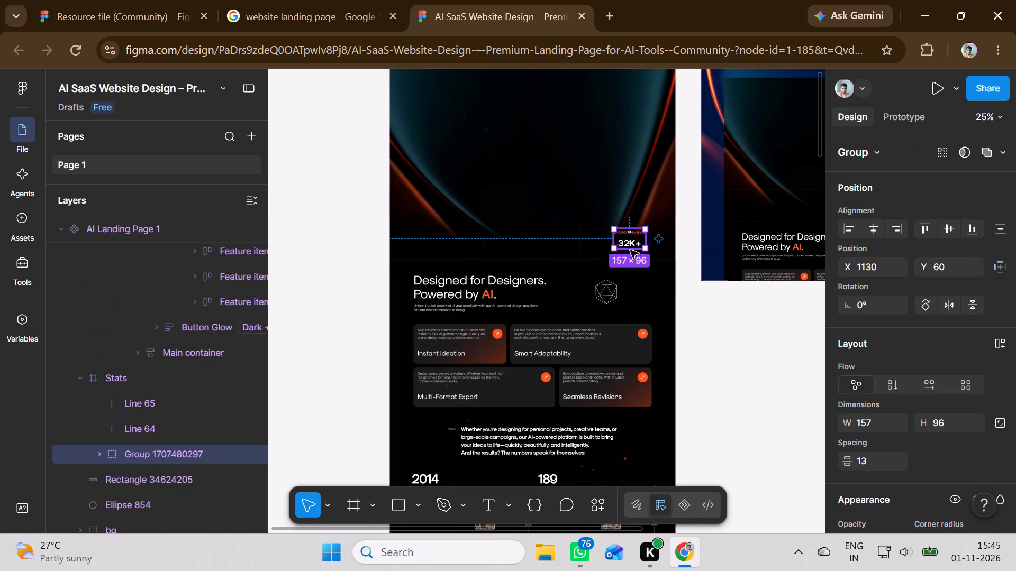
{"action": "left_click_drag", "start_coordinate": [630, 250], "coordinate": [619, 331]}
{"action": "scroll", "coordinate": [621, 331], "scroll_direction": "down", "scroll_amount": 20}
{"action": "scroll", "coordinate": [621, 331], "scroll_direction": "down", "scroll_amount": 1}
{"action": "middle_click", "coordinate": [619, 331]}
{"action": "scroll", "coordinate": [619, 331], "scroll_direction": "down", "scroll_amount": 5}
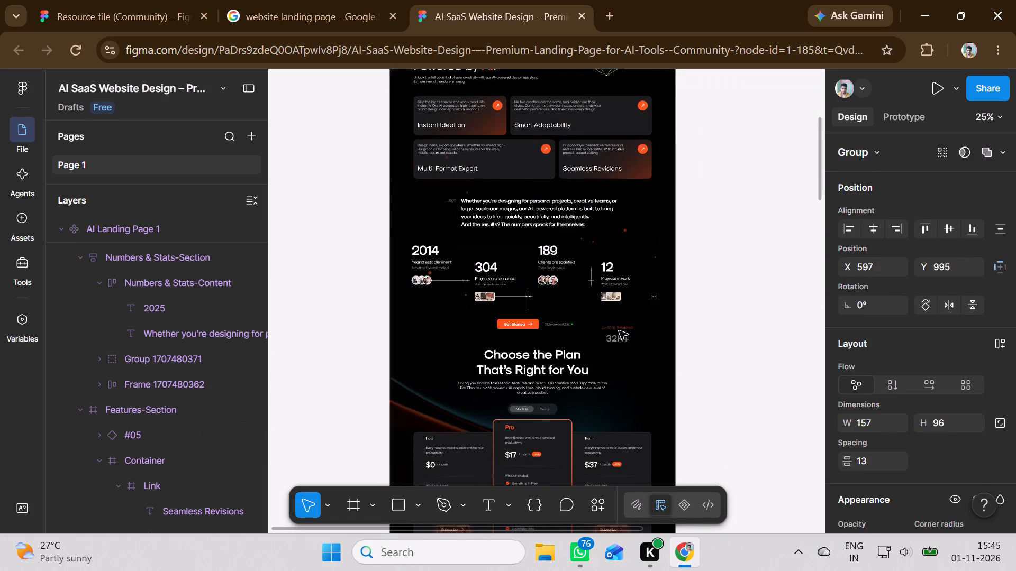
{"action": "scroll", "coordinate": [619, 331], "scroll_direction": "down", "scroll_amount": 8}
{"action": "left_click_drag", "start_coordinate": [619, 331], "coordinate": [619, 330]}
{"action": "scroll", "coordinate": [619, 330], "scroll_direction": "down", "scroll_amount": 6}
{"action": "scroll", "coordinate": [619, 330], "scroll_direction": "up", "scroll_amount": 1}
{"action": "scroll", "coordinate": [619, 330], "scroll_direction": "down", "scroll_amount": 10}
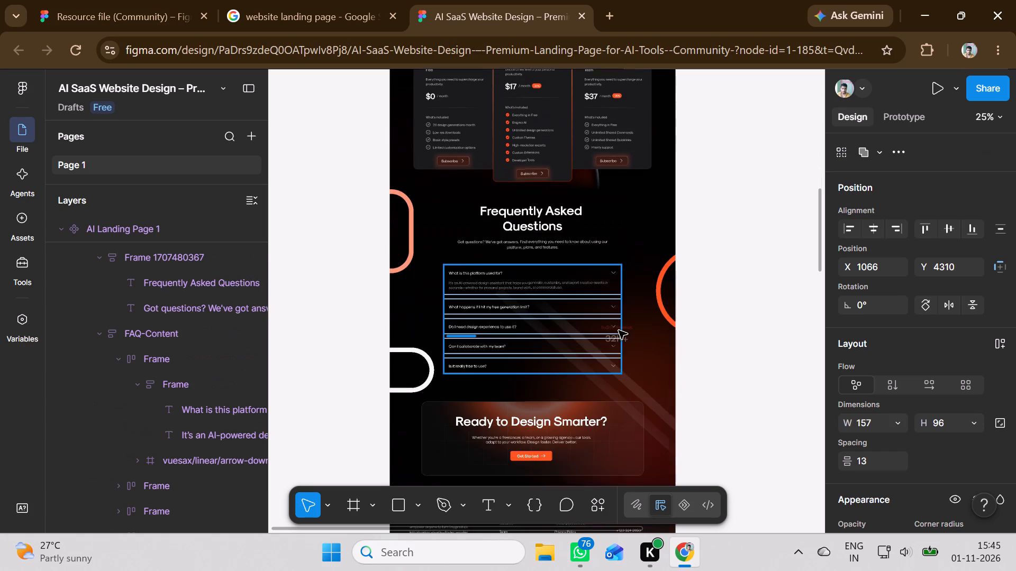
{"action": "left_click_drag", "start_coordinate": [619, 330], "coordinate": [617, 330]}
{"action": "scroll", "coordinate": [619, 330], "scroll_direction": "down", "scroll_amount": 5}
{"action": "scroll", "coordinate": [619, 330], "scroll_direction": "up", "scroll_amount": 1}
{"action": "scroll", "coordinate": [619, 330], "scroll_direction": "down", "scroll_amount": 15}
{"action": "scroll", "coordinate": [617, 330], "scroll_direction": "down", "scroll_amount": 6}
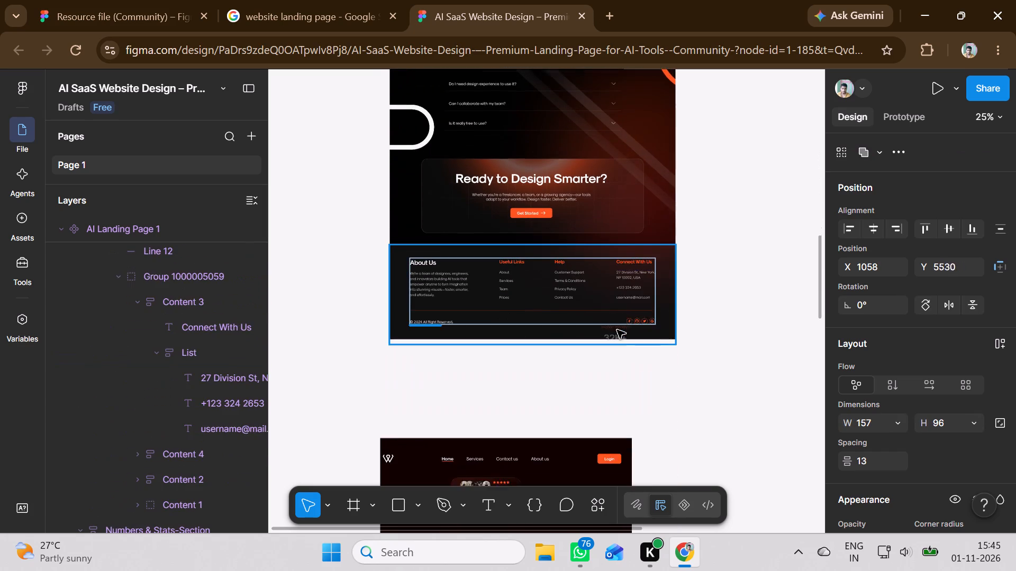
{"action": "left_click_drag", "start_coordinate": [617, 330], "coordinate": [564, 395]}
{"action": "scroll", "coordinate": [617, 330], "scroll_direction": "down", "scroll_amount": 9}
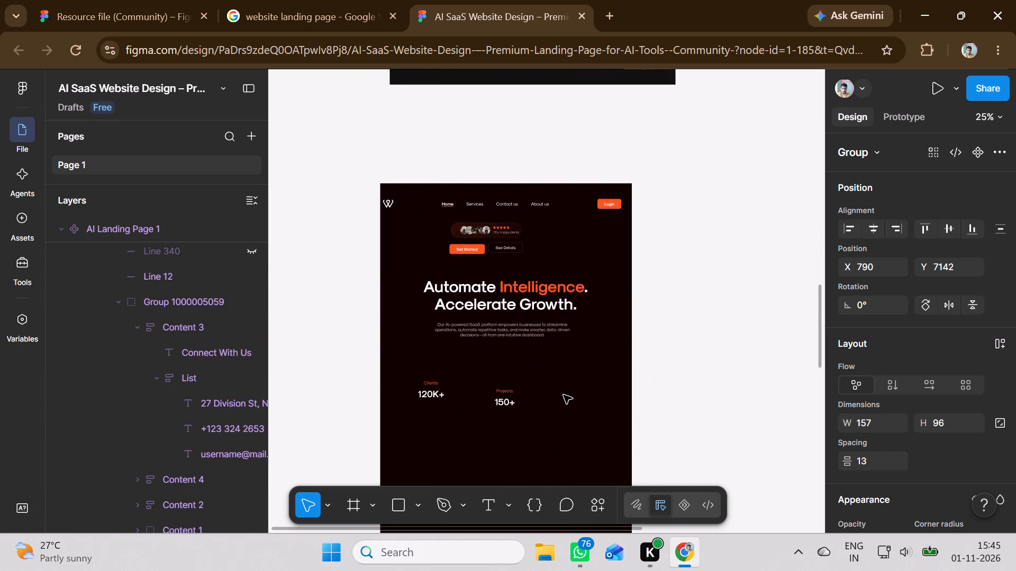
{"action": "left_click_drag", "start_coordinate": [564, 395], "coordinate": [568, 397]}
Bring the 5-Star Reviews 32K+ stat group to the front of the dark page.
{"action": "right_click", "coordinate": [568, 397]}
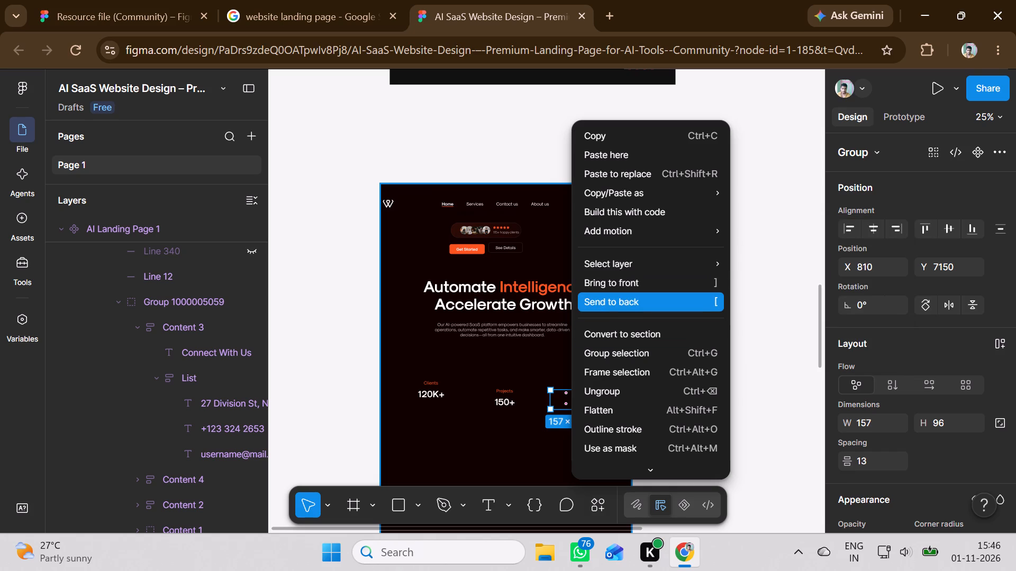
{"action": "left_click", "coordinate": [609, 284]}
{"action": "left_click", "coordinate": [492, 439]}
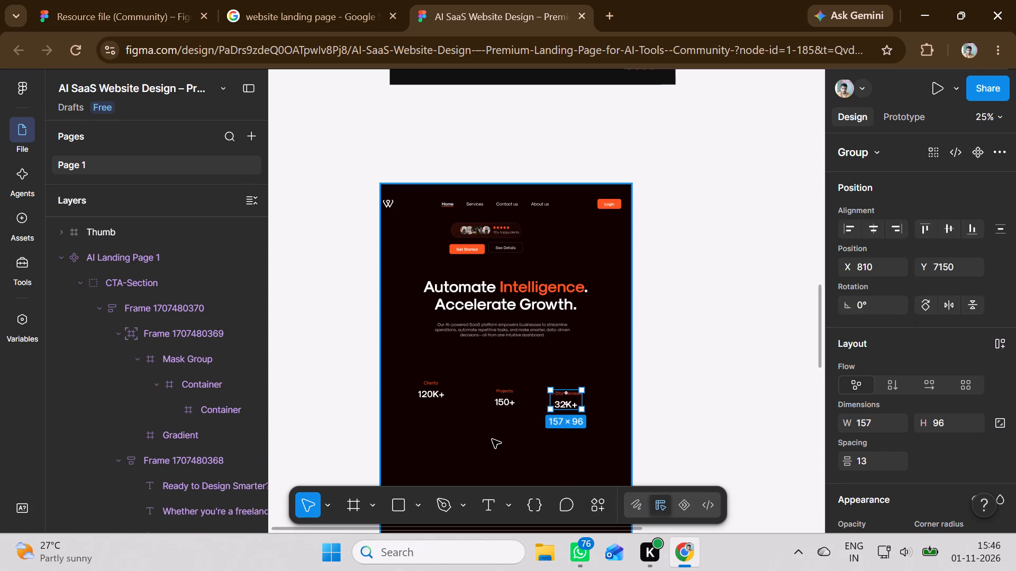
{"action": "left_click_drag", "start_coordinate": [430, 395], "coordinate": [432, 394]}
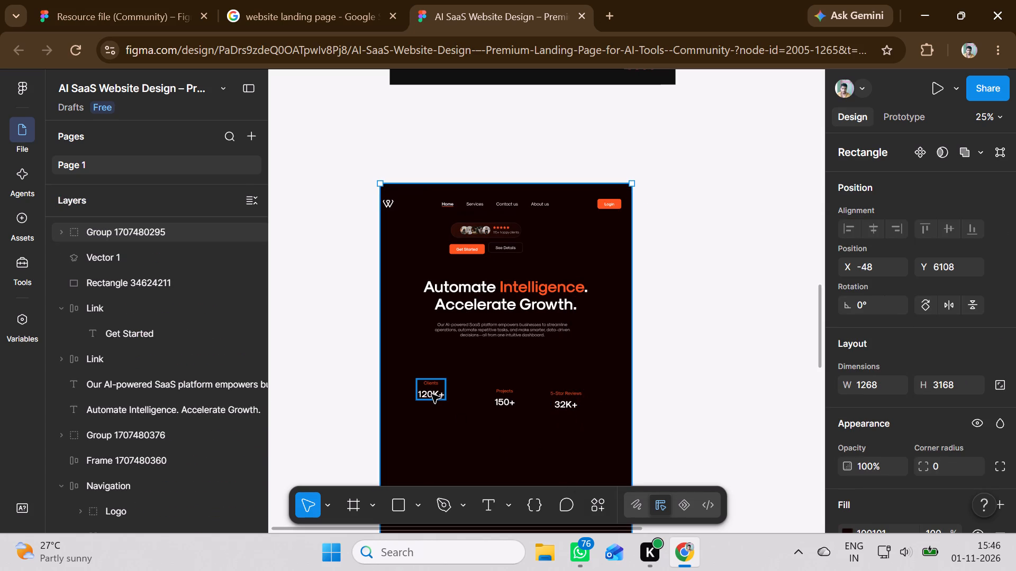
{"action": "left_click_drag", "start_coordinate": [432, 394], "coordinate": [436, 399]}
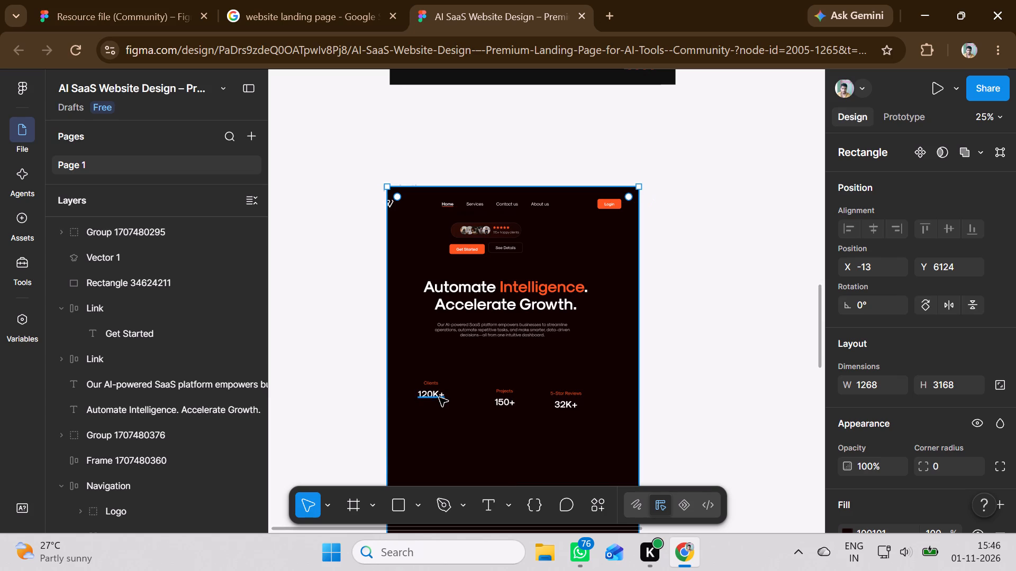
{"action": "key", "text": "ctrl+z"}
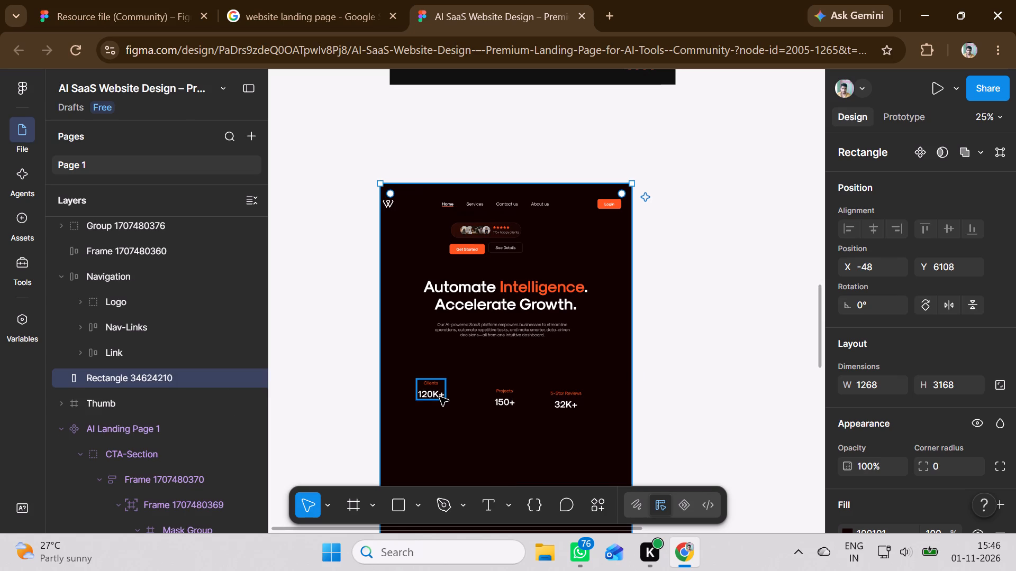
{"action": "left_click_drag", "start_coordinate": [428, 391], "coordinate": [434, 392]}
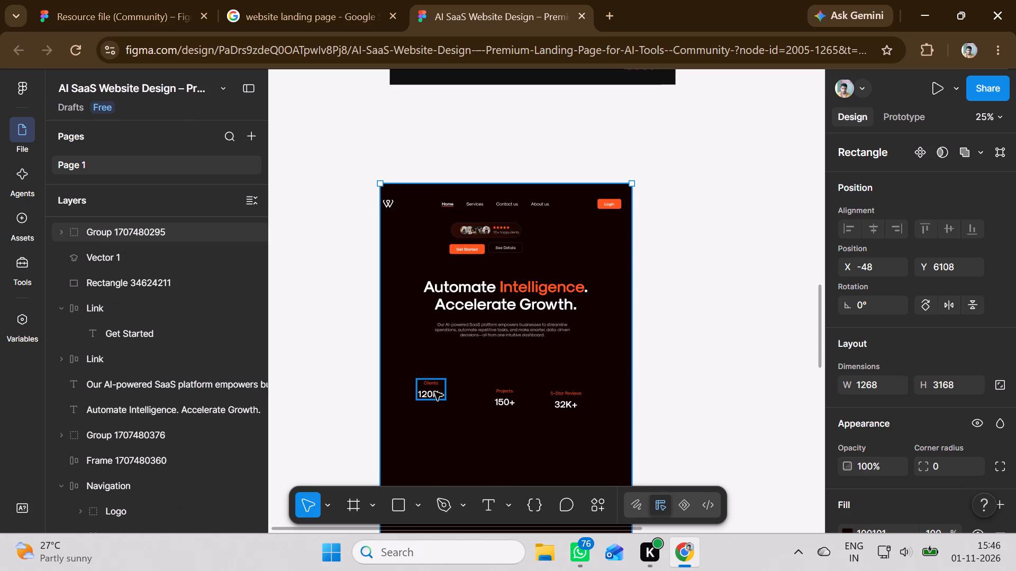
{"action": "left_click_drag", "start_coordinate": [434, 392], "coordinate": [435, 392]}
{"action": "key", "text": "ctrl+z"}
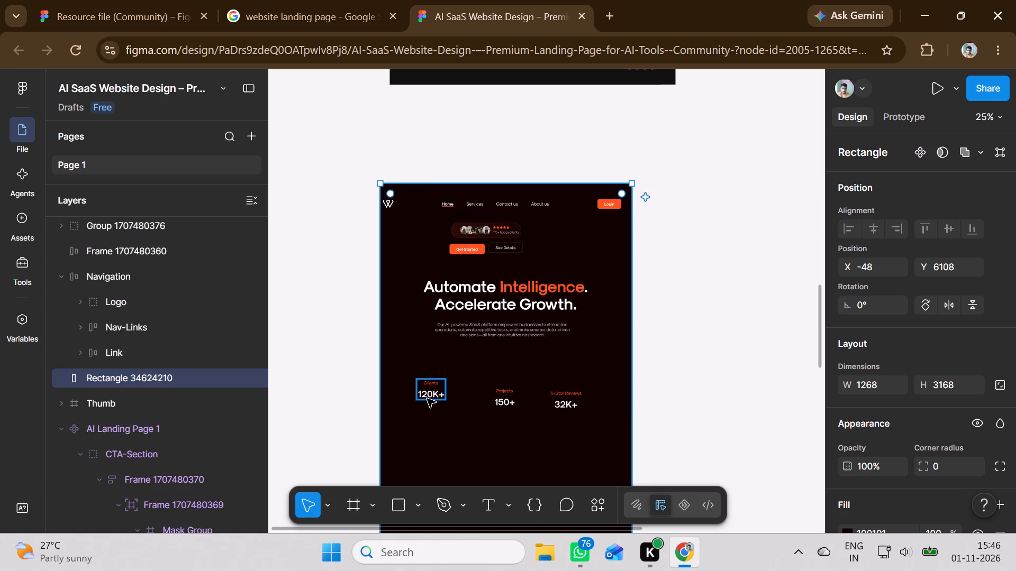
Move the Clients 120K+ stat group on the dark page closer to Projects, at about X 211, Y 7095.
{"action": "left_click", "coordinate": [427, 399]}
{"action": "left_click_drag", "start_coordinate": [428, 387], "coordinate": [429, 386]}
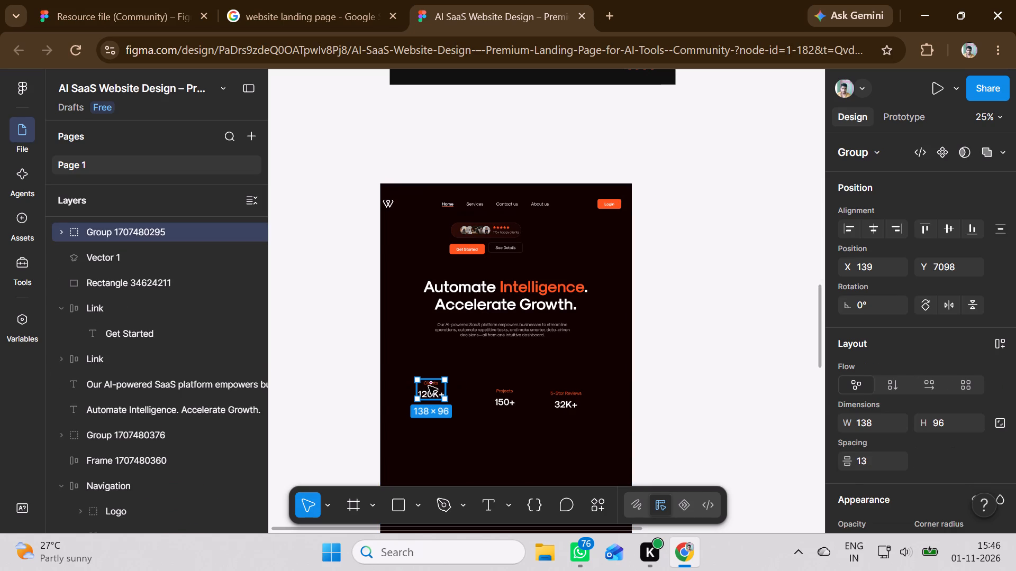
{"action": "left_click_drag", "start_coordinate": [429, 386], "coordinate": [442, 386]}
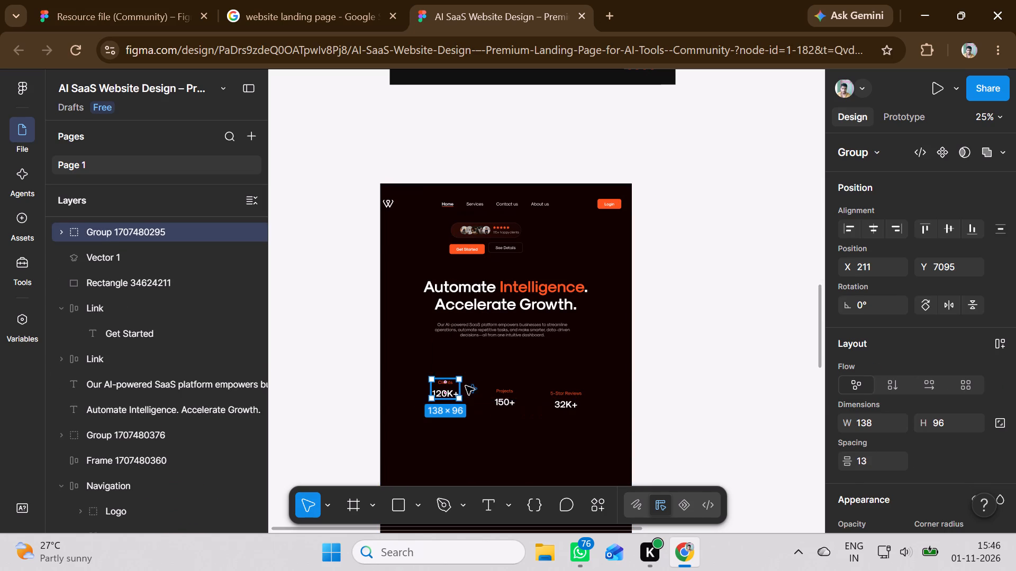
Move the Projects 150+ stat group up between the other two stats, centred at about X 534, Y 7082.
{"action": "left_click", "coordinate": [507, 393]}
{"action": "left_click_drag", "start_coordinate": [505, 397], "coordinate": [504, 391]}
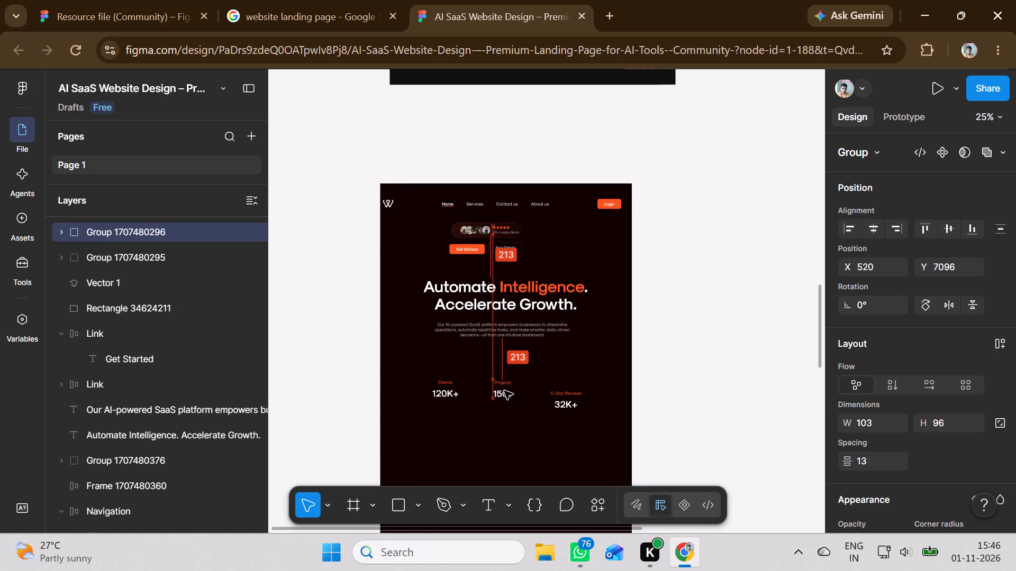
{"action": "left_click_drag", "start_coordinate": [504, 391], "coordinate": [506, 393]}
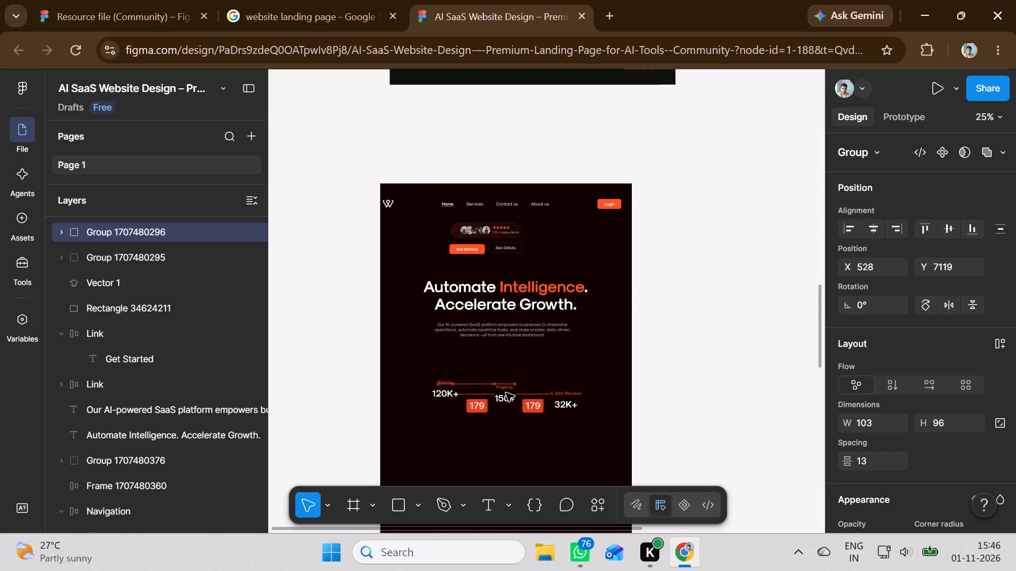
{"action": "left_click_drag", "start_coordinate": [506, 393], "coordinate": [506, 391]}
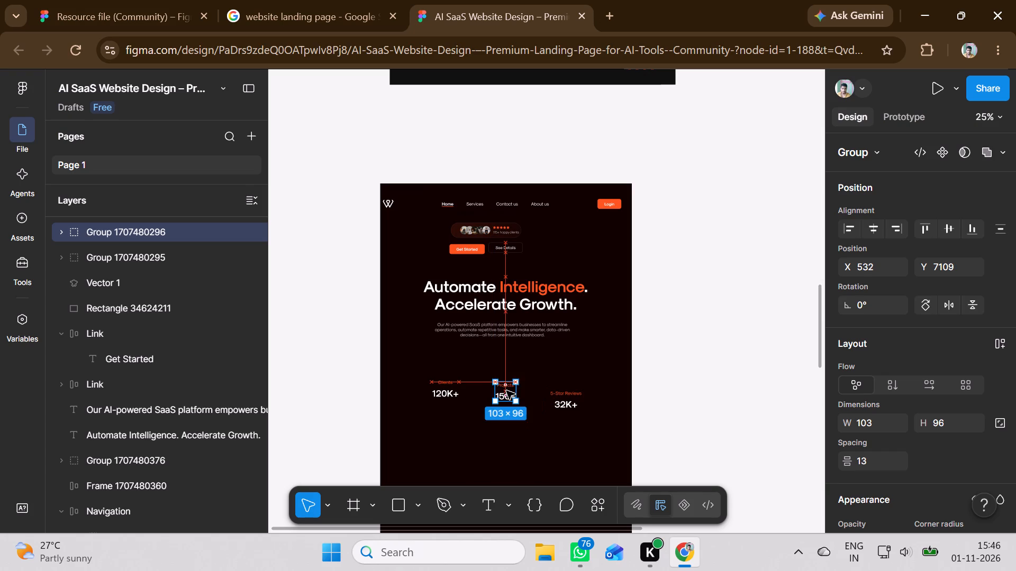
{"action": "left_click_drag", "start_coordinate": [506, 391], "coordinate": [507, 388]}
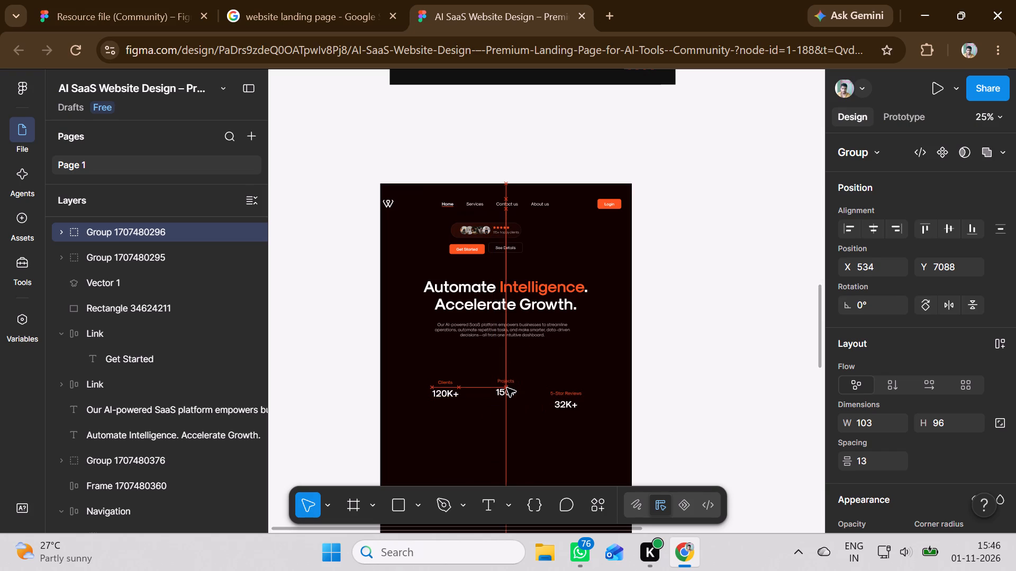
{"action": "left_click_drag", "start_coordinate": [507, 388], "coordinate": [507, 388]}
{"action": "left_click_drag", "start_coordinate": [507, 388], "coordinate": [507, 386]}
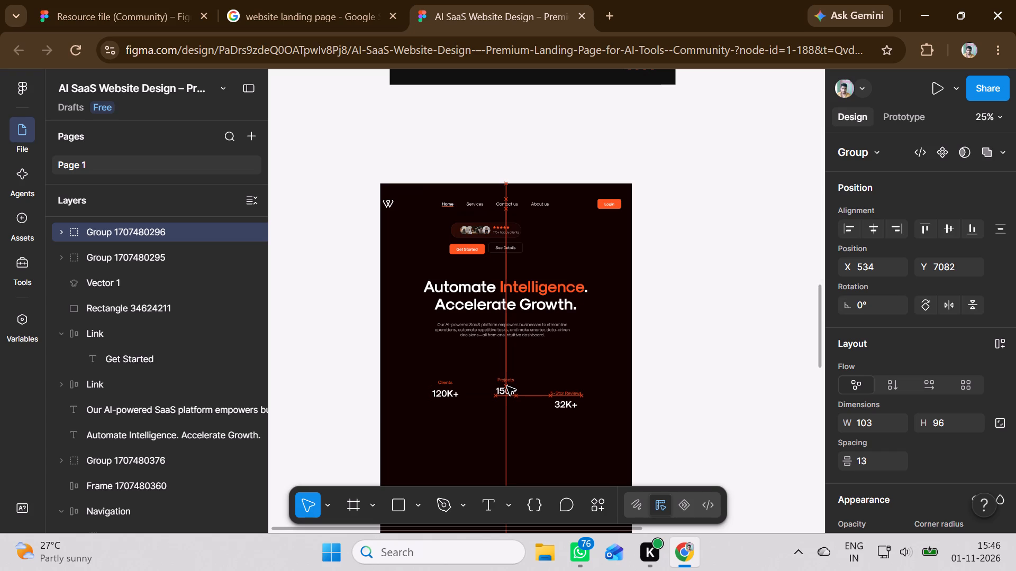
{"action": "left_click_drag", "start_coordinate": [507, 386], "coordinate": [507, 386]}
{"action": "left_click", "coordinate": [523, 437]}
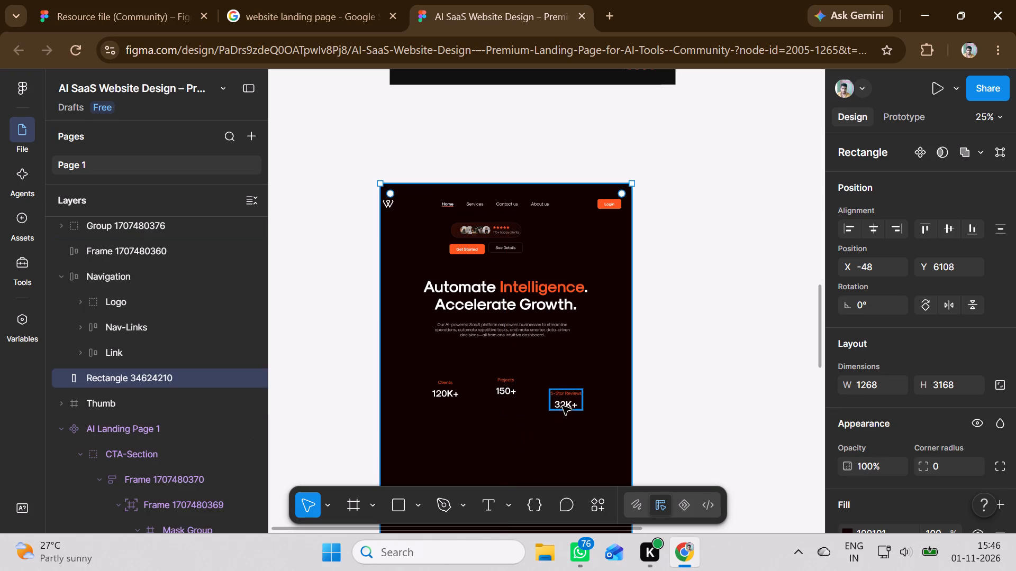
Move the 5-Star Reviews 32K+ stat group up level with the Clients stat, at about X 822, Y 7095.
{"action": "left_click_drag", "start_coordinate": [569, 397], "coordinate": [569, 383]}
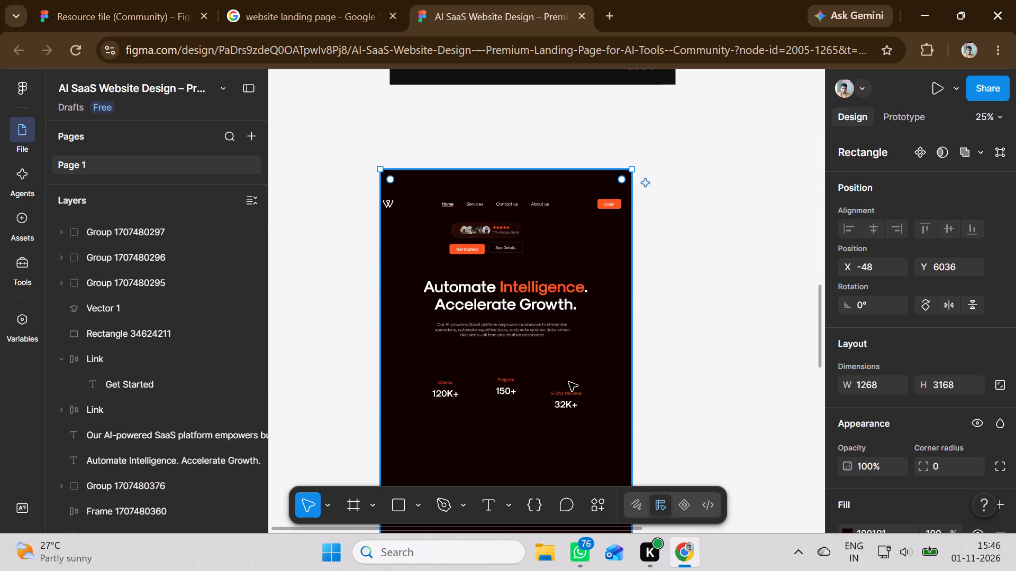
{"action": "key", "text": "ctrl+z"}
{"action": "left_click", "coordinate": [573, 403]}
{"action": "left_click_drag", "start_coordinate": [570, 399], "coordinate": [569, 388]}
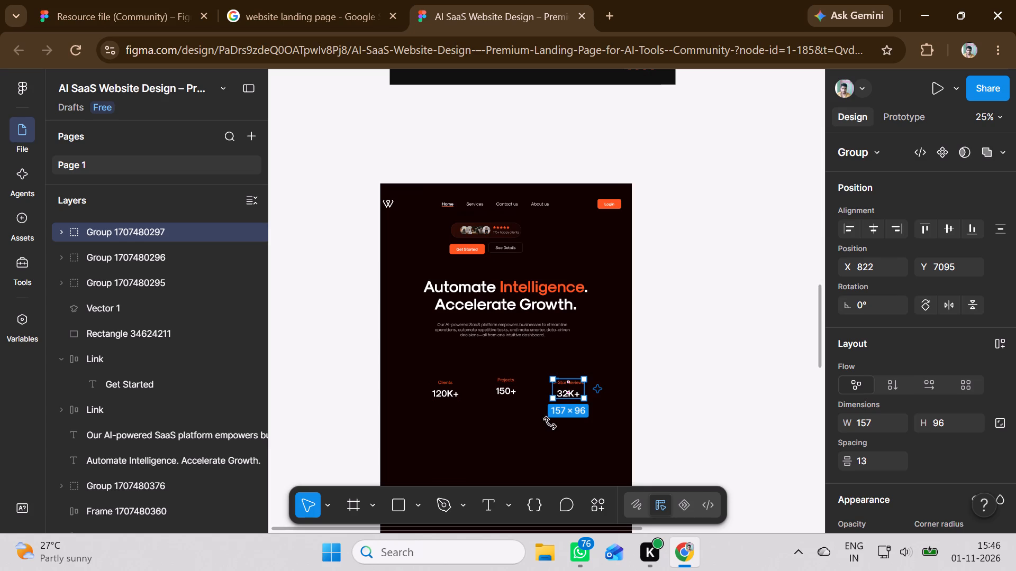
{"action": "left_click", "coordinate": [532, 430]}
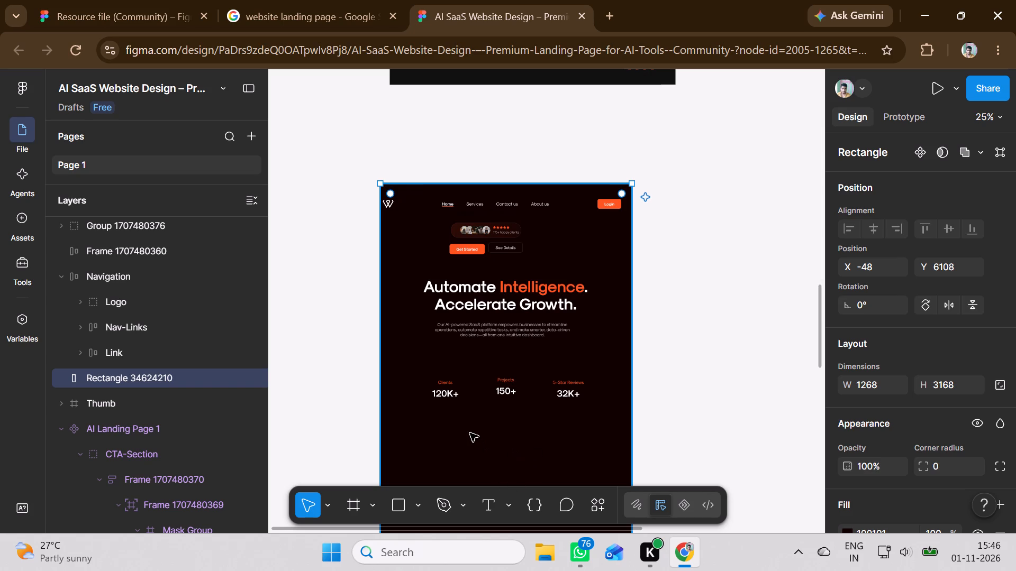
Examine the template's hero image group and Features section heading for further elements to reuse.
{"action": "scroll", "coordinate": [482, 423], "scroll_direction": "up", "scroll_amount": 2}
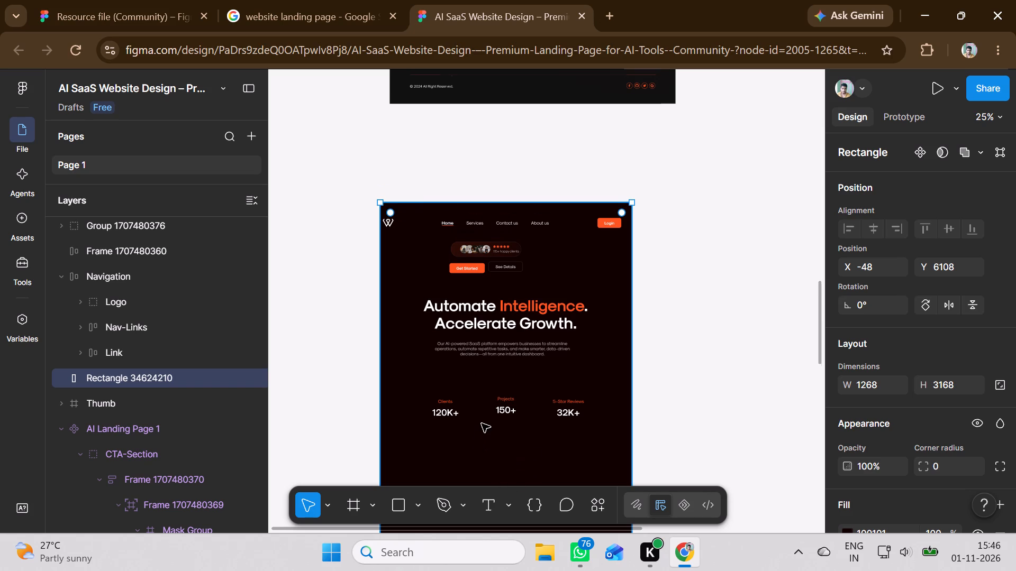
{"action": "scroll", "coordinate": [489, 418], "scroll_direction": "up", "scroll_amount": 4}
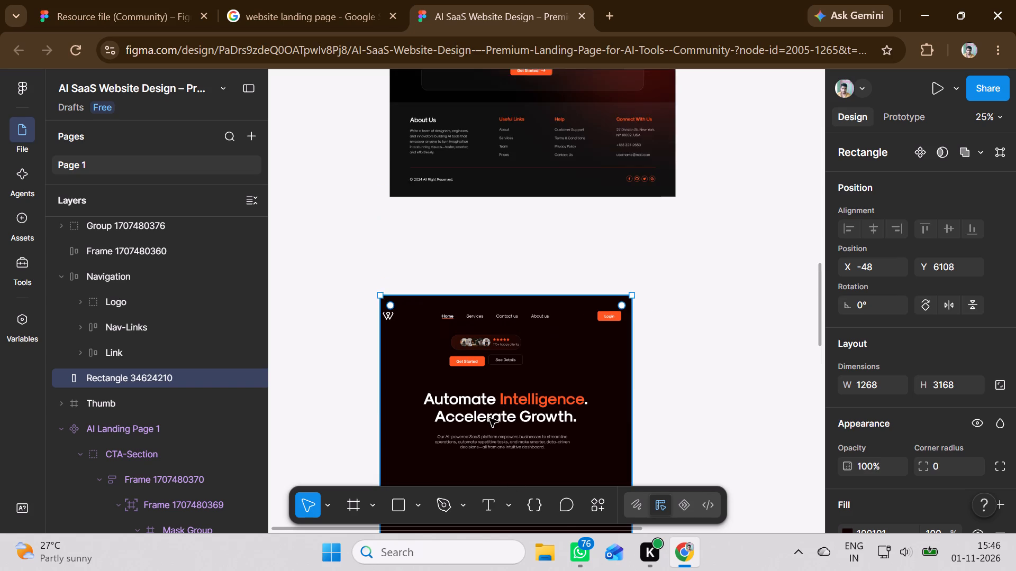
{"action": "scroll", "coordinate": [489, 418], "scroll_direction": "up", "scroll_amount": 20}
{"action": "scroll", "coordinate": [489, 418], "scroll_direction": "down", "scroll_amount": 1}
{"action": "scroll", "coordinate": [489, 418], "scroll_direction": "up", "scroll_amount": 6}
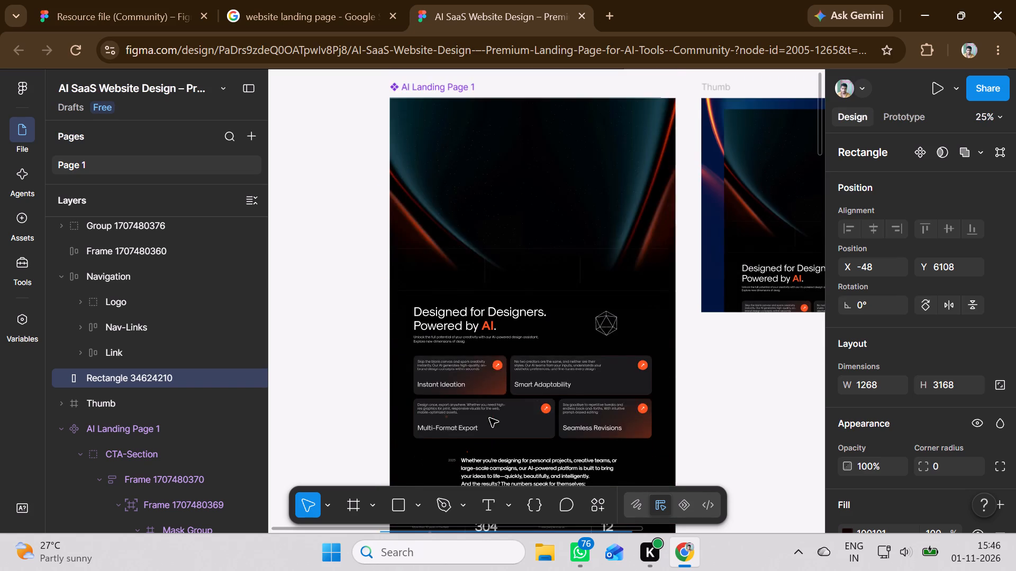
{"action": "scroll", "coordinate": [489, 418], "scroll_direction": "down", "scroll_amount": 3}
{"action": "triple_click", "coordinate": [534, 186]}
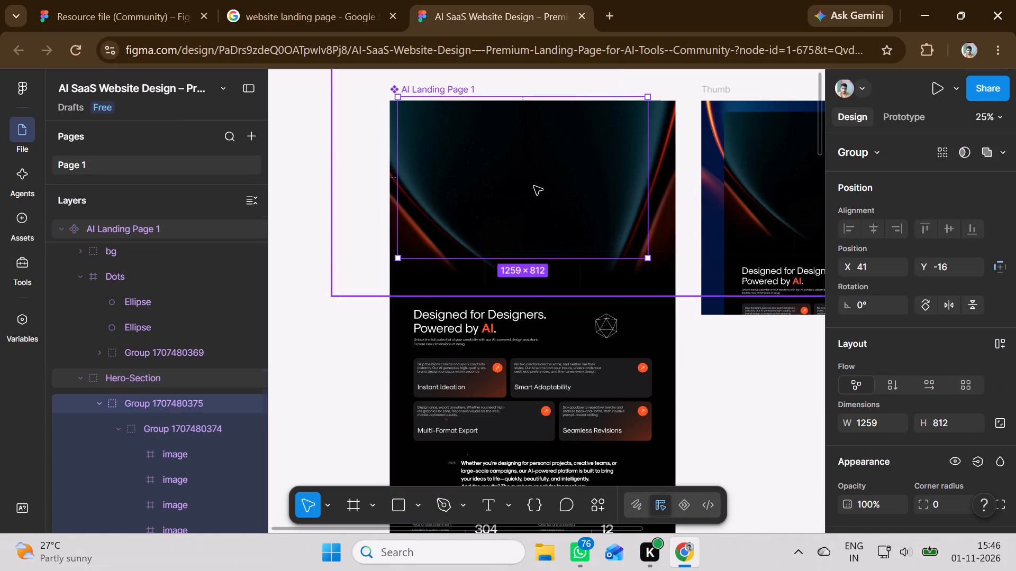
{"action": "left_click", "coordinate": [505, 214]}
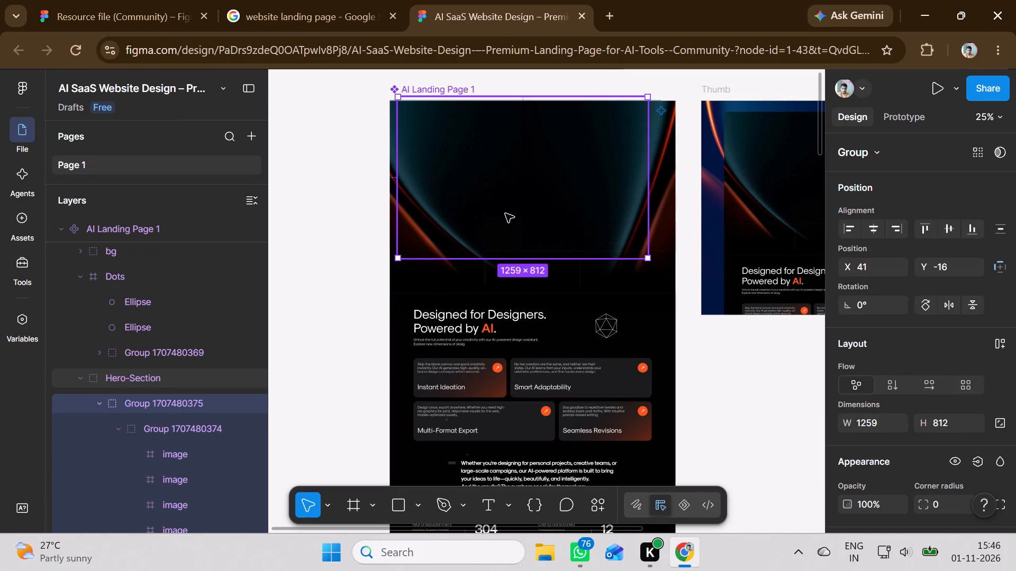
{"action": "left_click", "coordinate": [490, 330]}
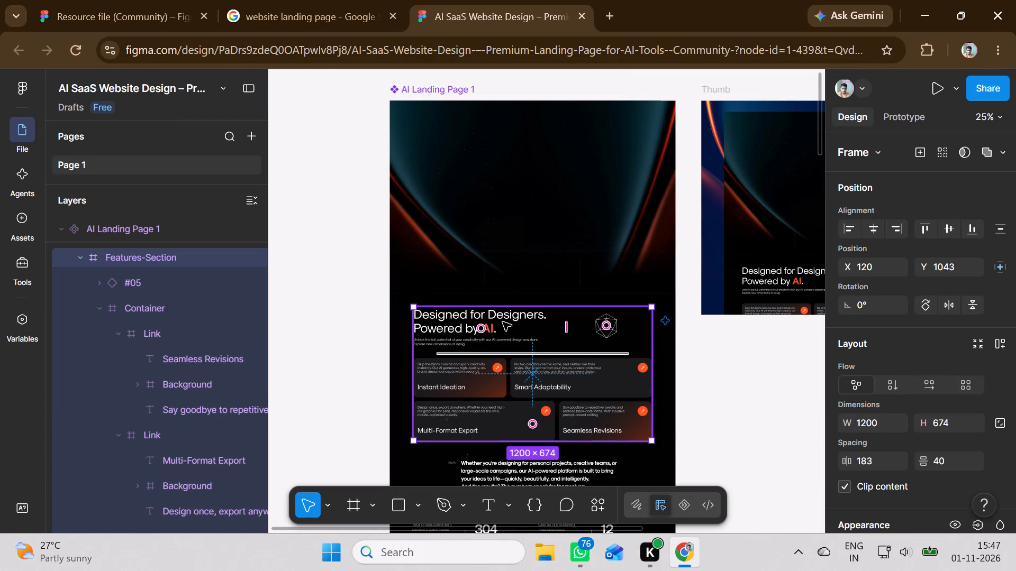
{"action": "double_click", "coordinate": [503, 319]}
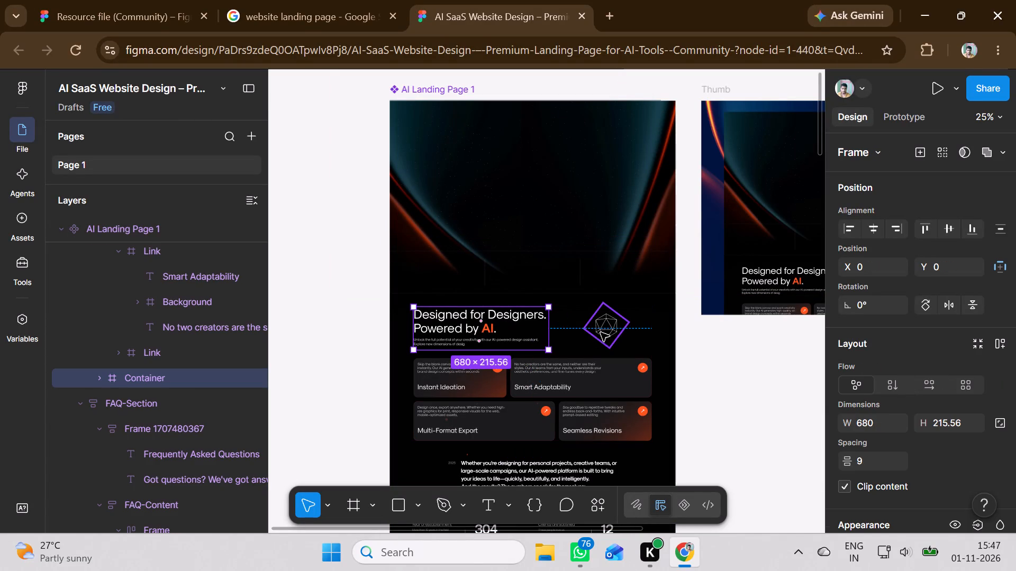
Move the wireframe polyhedron icon #05 from the template's Features section onto the dark page below the stats, at about X 787, Y 7471.
{"action": "left_click", "coordinate": [603, 331]}
{"action": "left_click_drag", "start_coordinate": [603, 331], "coordinate": [605, 363]}
{"action": "scroll", "coordinate": [605, 363], "scroll_direction": "down", "scroll_amount": 14}
{"action": "scroll", "coordinate": [605, 363], "scroll_direction": "up", "scroll_amount": 1}
{"action": "scroll", "coordinate": [605, 363], "scroll_direction": "down", "scroll_amount": 18}
{"action": "scroll", "coordinate": [605, 363], "scroll_direction": "up", "scroll_amount": 1}
{"action": "scroll", "coordinate": [605, 363], "scroll_direction": "down", "scroll_amount": 12}
{"action": "scroll", "coordinate": [605, 363], "scroll_direction": "down", "scroll_amount": 20}
{"action": "scroll", "coordinate": [605, 363], "scroll_direction": "down", "scroll_amount": 14}
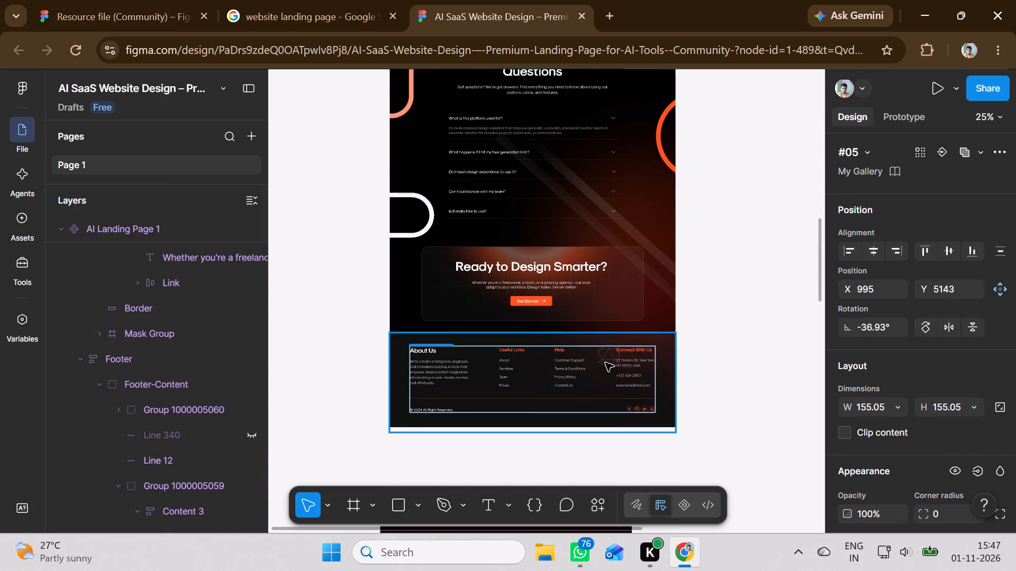
{"action": "scroll", "coordinate": [605, 363], "scroll_direction": "down", "scroll_amount": 1}
{"action": "left_click_drag", "start_coordinate": [605, 363], "coordinate": [604, 362]}
{"action": "scroll", "coordinate": [605, 363], "scroll_direction": "down", "scroll_amount": 7}
{"action": "scroll", "coordinate": [605, 363], "scroll_direction": "up", "scroll_amount": 1}
{"action": "scroll", "coordinate": [605, 363], "scroll_direction": "down", "scroll_amount": 6}
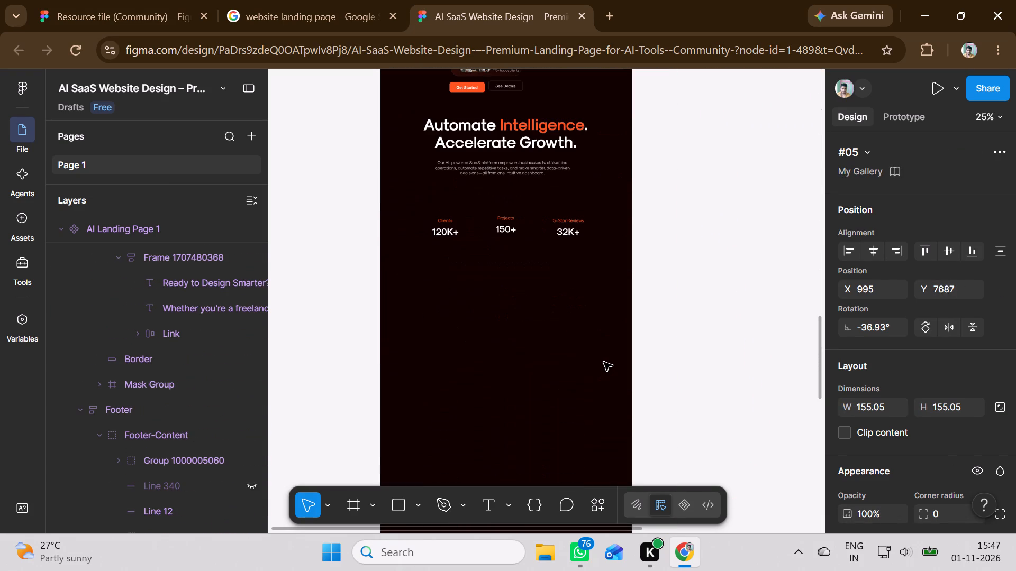
{"action": "left_click_drag", "start_coordinate": [604, 362], "coordinate": [564, 319]}
Bring the wireframe polyhedron icon to the front of the dark page.
{"action": "right_click", "coordinate": [566, 319]}
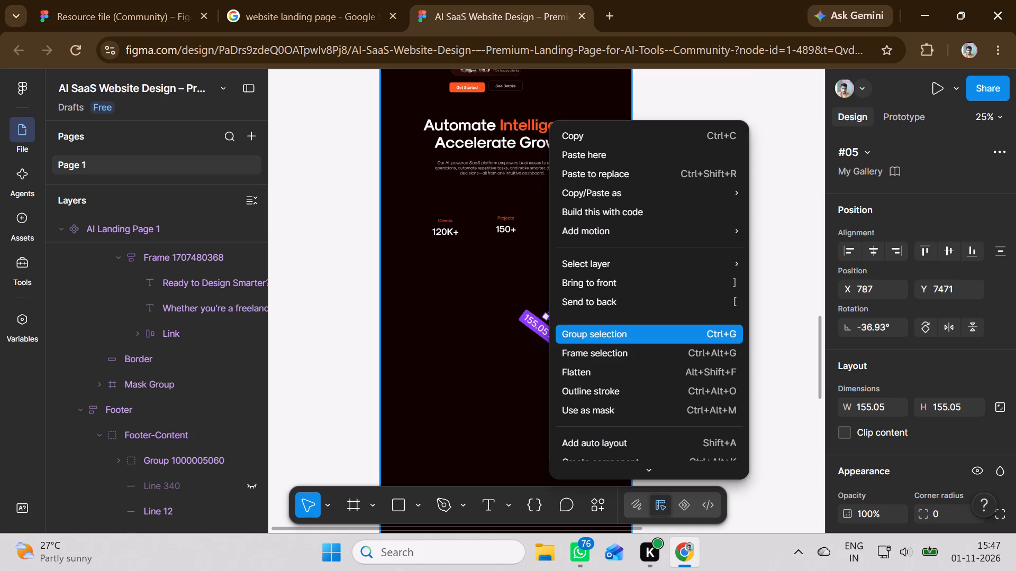
{"action": "left_click", "coordinate": [590, 285]}
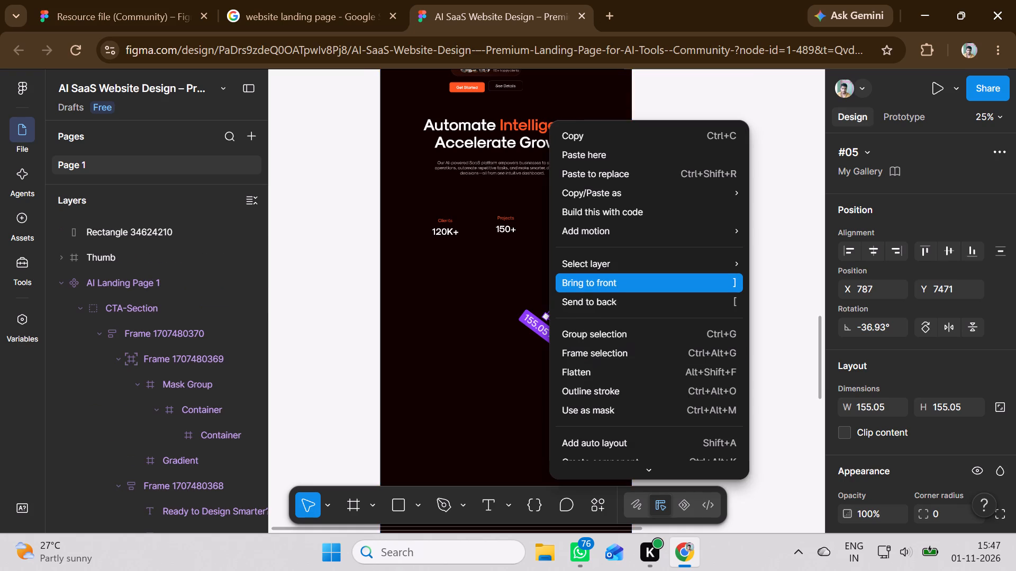
{"action": "left_click", "coordinate": [512, 329]}
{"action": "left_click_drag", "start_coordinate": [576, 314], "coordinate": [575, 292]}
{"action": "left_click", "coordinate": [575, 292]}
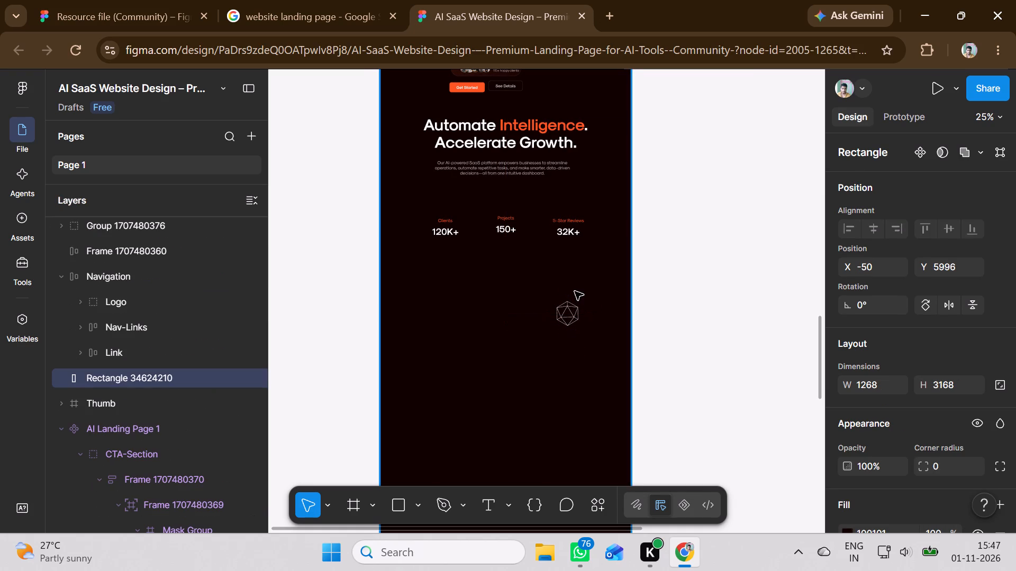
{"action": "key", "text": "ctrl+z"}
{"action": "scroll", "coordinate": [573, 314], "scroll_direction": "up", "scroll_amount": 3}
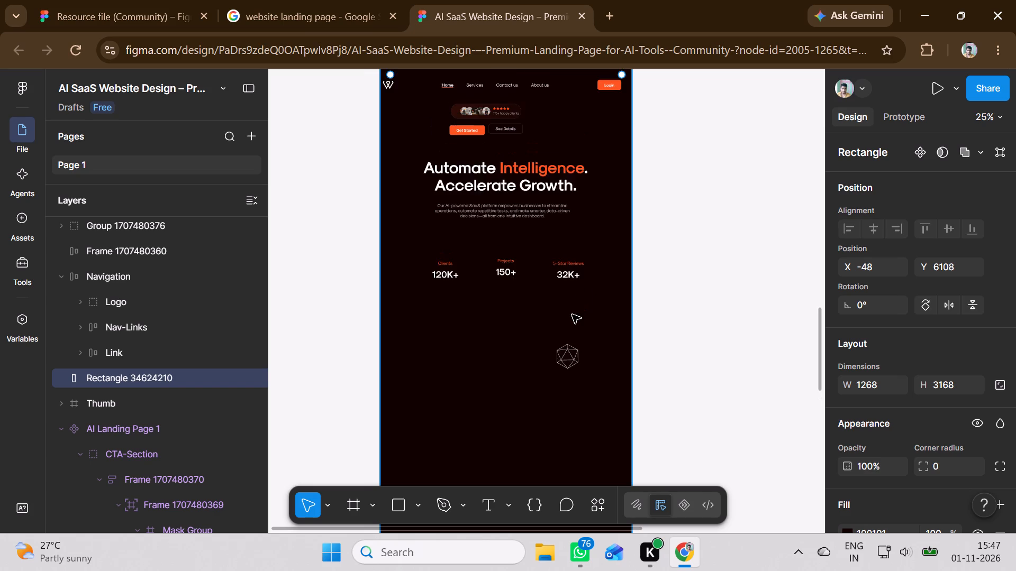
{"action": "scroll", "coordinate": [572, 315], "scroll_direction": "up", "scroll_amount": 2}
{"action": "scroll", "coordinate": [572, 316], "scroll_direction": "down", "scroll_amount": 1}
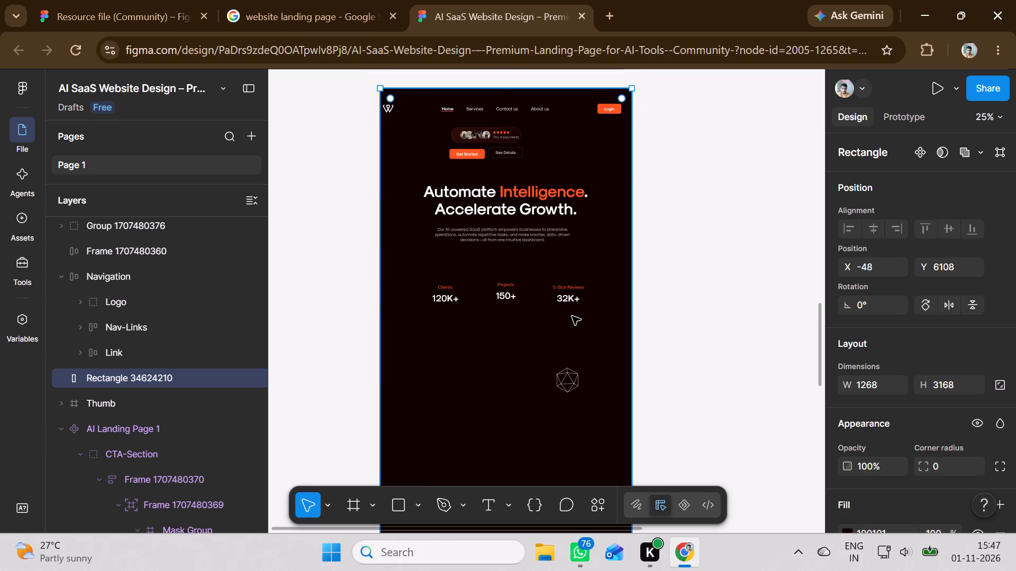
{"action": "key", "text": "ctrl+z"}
Move the wireframe polyhedron icon up closer to the stats row, at about X 807, Y 7331.
{"action": "left_click", "coordinate": [566, 386]}
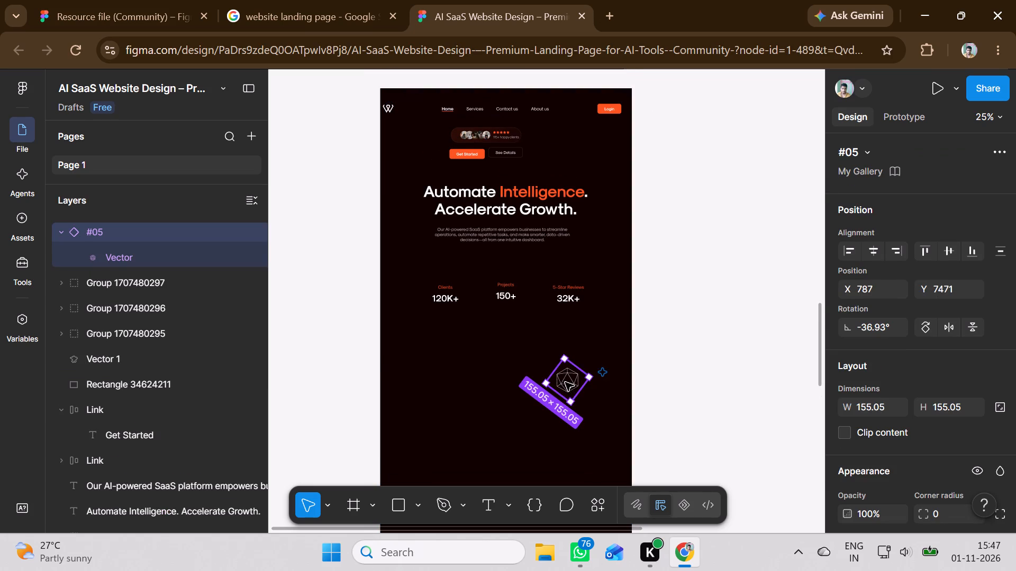
{"action": "double_click", "coordinate": [564, 381]}
{"action": "left_click_drag", "start_coordinate": [564, 381], "coordinate": [564, 357]}
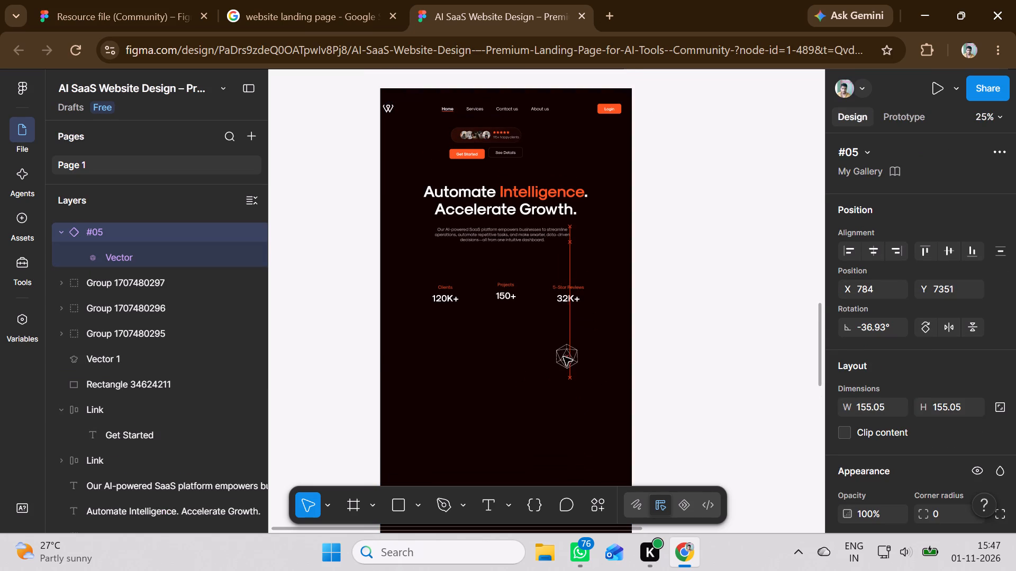
{"action": "left_click_drag", "start_coordinate": [564, 357], "coordinate": [567, 345]}
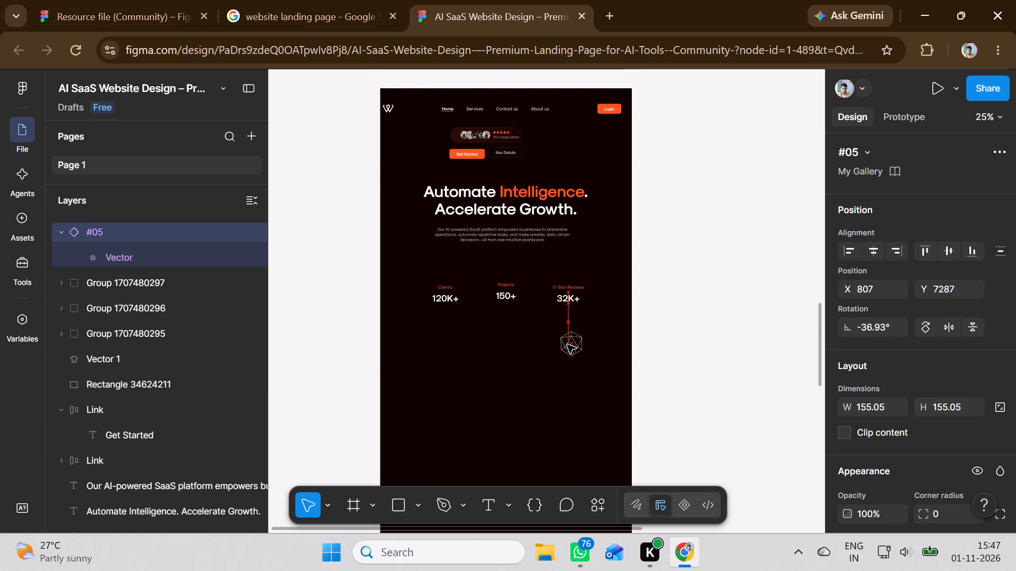
{"action": "left_click_drag", "start_coordinate": [567, 345], "coordinate": [567, 344]}
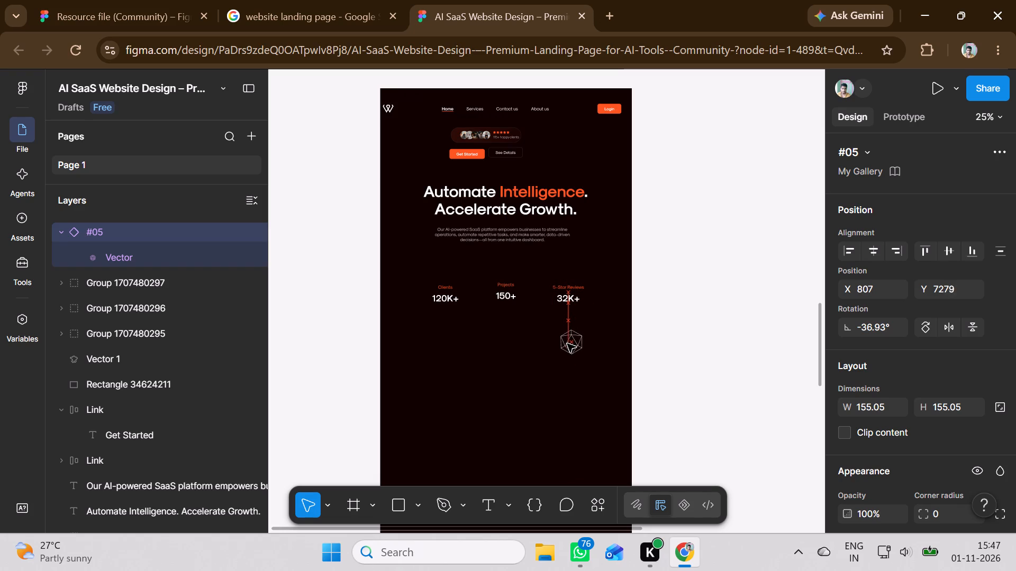
{"action": "left_click_drag", "start_coordinate": [567, 344], "coordinate": [567, 354]}
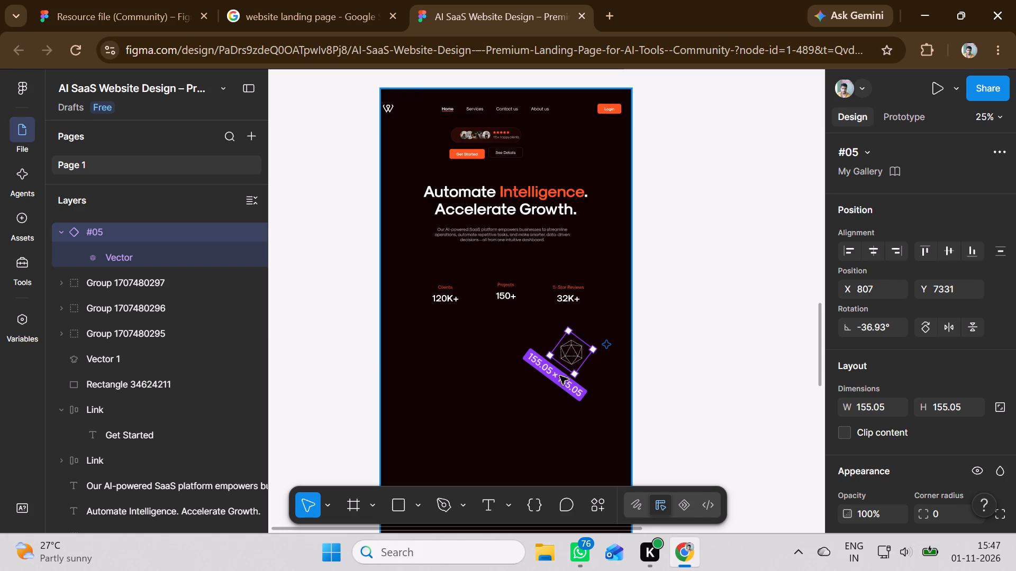
Move the "Designed for Designers. Powered by AI." heading from the template onto the dark page below the icon, at about X 56, Y 7809.
{"action": "scroll", "coordinate": [560, 376], "scroll_direction": "up", "scroll_amount": 11}
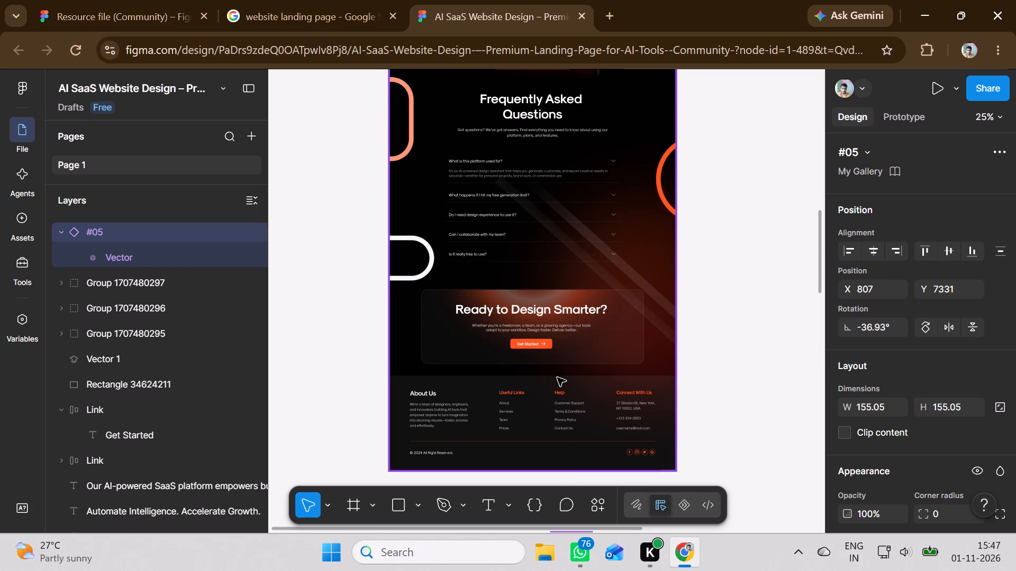
{"action": "scroll", "coordinate": [556, 377], "scroll_direction": "up", "scroll_amount": 14}
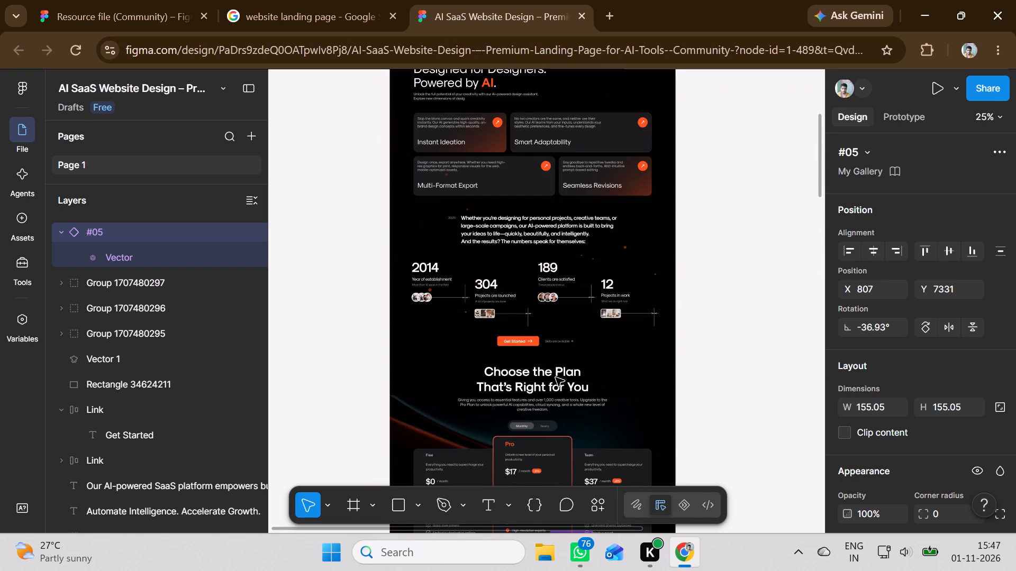
{"action": "scroll", "coordinate": [556, 377], "scroll_direction": "up", "scroll_amount": 7}
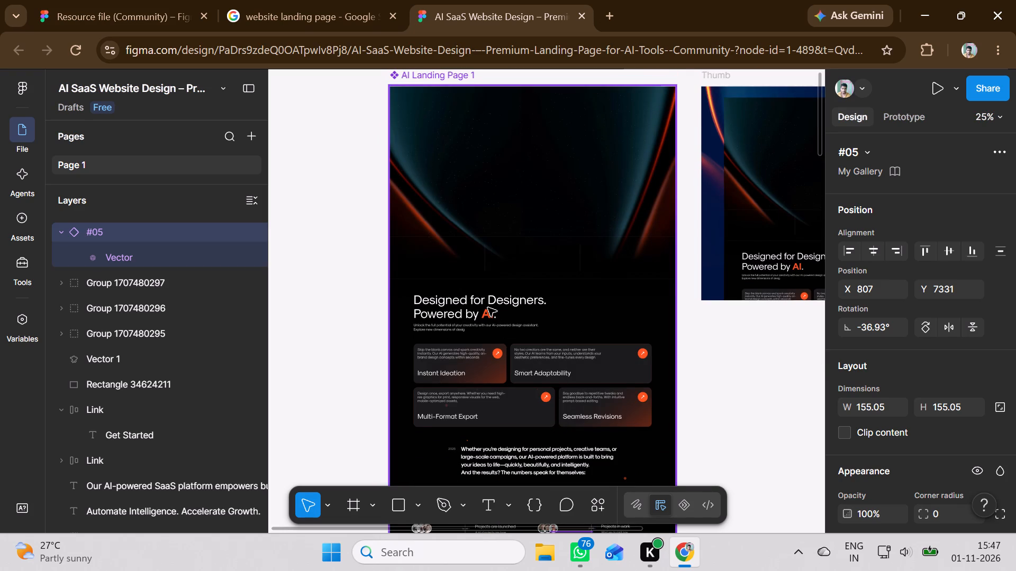
{"action": "triple_click", "coordinate": [485, 303]}
{"action": "left_click", "coordinate": [484, 303]}
{"action": "left_click_drag", "start_coordinate": [484, 303], "coordinate": [490, 356]}
{"action": "scroll", "coordinate": [488, 355], "scroll_direction": "down", "scroll_amount": 20}
{"action": "scroll", "coordinate": [490, 356], "scroll_direction": "down", "scroll_amount": 18}
{"action": "scroll", "coordinate": [490, 356], "scroll_direction": "up", "scroll_amount": 1}
{"action": "scroll", "coordinate": [490, 356], "scroll_direction": "down", "scroll_amount": 11}
{"action": "scroll", "coordinate": [490, 356], "scroll_direction": "up", "scroll_amount": 1}
{"action": "scroll", "coordinate": [490, 356], "scroll_direction": "down", "scroll_amount": 17}
{"action": "scroll", "coordinate": [490, 356], "scroll_direction": "up", "scroll_amount": 1}
{"action": "scroll", "coordinate": [490, 356], "scroll_direction": "down", "scroll_amount": 16}
{"action": "scroll", "coordinate": [490, 356], "scroll_direction": "down", "scroll_amount": 6}
{"action": "scroll", "coordinate": [490, 356], "scroll_direction": "up", "scroll_amount": 12}
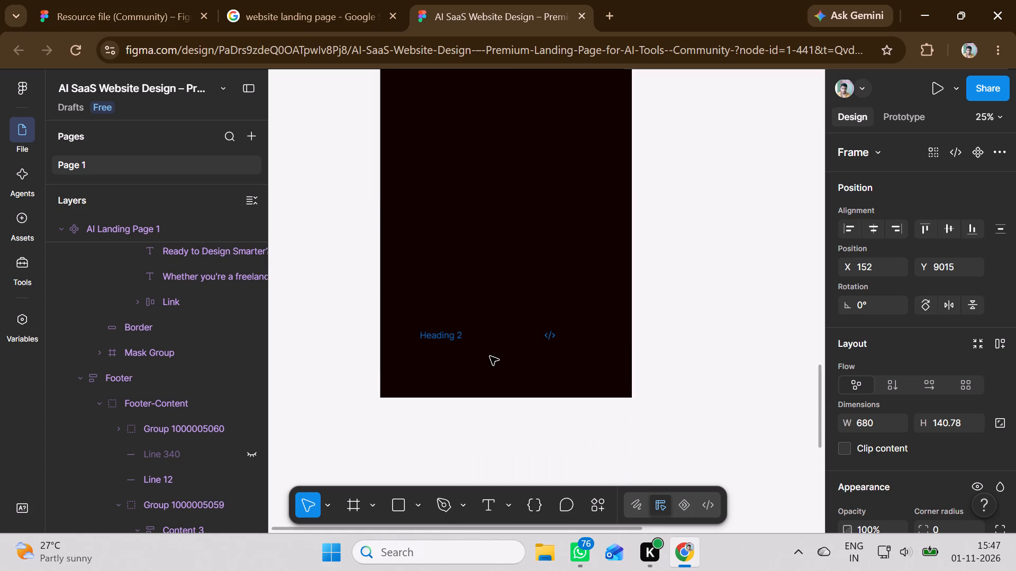
{"action": "scroll", "coordinate": [490, 356], "scroll_direction": "up", "scroll_amount": 3}
{"action": "left_click_drag", "start_coordinate": [490, 356], "coordinate": [470, 409]}
{"action": "scroll", "coordinate": [490, 356], "scroll_direction": "up", "scroll_amount": 1}
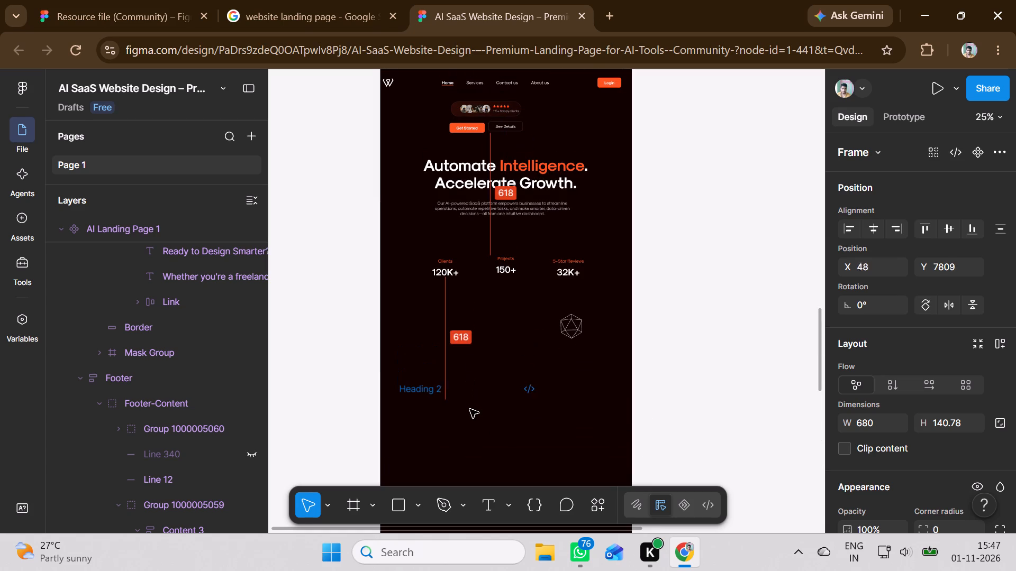
{"action": "left_click_drag", "start_coordinate": [470, 409], "coordinate": [471, 410]}
Bring the "Designed for Designers. Powered by AI." heading to the front of the dark page.
{"action": "right_click", "coordinate": [470, 410]}
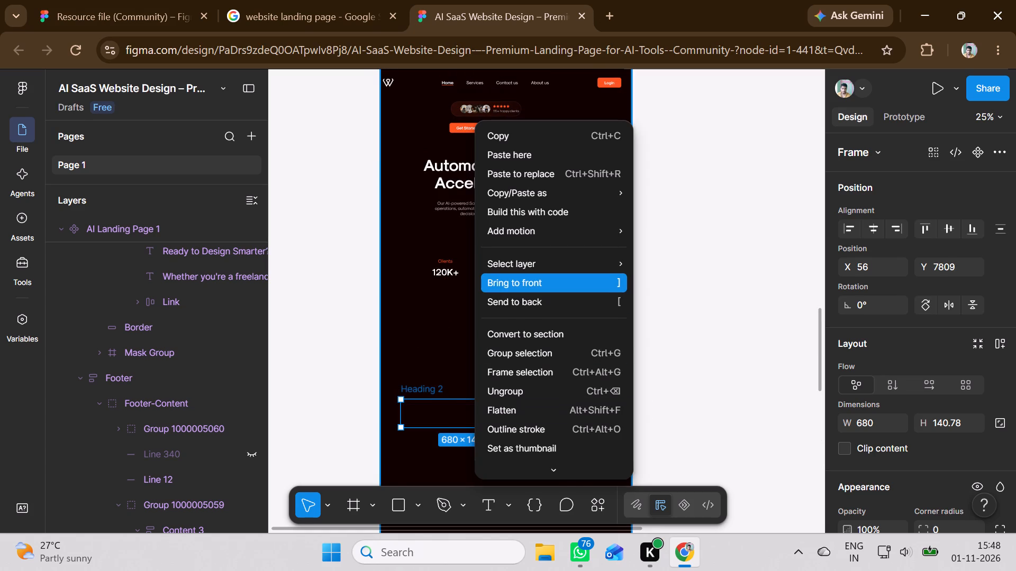
{"action": "left_click", "coordinate": [526, 287]}
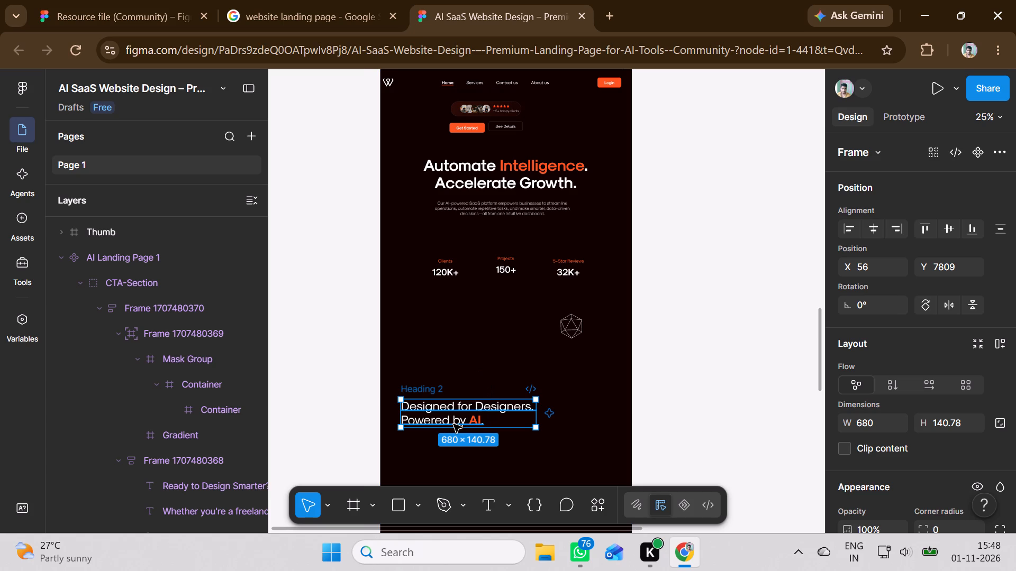
Move the "Designed for Designers. Powered by AI." heading up beside the polyhedron icon, at about Y 7370.
{"action": "left_click_drag", "start_coordinate": [467, 420], "coordinate": [473, 369]}
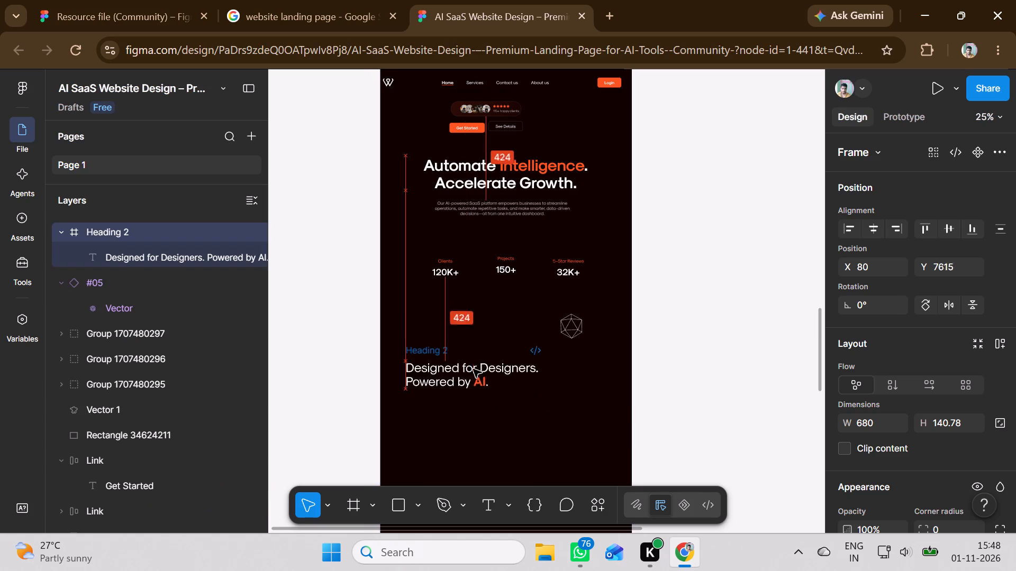
{"action": "left_click_drag", "start_coordinate": [473, 369], "coordinate": [484, 335]}
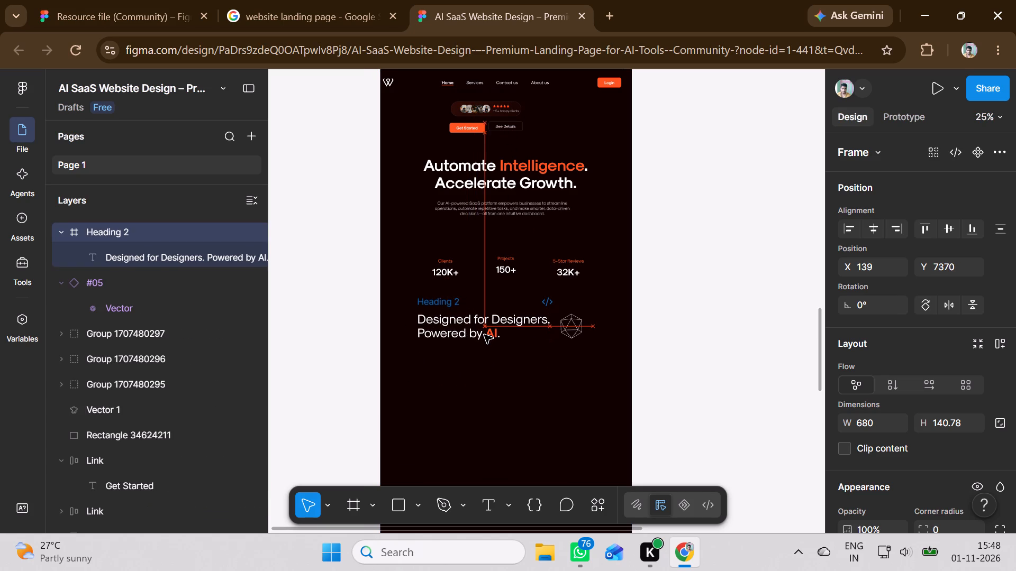
{"action": "left_click_drag", "start_coordinate": [484, 335], "coordinate": [481, 335]}
Move the polyhedron icon farther away from the heading on the same level, to about X 908, Y 7331.
{"action": "left_click", "coordinate": [575, 328]}
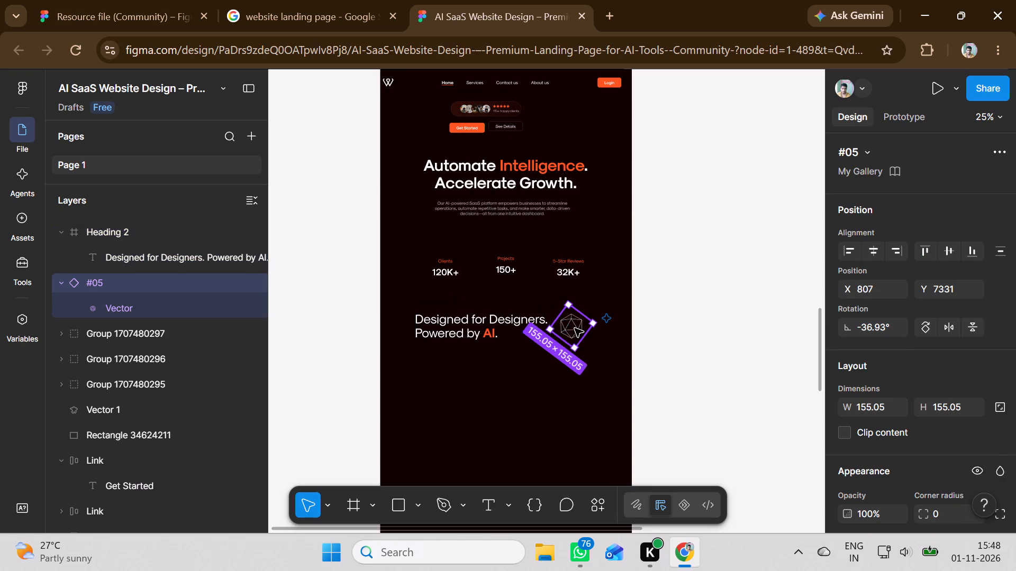
{"action": "left_click_drag", "start_coordinate": [575, 328], "coordinate": [596, 328]}
Move the template's "Unlock the full potential of your creativity" text onto the dark page below the heading, at about X 161, Y 7817.
{"action": "left_click", "coordinate": [469, 325]}
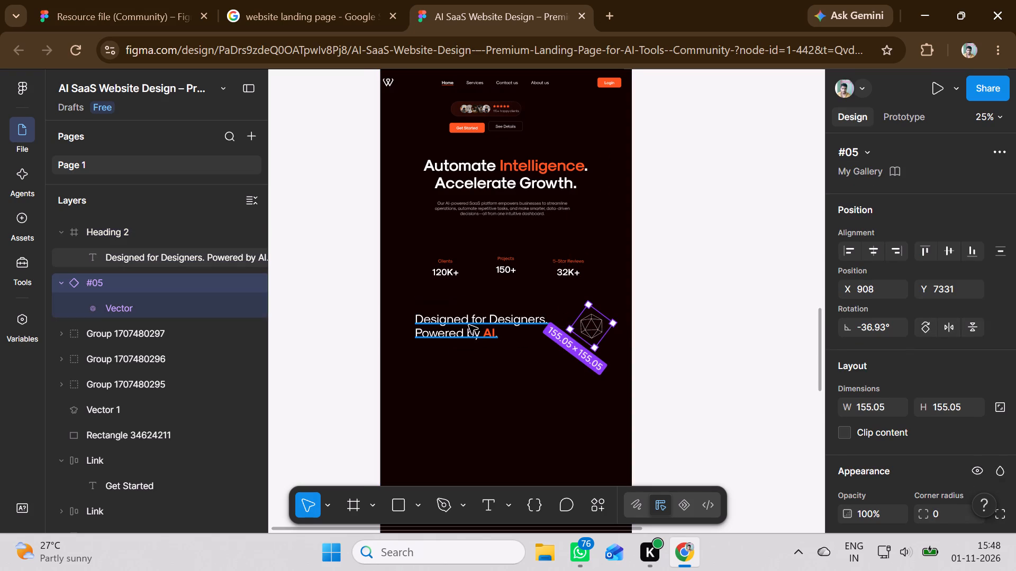
{"action": "left_click", "coordinate": [455, 329]}
{"action": "scroll", "coordinate": [469, 490], "scroll_direction": "up", "scroll_amount": 3}
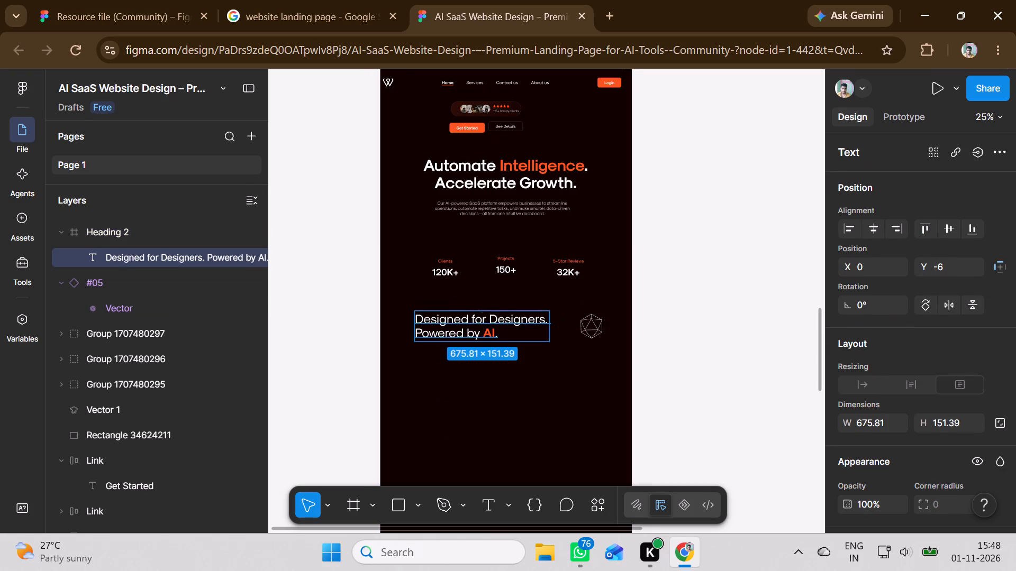
{"action": "scroll", "coordinate": [518, 426], "scroll_direction": "up", "scroll_amount": 3}
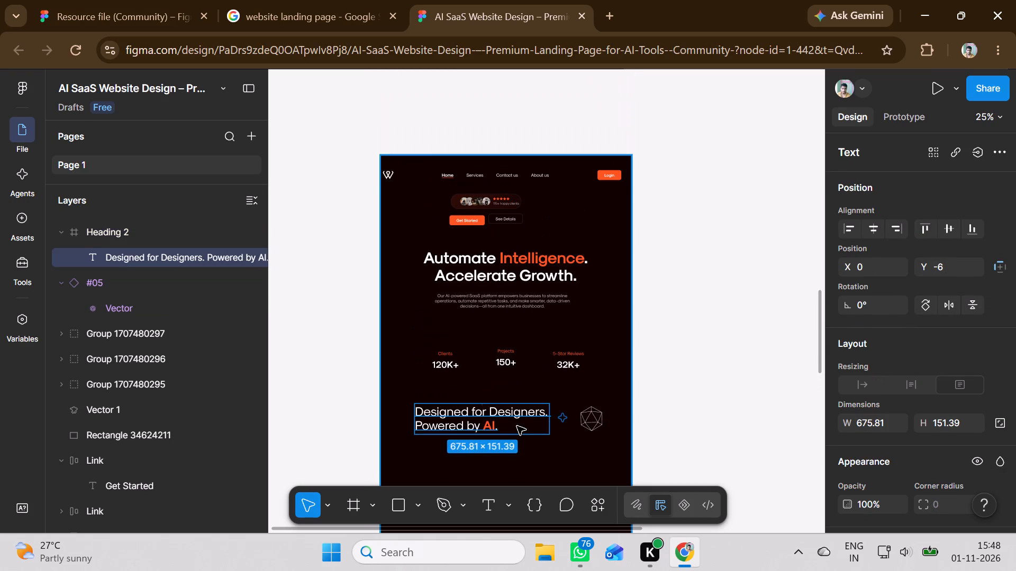
{"action": "scroll", "coordinate": [515, 426], "scroll_direction": "up", "scroll_amount": 20}
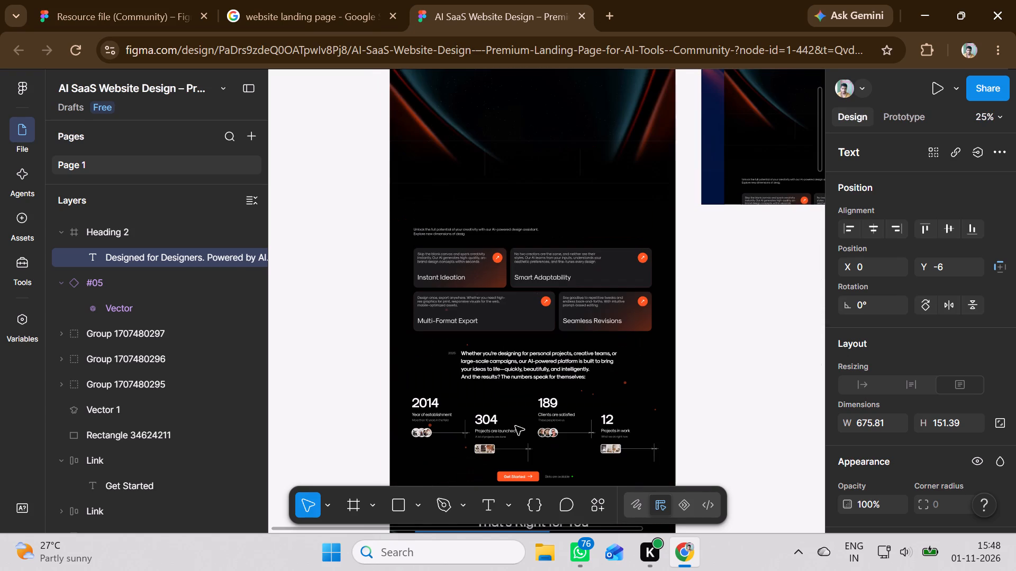
{"action": "triple_click", "coordinate": [455, 235]}
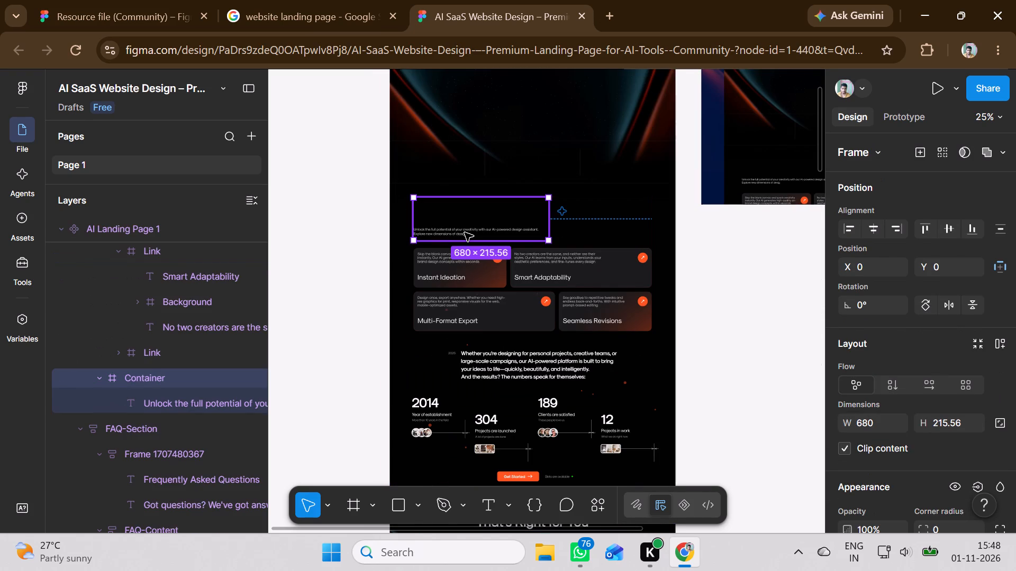
{"action": "triple_click", "coordinate": [466, 233]}
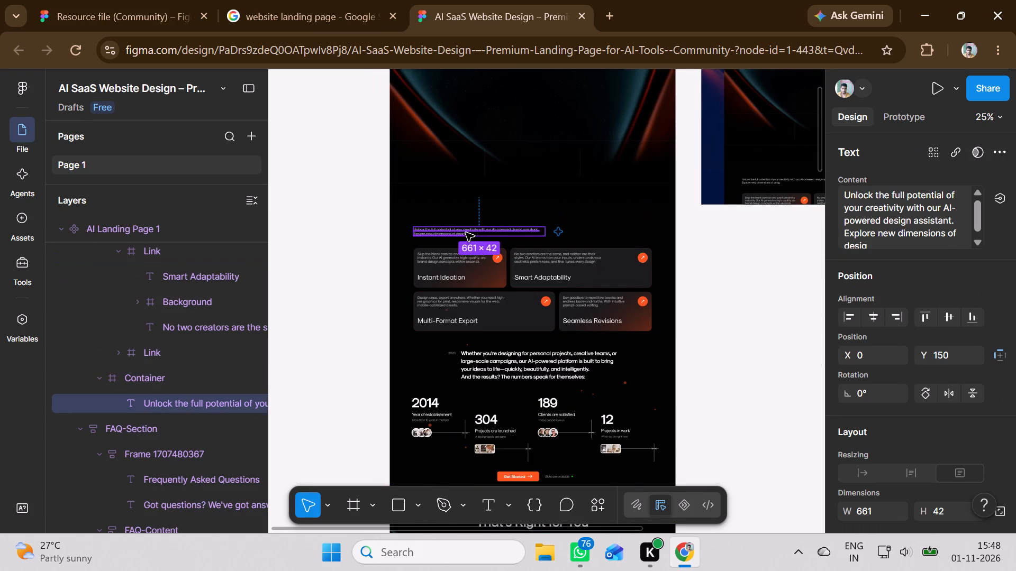
{"action": "left_click_drag", "start_coordinate": [466, 233], "coordinate": [483, 311]}
{"action": "scroll", "coordinate": [479, 311], "scroll_direction": "down", "scroll_amount": 20}
{"action": "scroll", "coordinate": [483, 311], "scroll_direction": "down", "scroll_amount": 9}
{"action": "scroll", "coordinate": [483, 311], "scroll_direction": "up", "scroll_amount": 1}
{"action": "scroll", "coordinate": [483, 311], "scroll_direction": "down", "scroll_amount": 20}
{"action": "scroll", "coordinate": [483, 311], "scroll_direction": "up", "scroll_amount": 1}
{"action": "scroll", "coordinate": [483, 311], "scroll_direction": "down", "scroll_amount": 17}
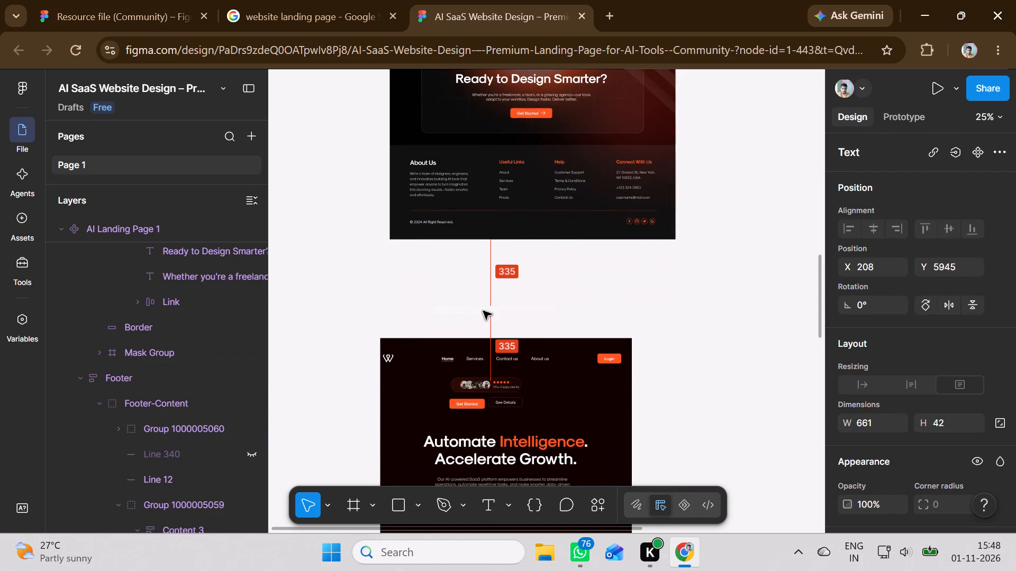
{"action": "left_click_drag", "start_coordinate": [483, 311], "coordinate": [464, 297]}
{"action": "scroll", "coordinate": [483, 311], "scroll_direction": "down", "scroll_amount": 12}
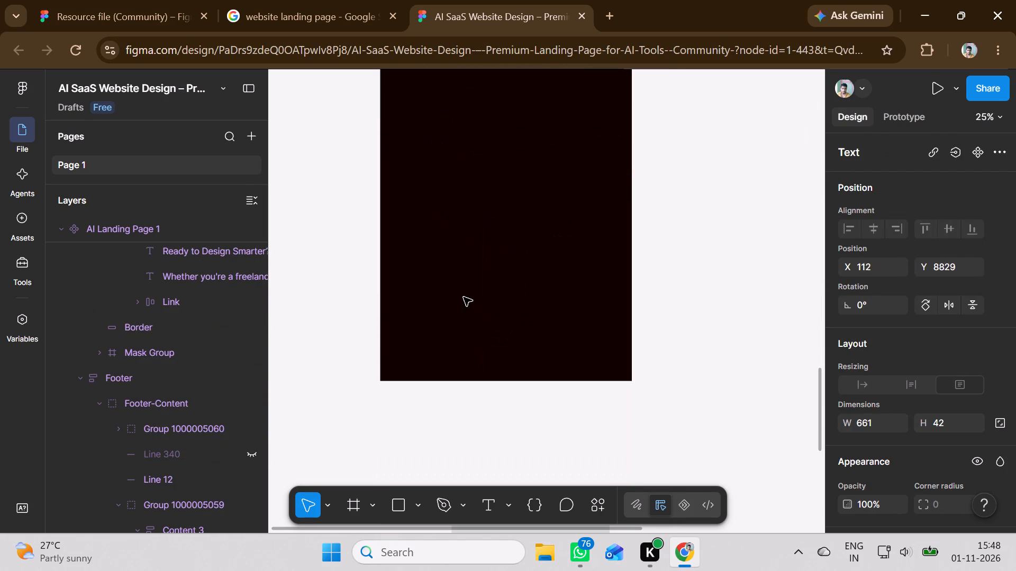
{"action": "left_click_drag", "start_coordinate": [464, 297], "coordinate": [447, 231]}
{"action": "scroll", "coordinate": [464, 297], "scroll_direction": "up", "scroll_amount": 8}
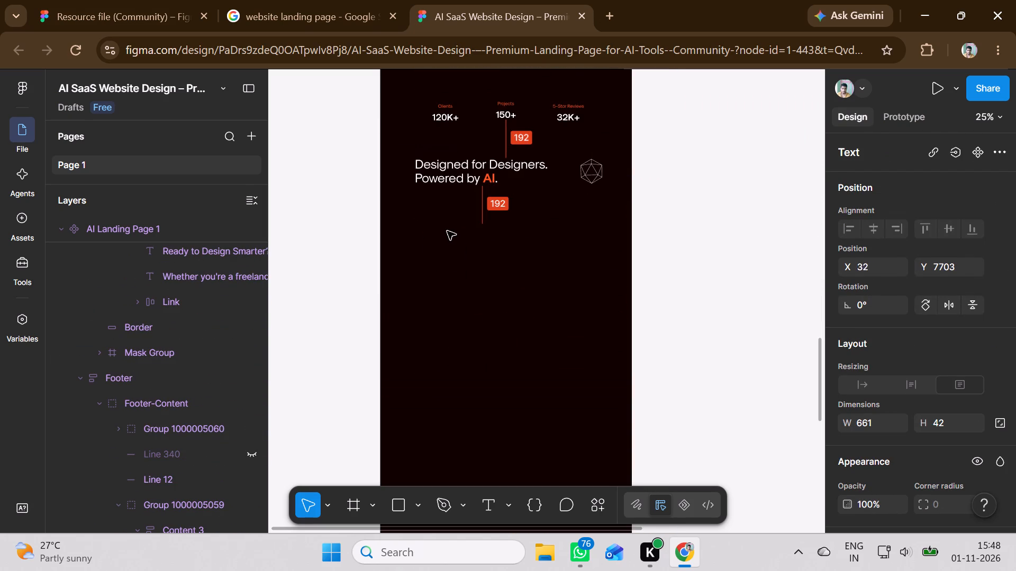
{"action": "left_click_drag", "start_coordinate": [447, 231], "coordinate": [438, 243]}
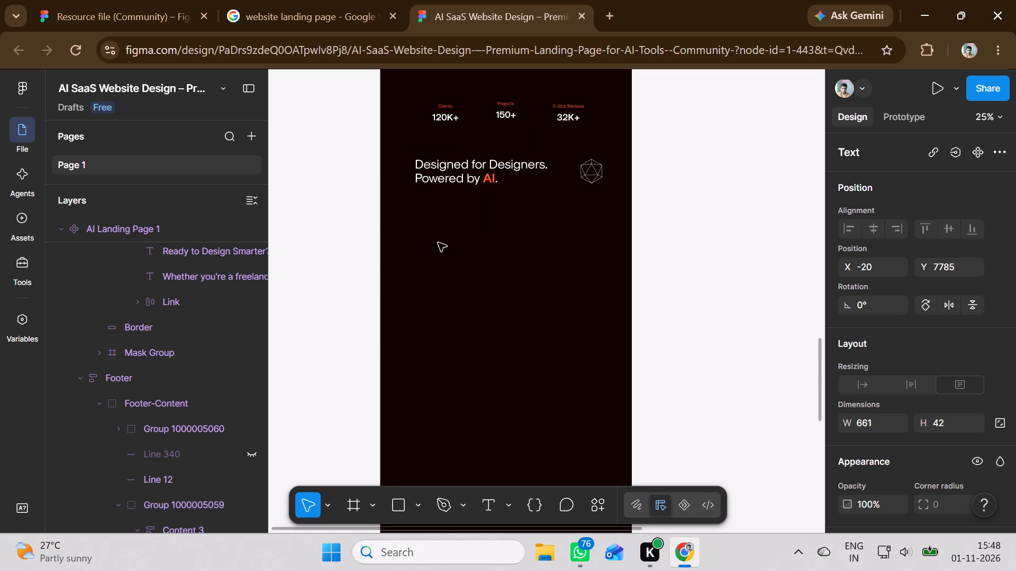
{"action": "left_click_drag", "start_coordinate": [438, 243], "coordinate": [438, 242]}
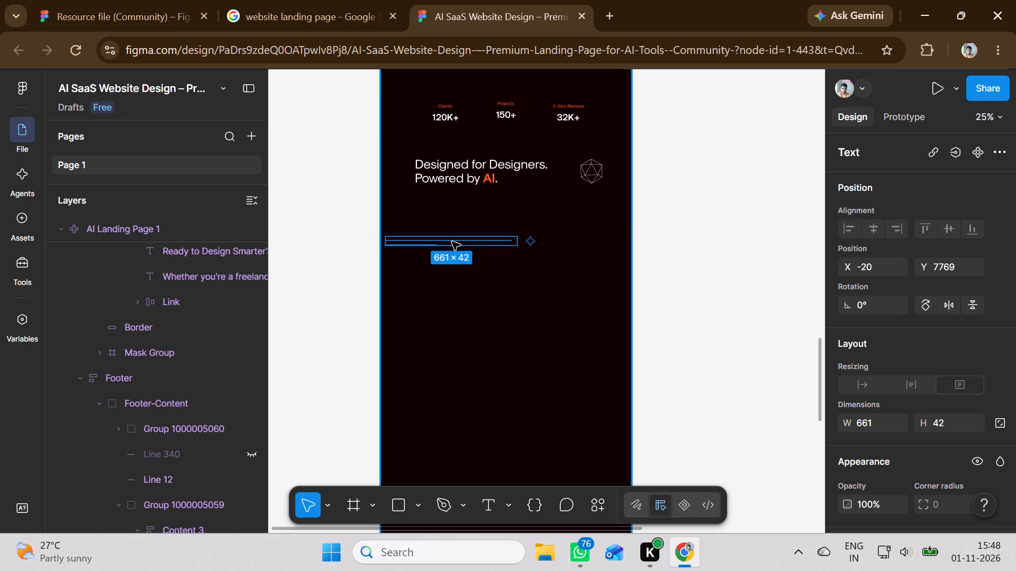
{"action": "left_click_drag", "start_coordinate": [452, 242], "coordinate": [455, 240]}
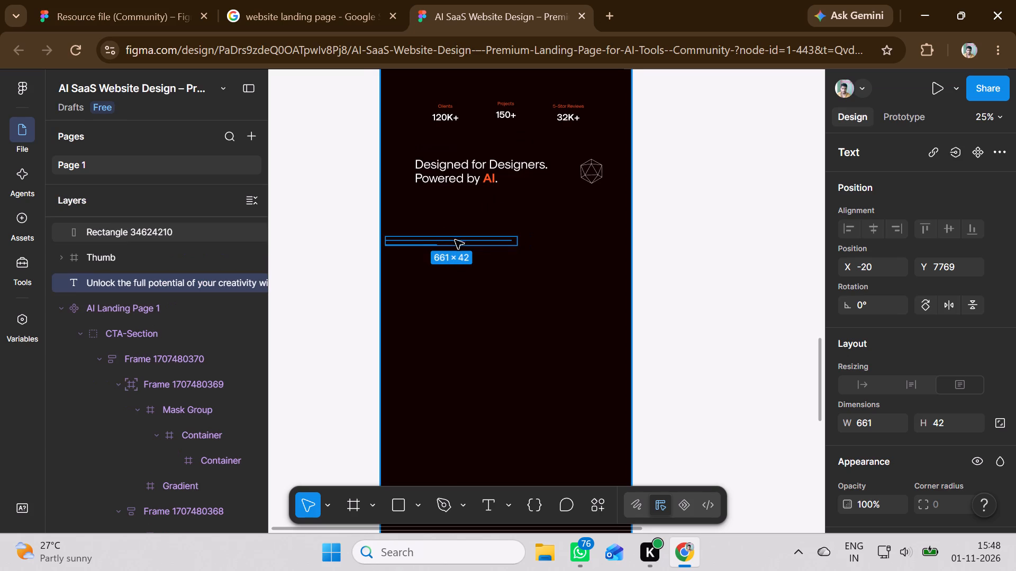
{"action": "left_click_drag", "start_coordinate": [455, 240], "coordinate": [486, 252]}
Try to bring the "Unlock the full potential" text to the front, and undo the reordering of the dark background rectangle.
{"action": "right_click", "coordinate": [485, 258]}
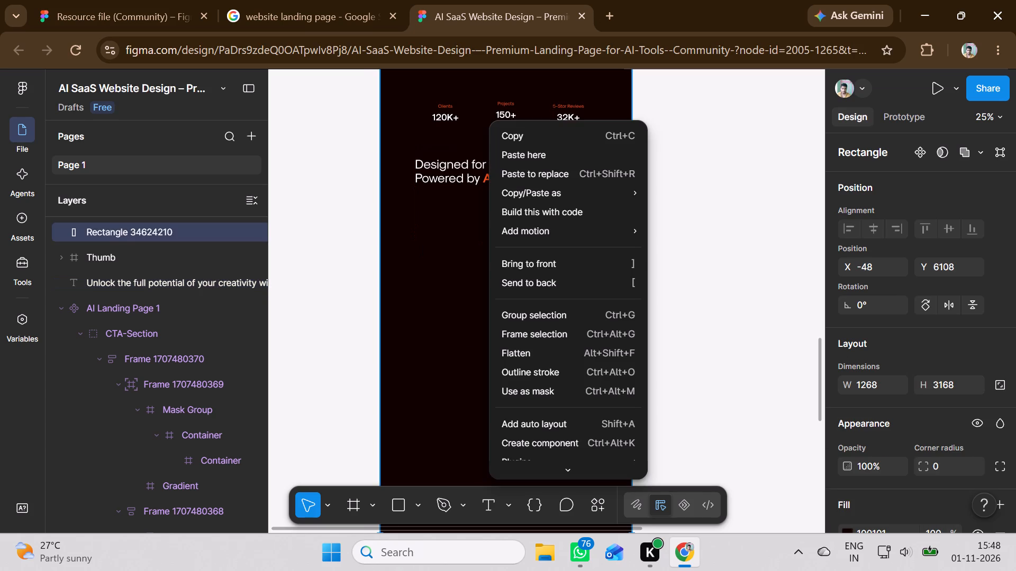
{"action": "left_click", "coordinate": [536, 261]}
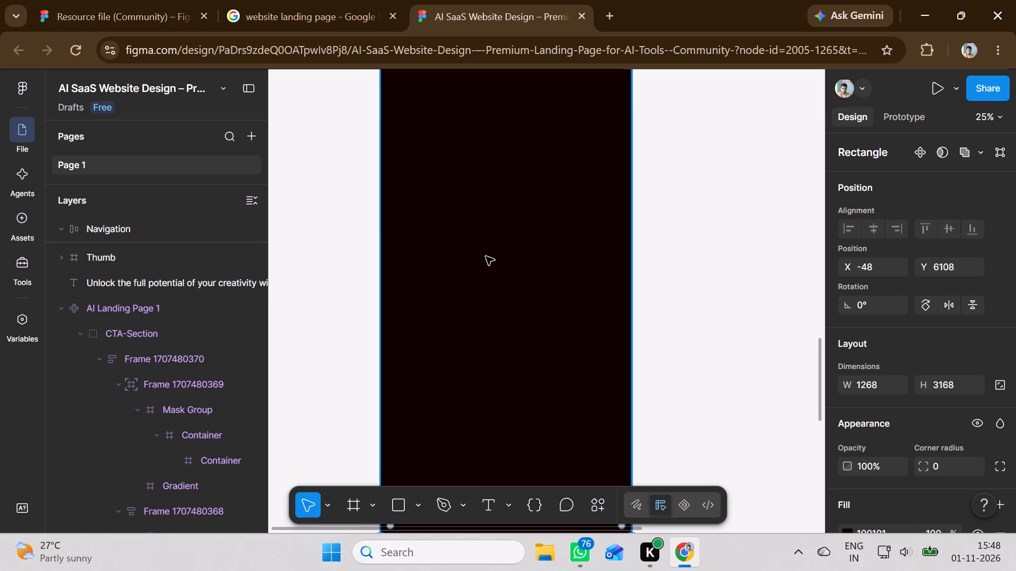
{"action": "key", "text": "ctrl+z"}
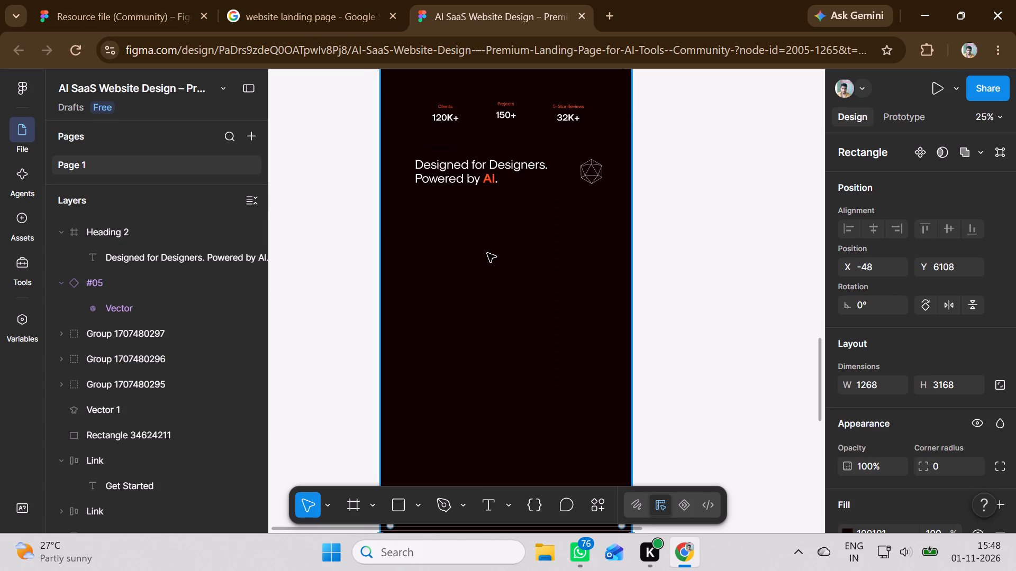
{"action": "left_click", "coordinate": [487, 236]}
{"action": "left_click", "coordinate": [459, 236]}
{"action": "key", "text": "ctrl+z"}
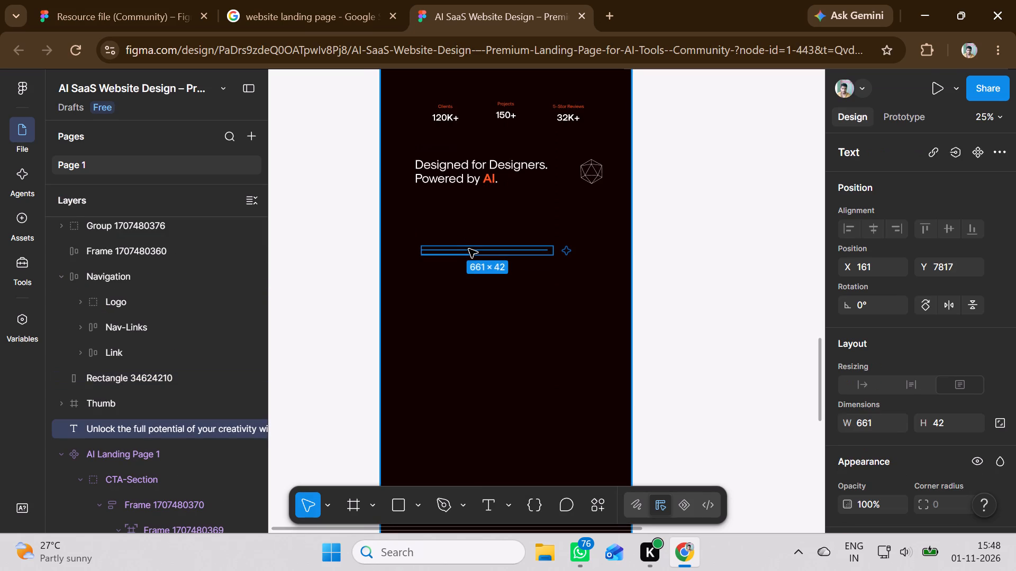
Bring the "Unlock the full potential of your creativity" text to the front of the dark page.
{"action": "right_click", "coordinate": [469, 250]}
{"action": "left_click", "coordinate": [509, 280]}
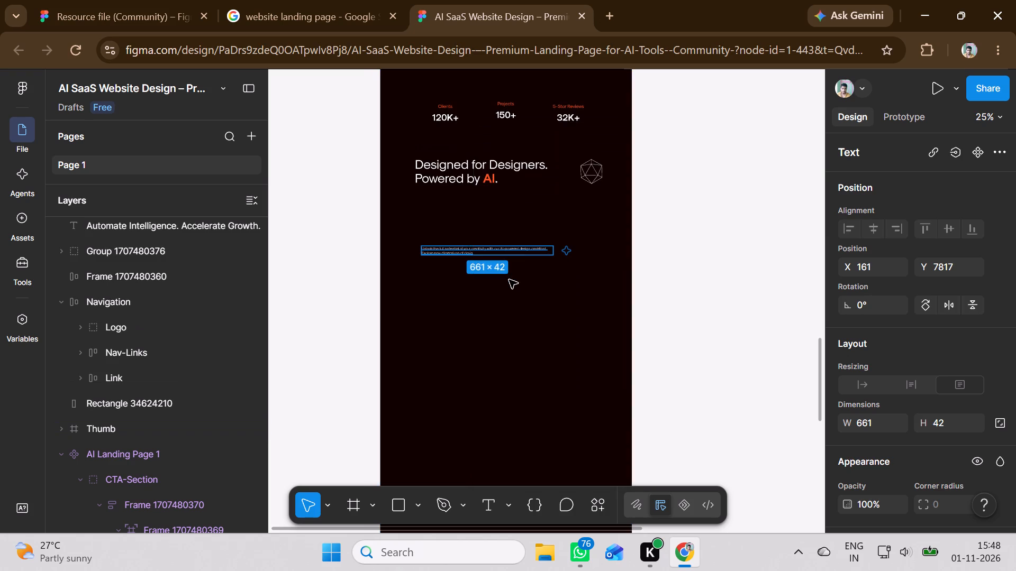
{"action": "left_click", "coordinate": [507, 275]}
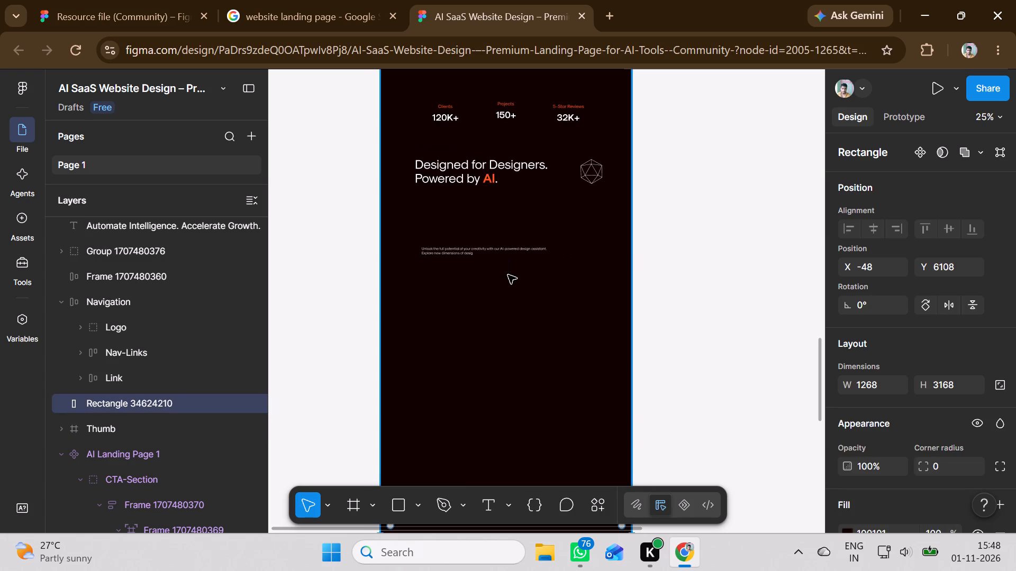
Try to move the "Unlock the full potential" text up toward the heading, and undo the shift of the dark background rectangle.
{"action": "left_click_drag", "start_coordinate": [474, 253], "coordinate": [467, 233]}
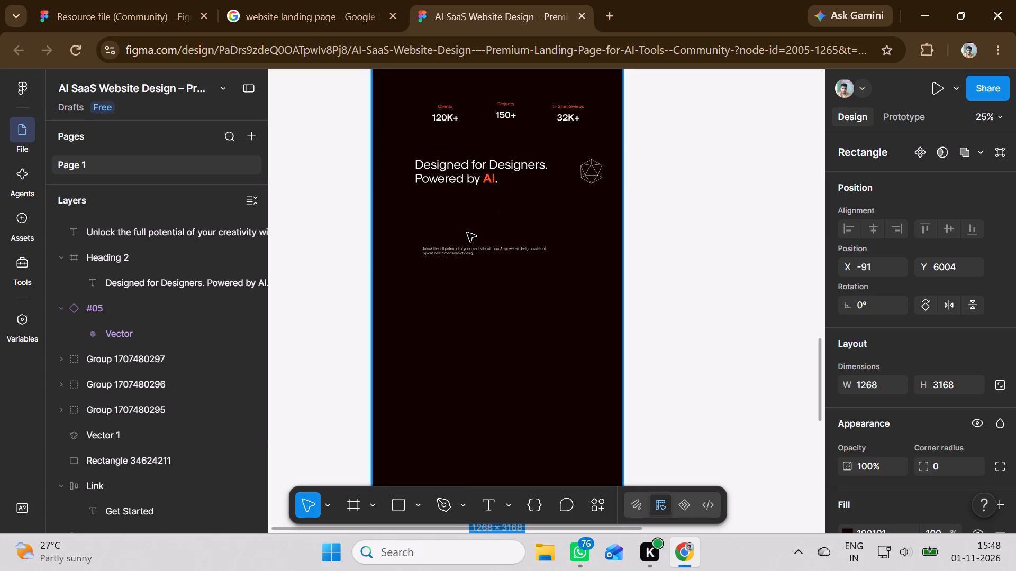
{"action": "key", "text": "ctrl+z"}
Move the "Unlock the full potential of your creativity" text up beneath the heading, to about X 127, Y 7652.
{"action": "double_click", "coordinate": [467, 251]}
{"action": "left_click", "coordinate": [467, 251]}
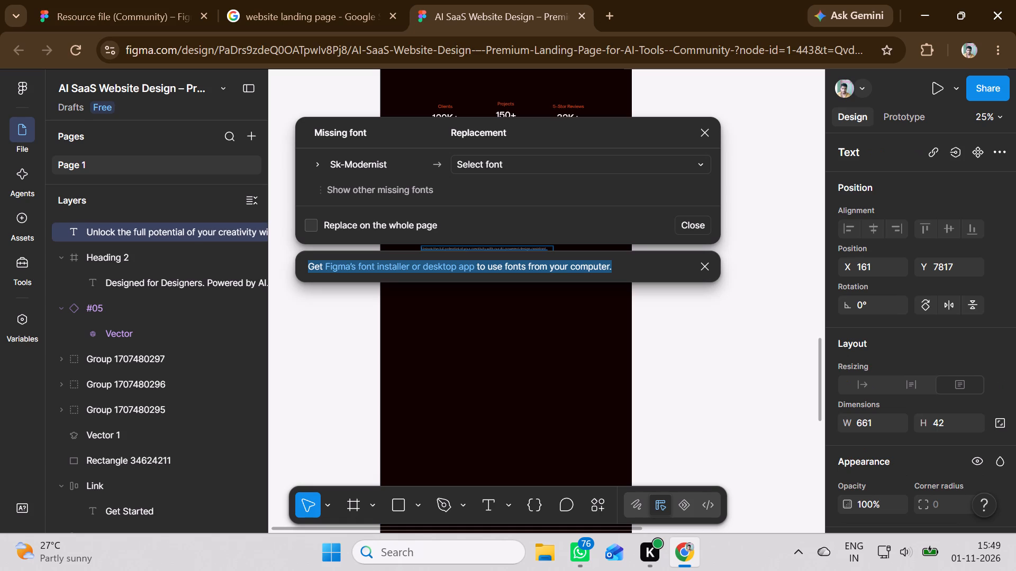
{"action": "left_click", "coordinate": [698, 135]}
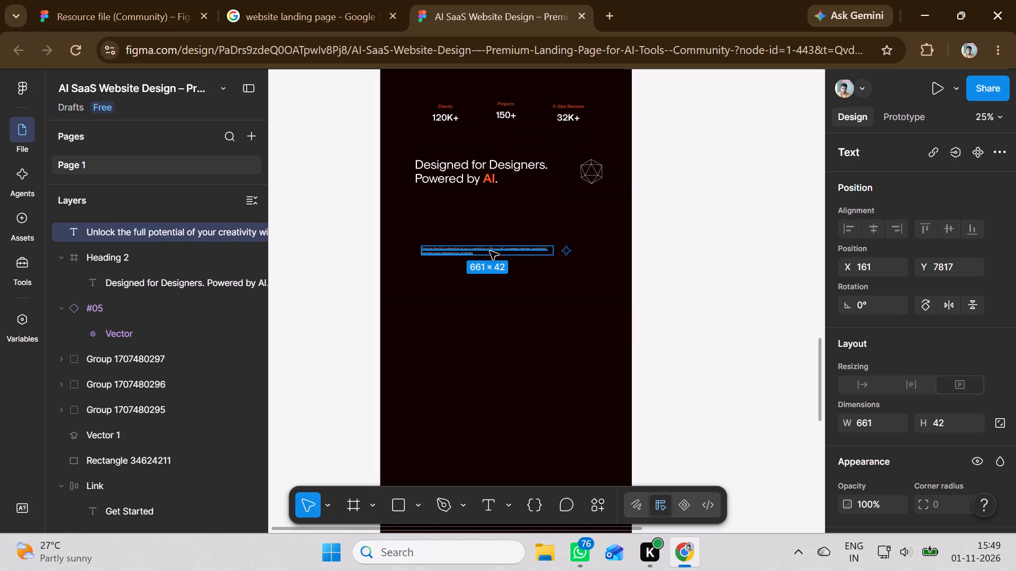
{"action": "left_click_drag", "start_coordinate": [490, 251], "coordinate": [483, 224]}
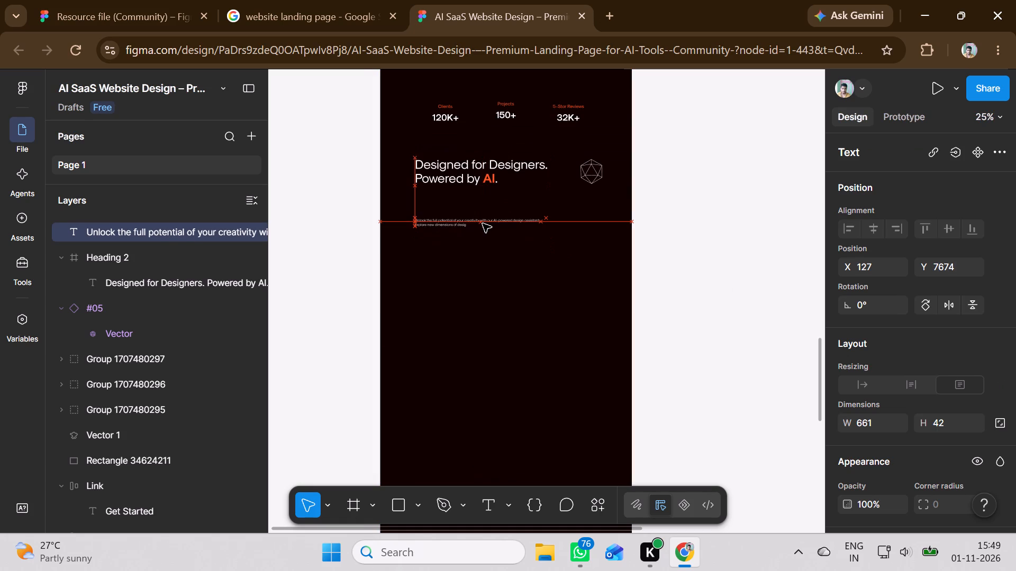
{"action": "left_click_drag", "start_coordinate": [483, 224], "coordinate": [484, 219]}
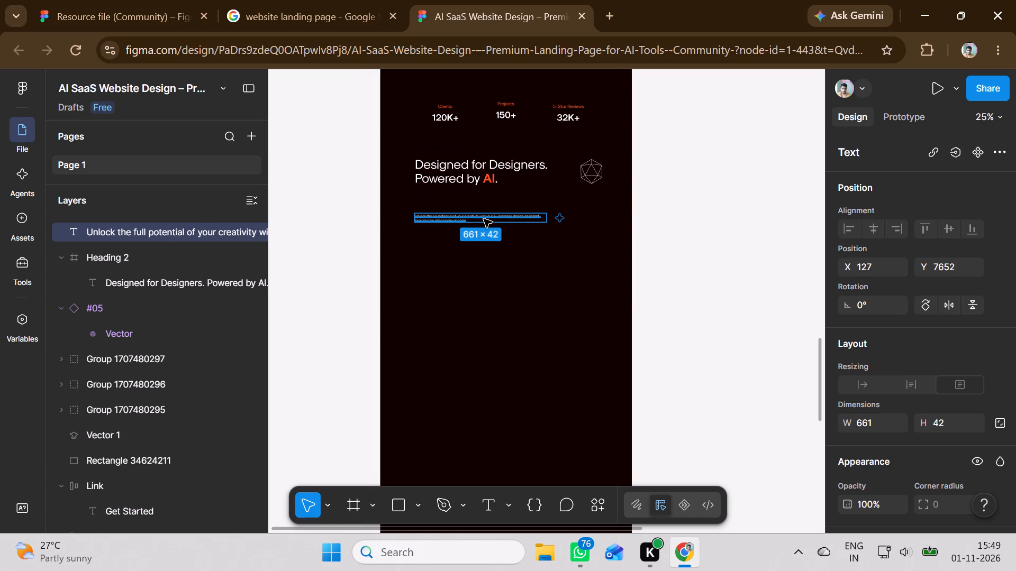
Bring the wireframe polyhedron graphic #05 to the front of the layer stack, pulling it off the dark page.
{"action": "left_click", "coordinate": [593, 164]}
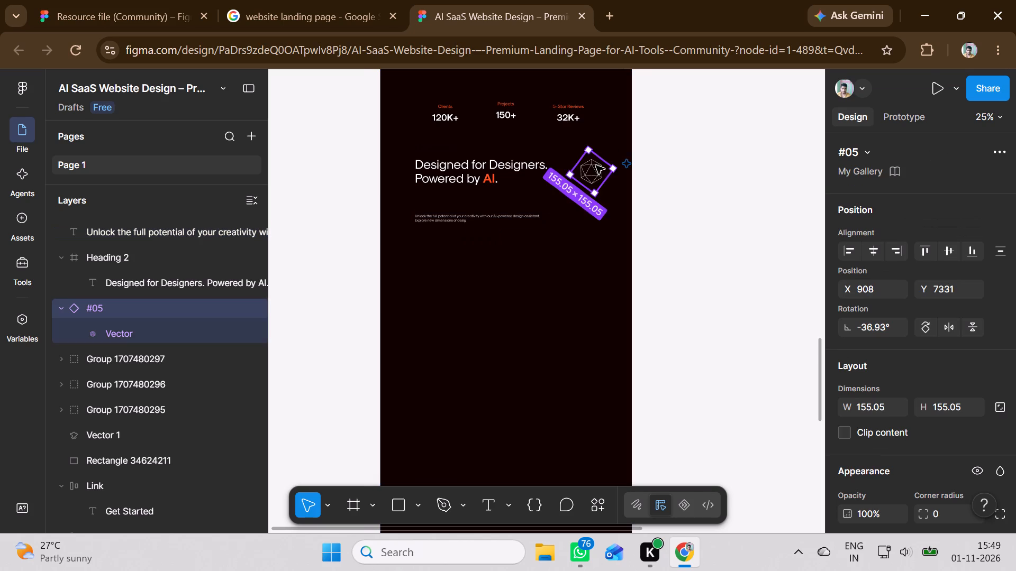
{"action": "right_click", "coordinate": [596, 166]}
{"action": "left_click", "coordinate": [679, 95]}
{"action": "left_click_drag", "start_coordinate": [598, 169], "coordinate": [716, 271]}
{"action": "right_click", "coordinate": [716, 271]}
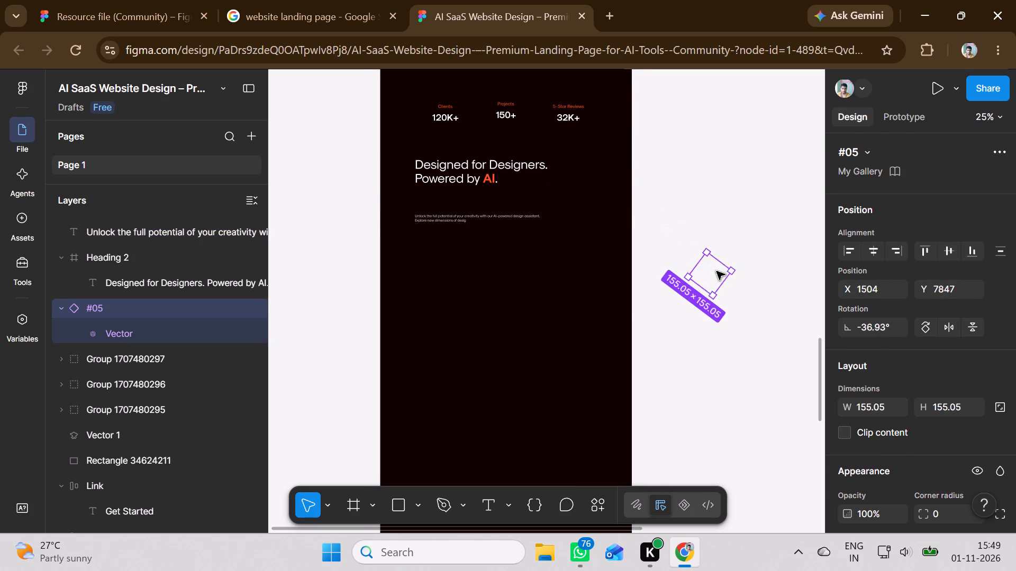
{"action": "left_click", "coordinate": [742, 278]}
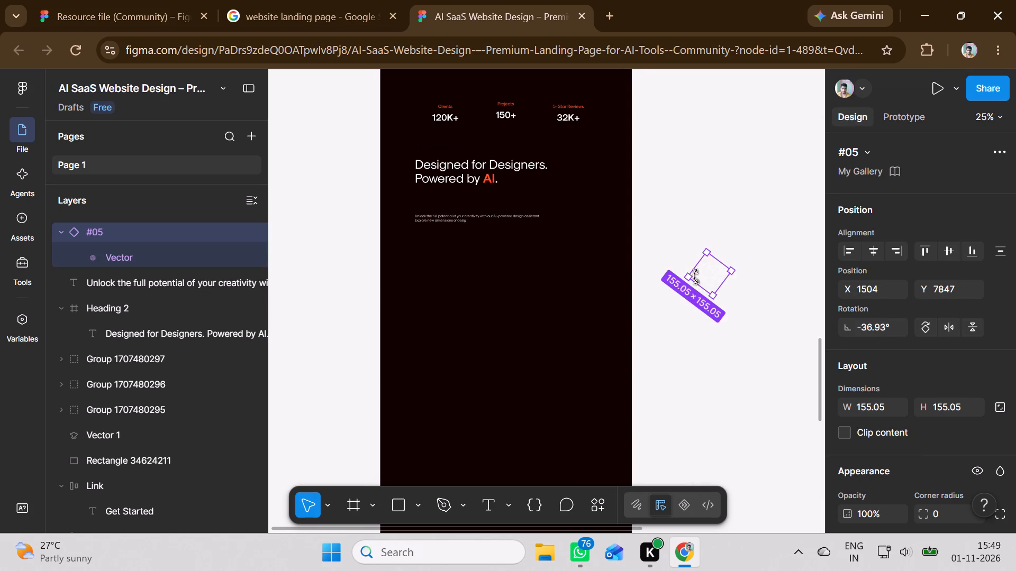
{"action": "right_click", "coordinate": [700, 277]}
{"action": "left_click", "coordinate": [742, 287]}
{"action": "left_click", "coordinate": [718, 280]}
Place the polyhedron graphic back on the dark page beside the heading, at about X 886, Y 7418.
{"action": "left_click_drag", "start_coordinate": [713, 275], "coordinate": [601, 203]}
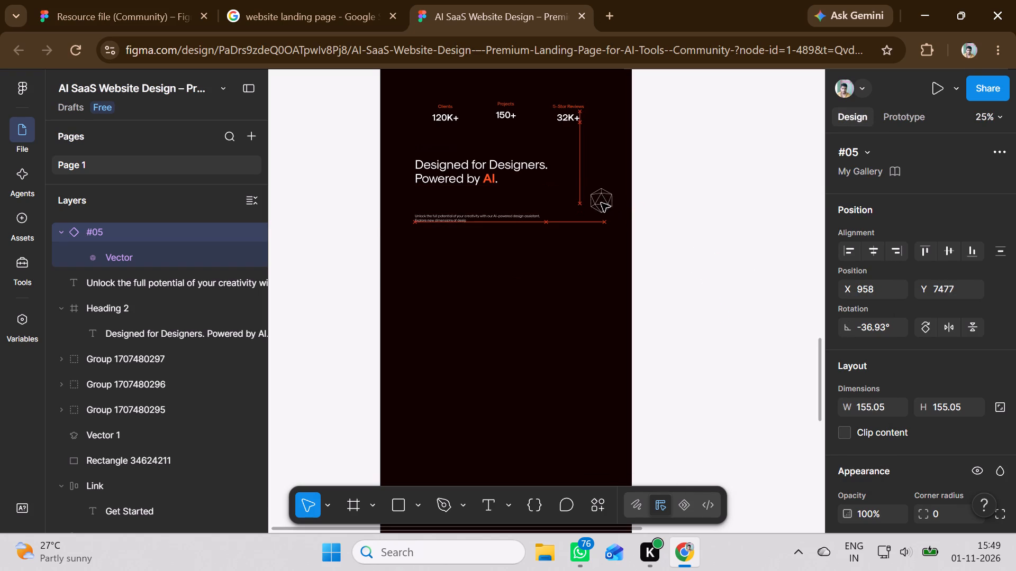
{"action": "left_click_drag", "start_coordinate": [601, 203], "coordinate": [592, 198]}
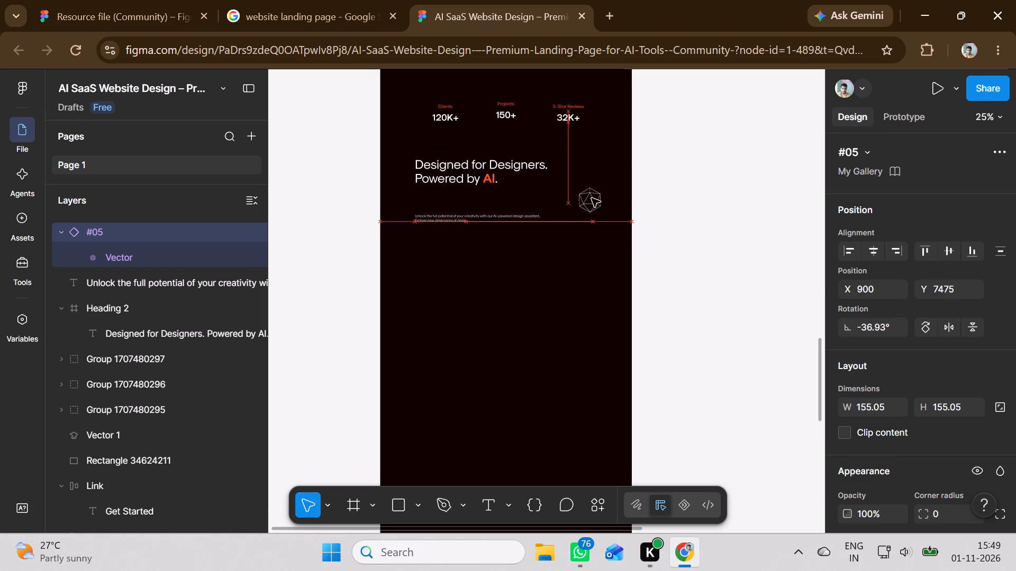
{"action": "left_click_drag", "start_coordinate": [592, 198], "coordinate": [592, 190]}
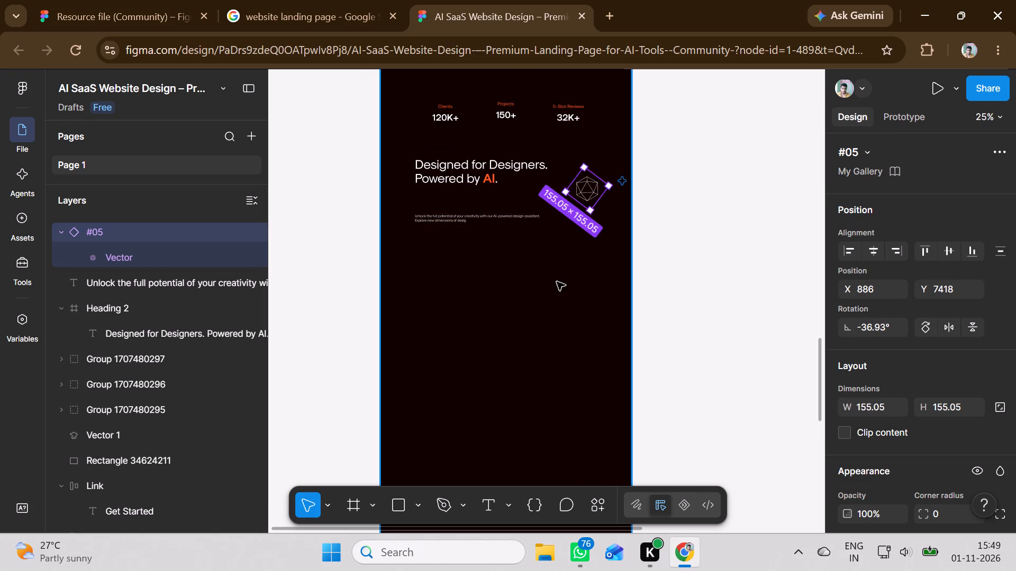
Draw a wide rectangle about 2472 × 460 on the empty canvas below the curved outline shape.
{"action": "scroll", "coordinate": [557, 282], "scroll_direction": "up", "scroll_amount": 4}
{"action": "scroll", "coordinate": [557, 282], "scroll_direction": "down", "scroll_amount": 16}
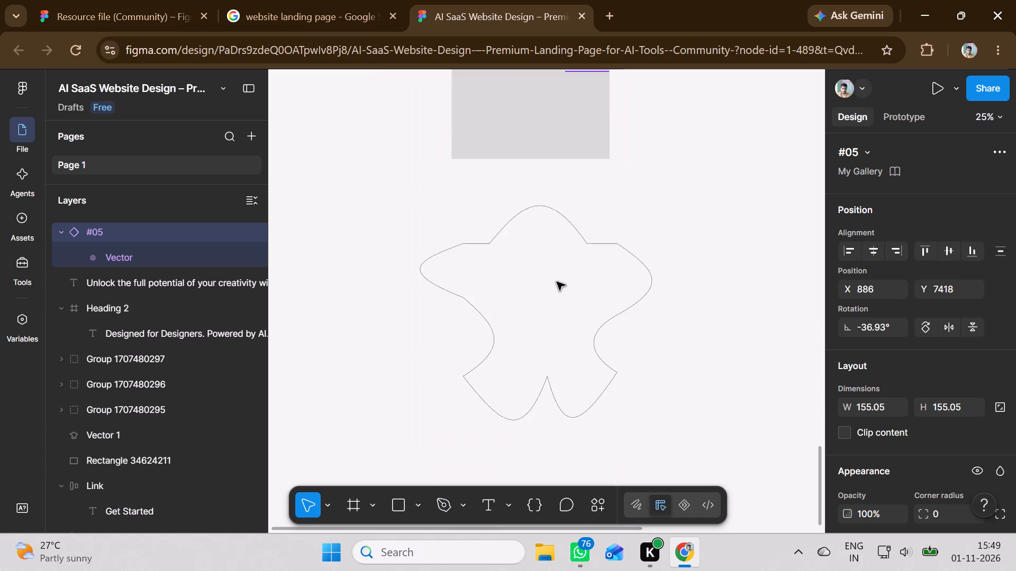
{"action": "scroll", "coordinate": [557, 282], "scroll_direction": "down", "scroll_amount": 5}
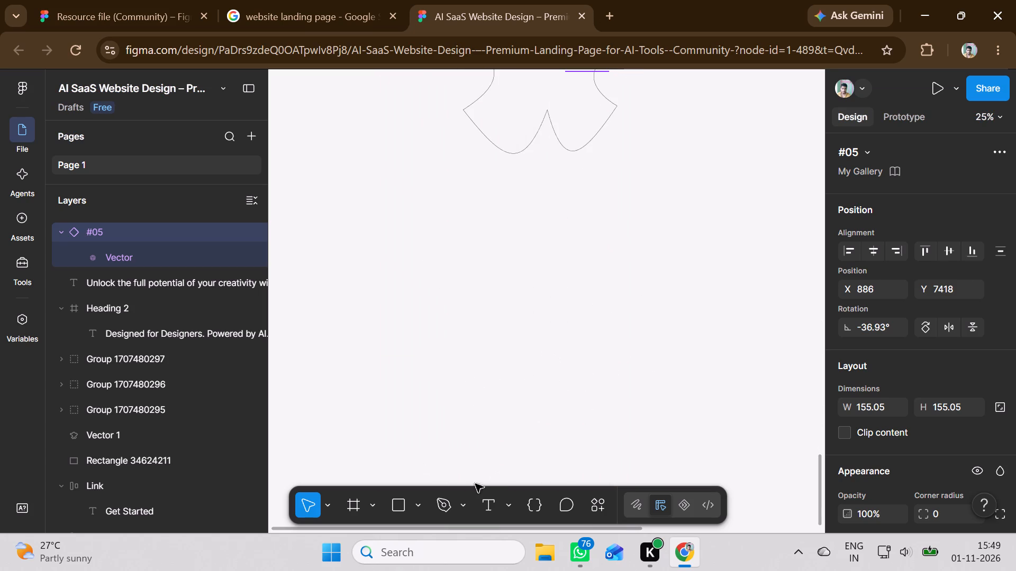
{"action": "left_click", "coordinate": [392, 509]}
{"action": "left_click_drag", "start_coordinate": [303, 255], "coordinate": [474, 292]}
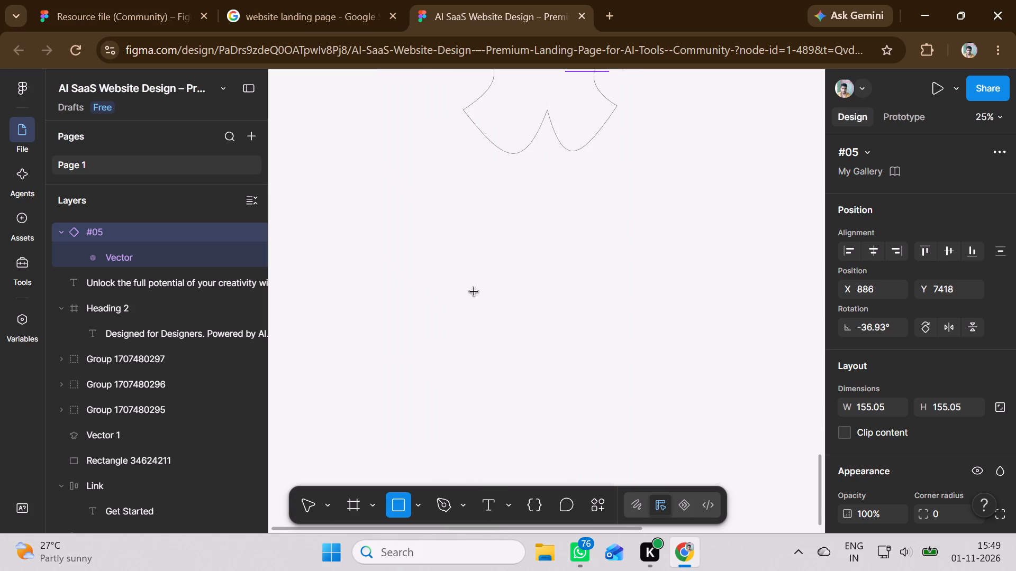
{"action": "left_click_drag", "start_coordinate": [474, 292], "coordinate": [793, 347]}
Add a text box about 2472 × 460 over the new grey rectangle and enter the designer's name in capitals.
{"action": "left_click", "coordinate": [488, 498]}
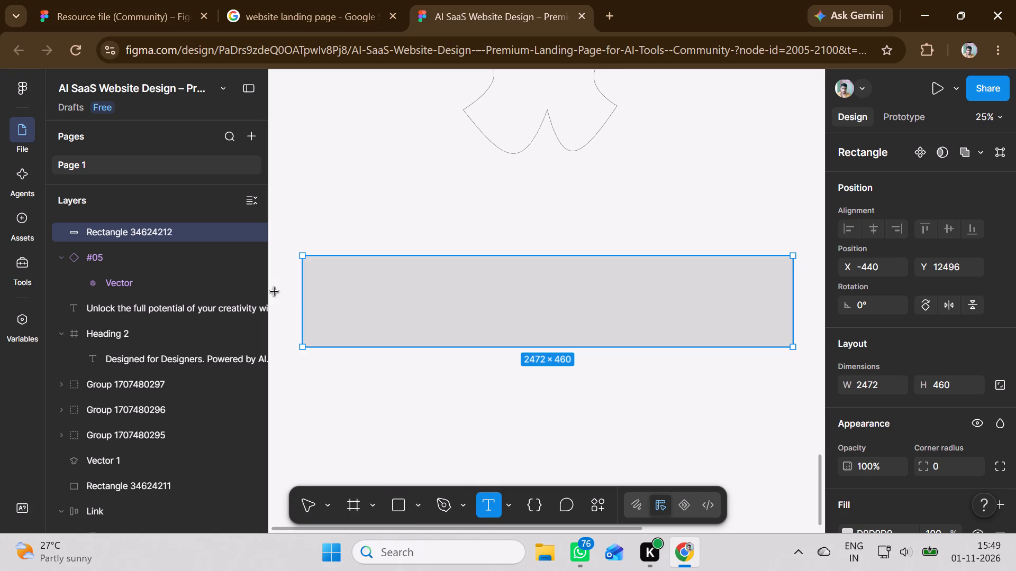
{"action": "left_click_drag", "start_coordinate": [305, 256], "coordinate": [729, 346]}
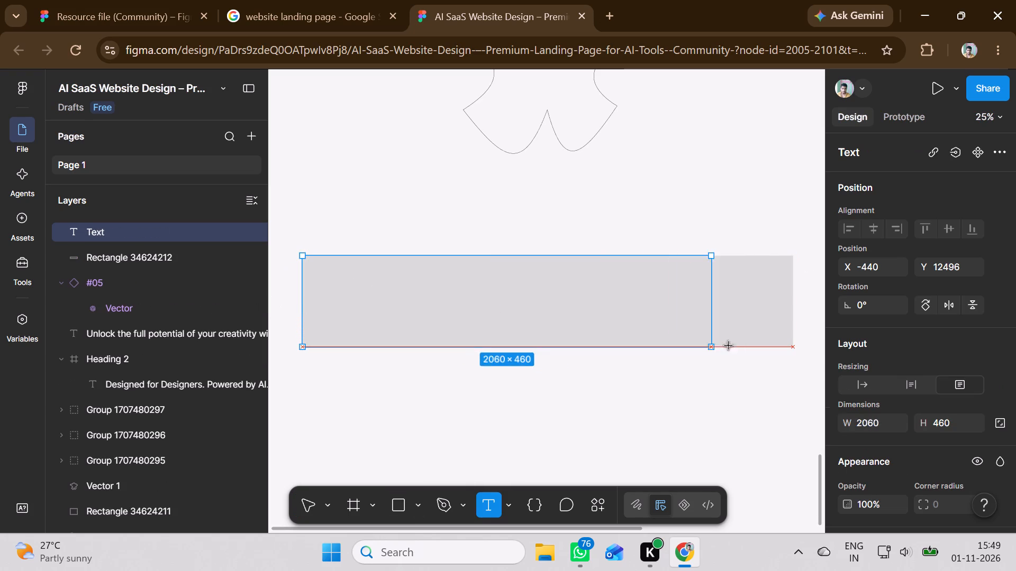
{"action": "left_click_drag", "start_coordinate": [729, 346], "coordinate": [794, 347]}
{"action": "left_click", "coordinate": [401, 297]}
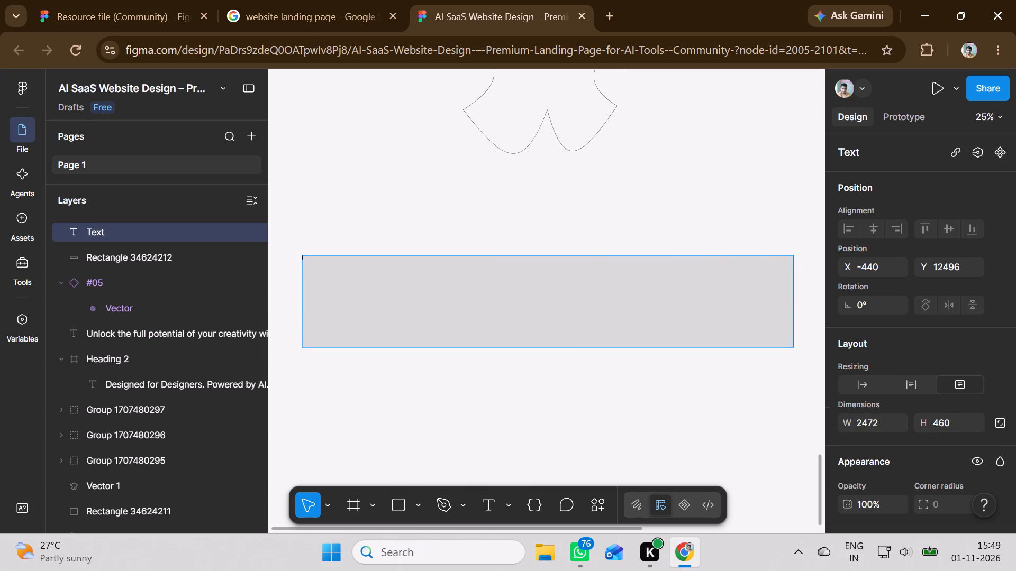
{"action": "key", "text": "shift+t"}
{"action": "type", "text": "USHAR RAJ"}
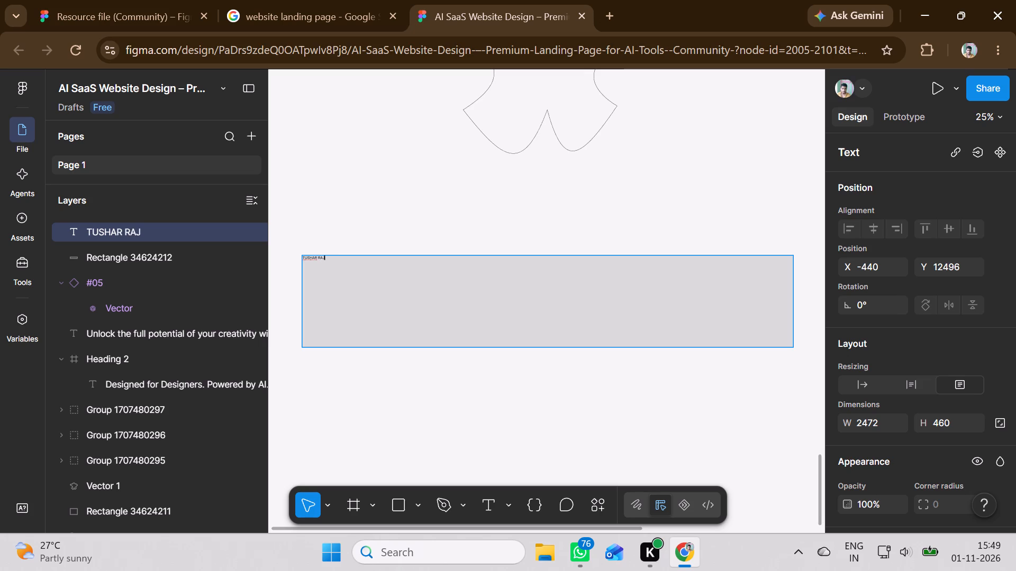
Set the font size of the name text to 128.
{"action": "left_click_drag", "start_coordinate": [337, 264], "coordinate": [301, 264]}
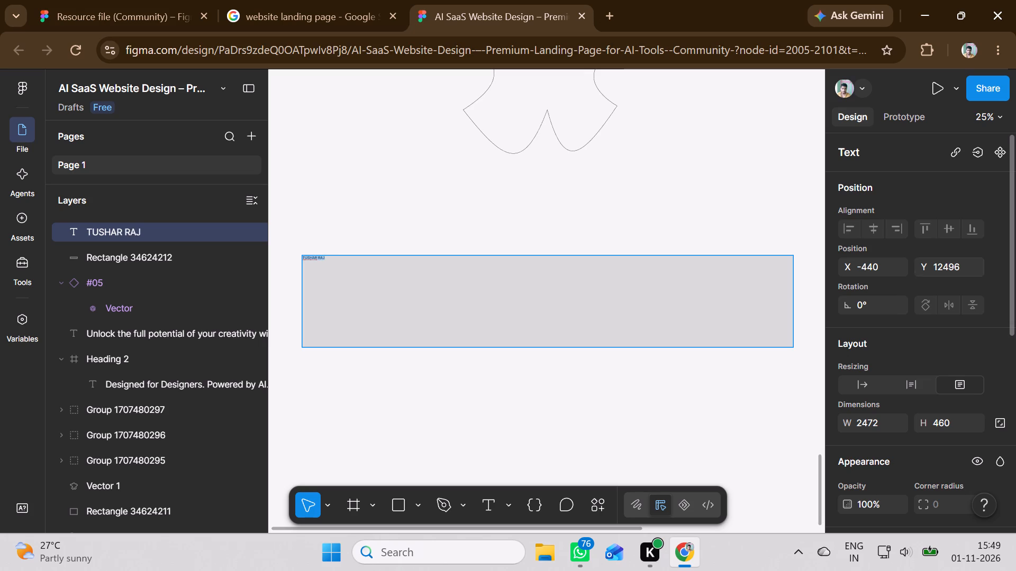
{"action": "scroll", "coordinate": [960, 335], "scroll_direction": "down", "scroll_amount": 4}
{"action": "left_click", "coordinate": [968, 290]}
{"action": "left_click", "coordinate": [968, 285]}
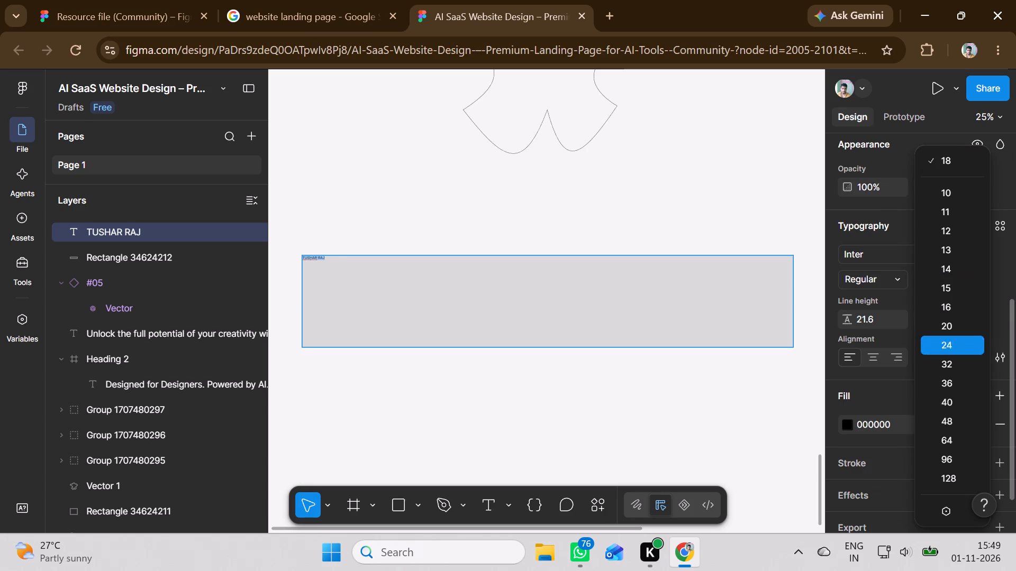
{"action": "scroll", "coordinate": [947, 464], "scroll_direction": "down", "scroll_amount": 3}
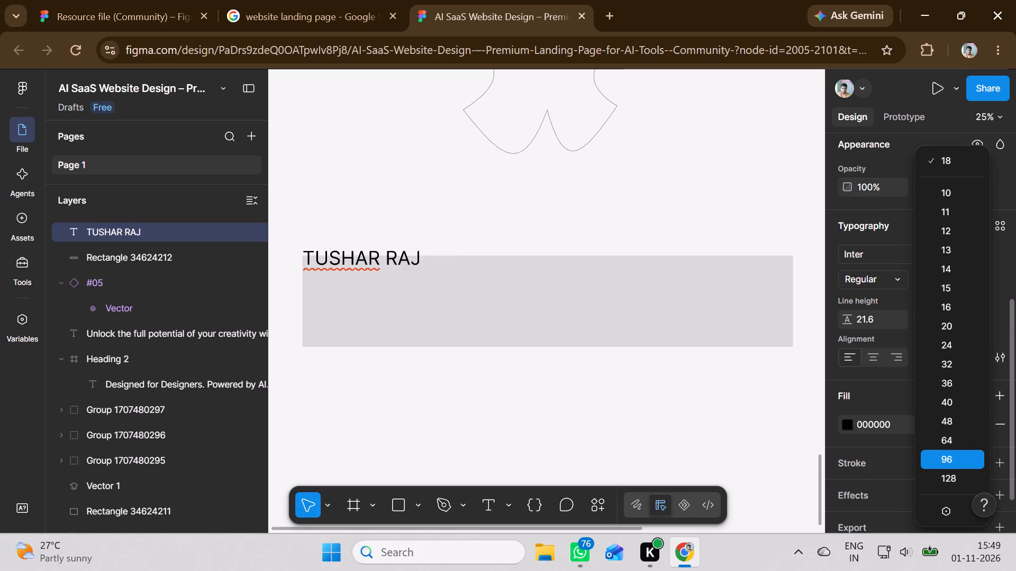
{"action": "left_click", "coordinate": [949, 479]}
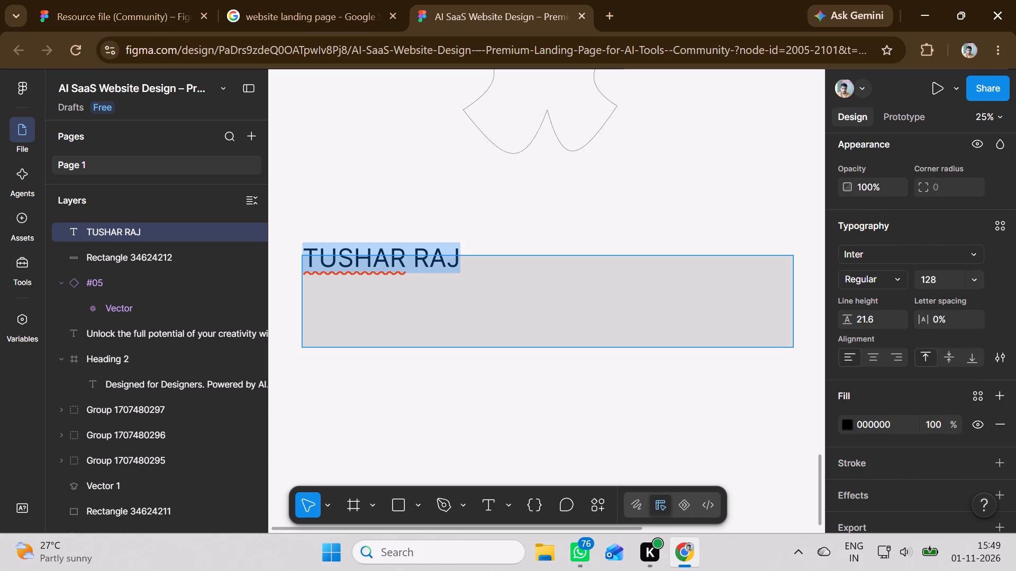
Move the name text to roughly the middle of the grey rectangle.
{"action": "left_click", "coordinate": [429, 261]}
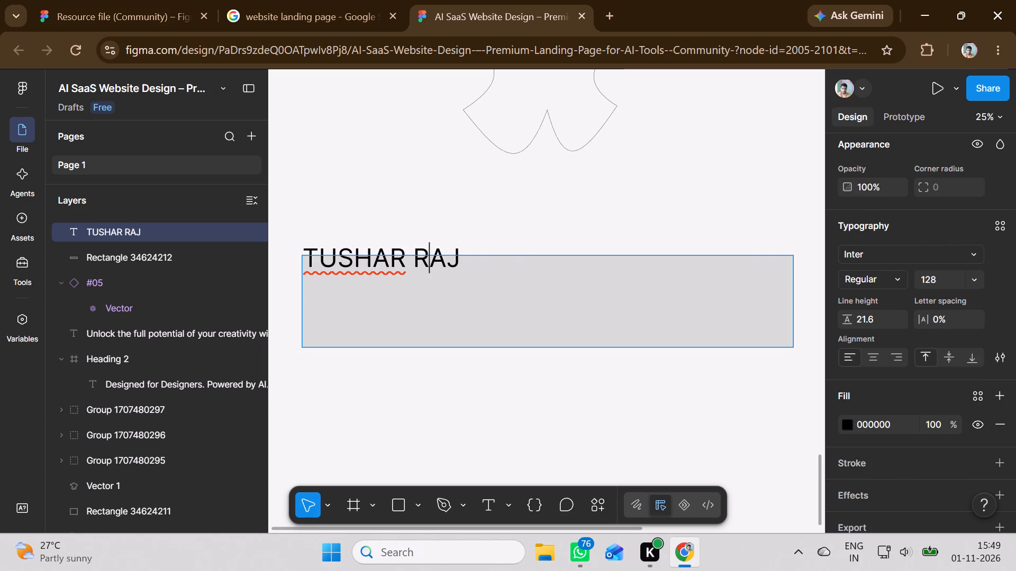
{"action": "left_click", "coordinate": [610, 307]}
{"action": "left_click_drag", "start_coordinate": [604, 306], "coordinate": [593, 292]}
{"action": "left_click", "coordinate": [598, 251]}
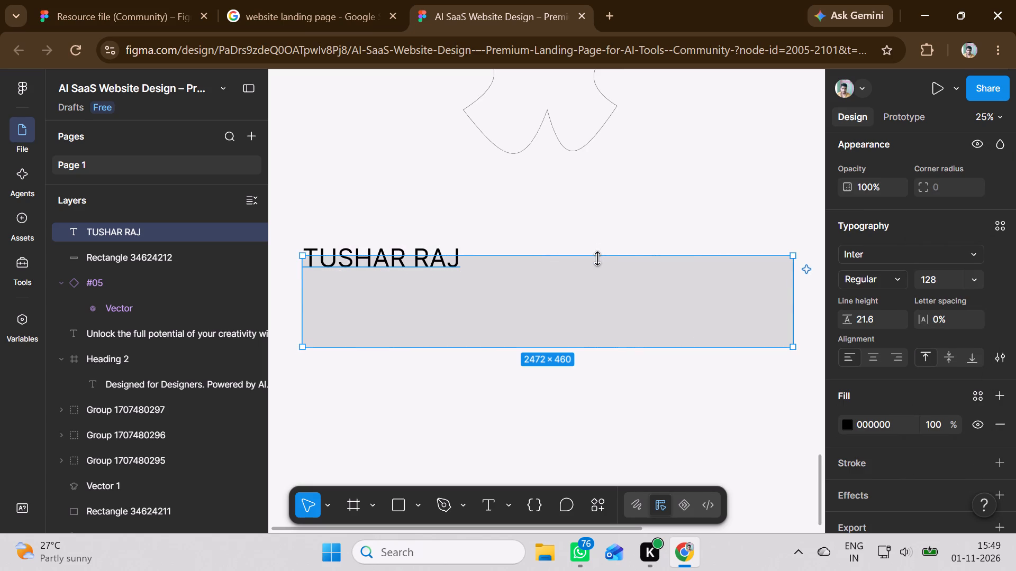
{"action": "left_click", "coordinate": [598, 259]}
{"action": "left_click_drag", "start_coordinate": [743, 265], "coordinate": [702, 249]}
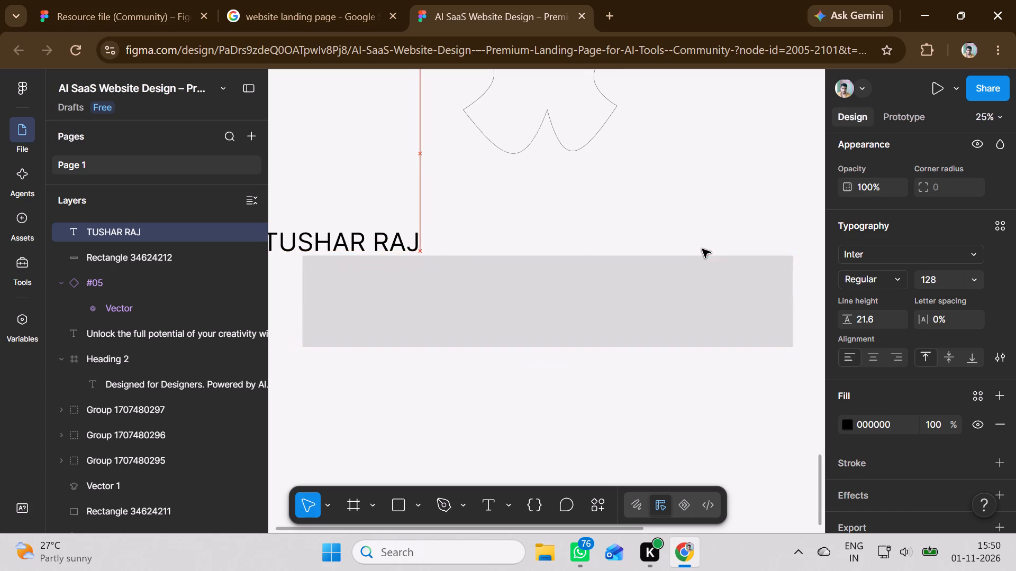
{"action": "left_click_drag", "start_coordinate": [702, 249], "coordinate": [557, 301]}
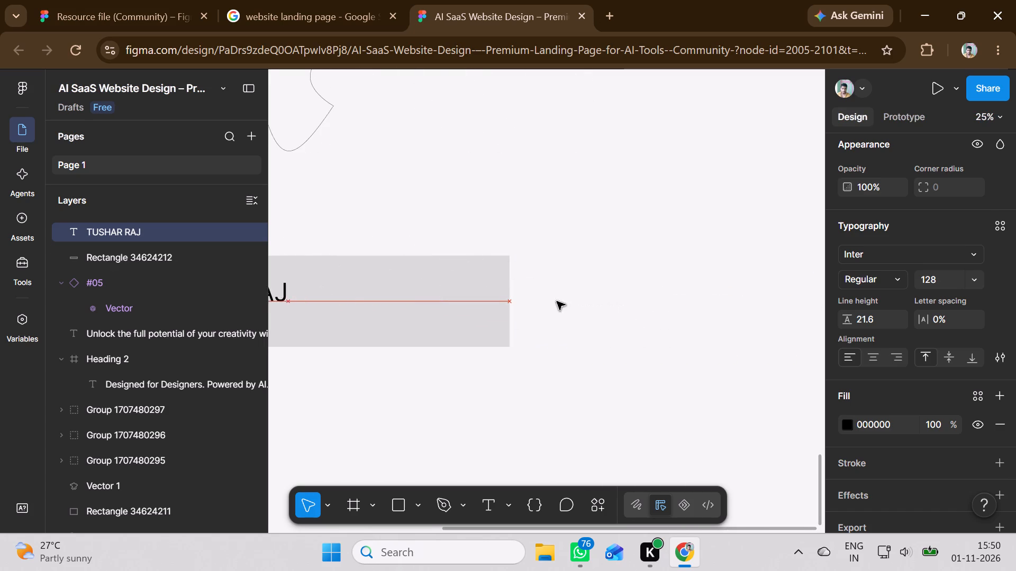
{"action": "left_click_drag", "start_coordinate": [557, 301], "coordinate": [404, 315]}
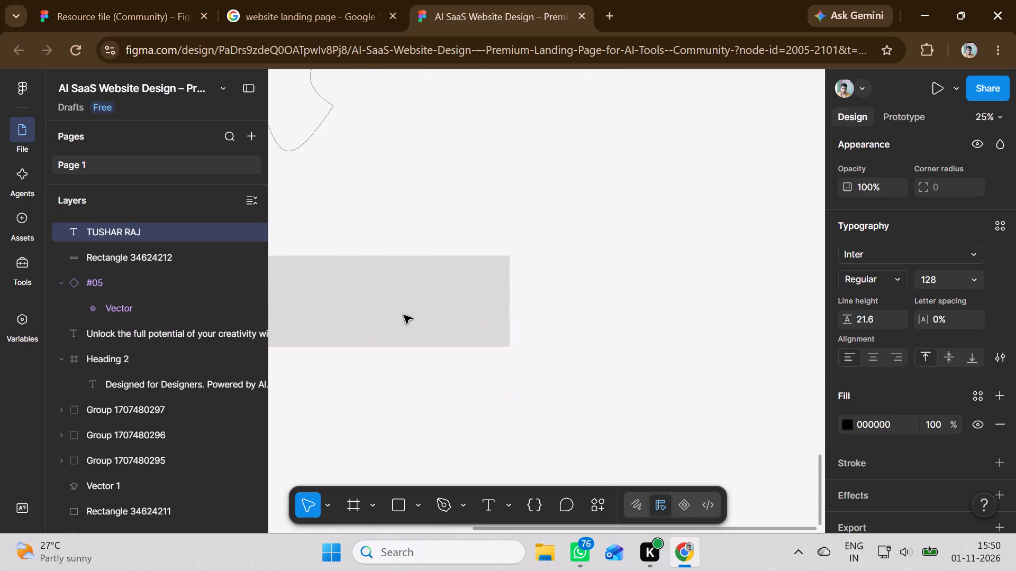
{"action": "left_click_drag", "start_coordinate": [404, 315], "coordinate": [503, 309]}
{"action": "left_click_drag", "start_coordinate": [787, 529], "coordinate": [609, 527]}
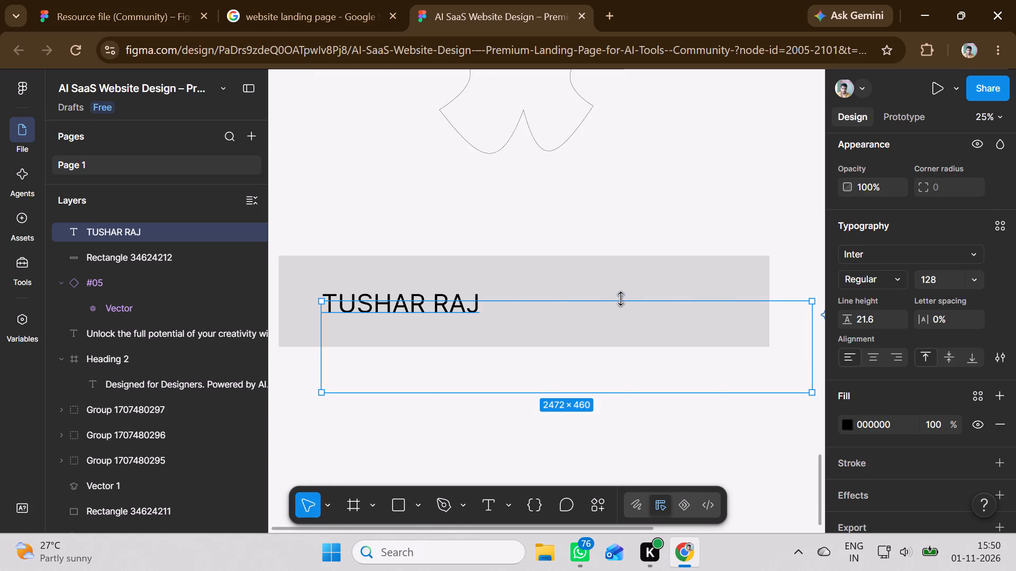
{"action": "left_click_drag", "start_coordinate": [430, 311], "coordinate": [448, 311]}
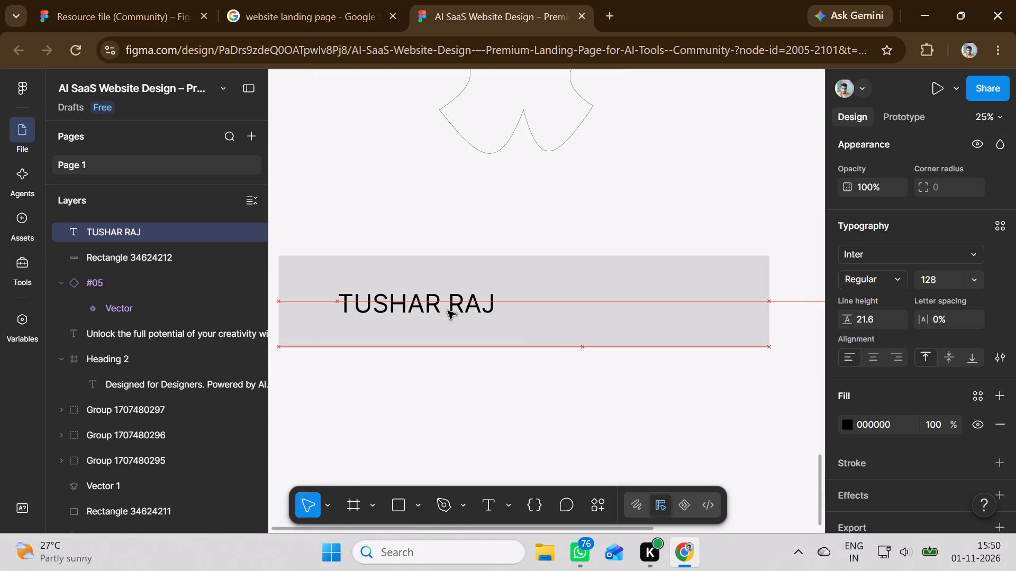
{"action": "left_click_drag", "start_coordinate": [448, 311], "coordinate": [524, 317]}
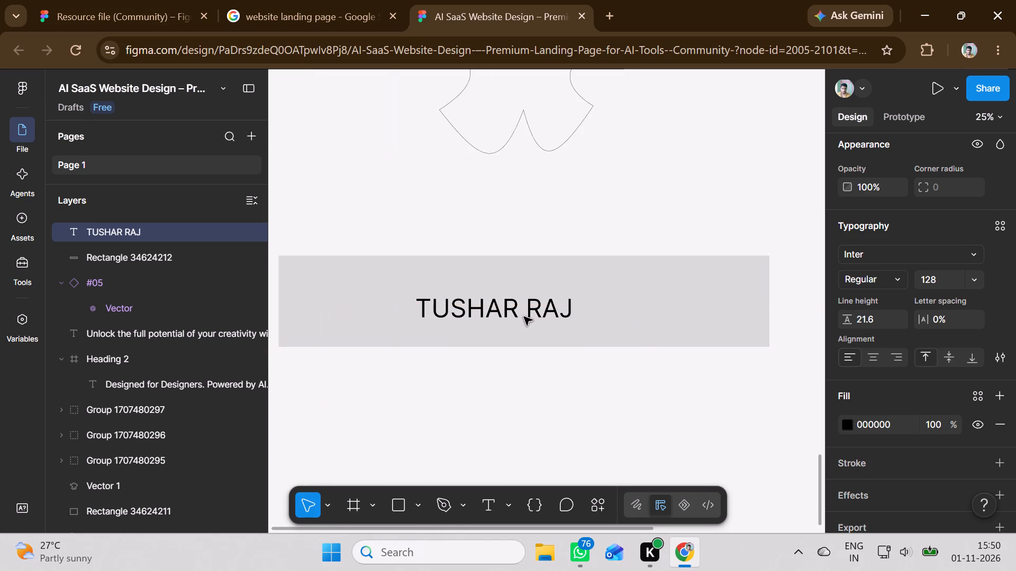
{"action": "left_click_drag", "start_coordinate": [524, 317], "coordinate": [531, 315]}
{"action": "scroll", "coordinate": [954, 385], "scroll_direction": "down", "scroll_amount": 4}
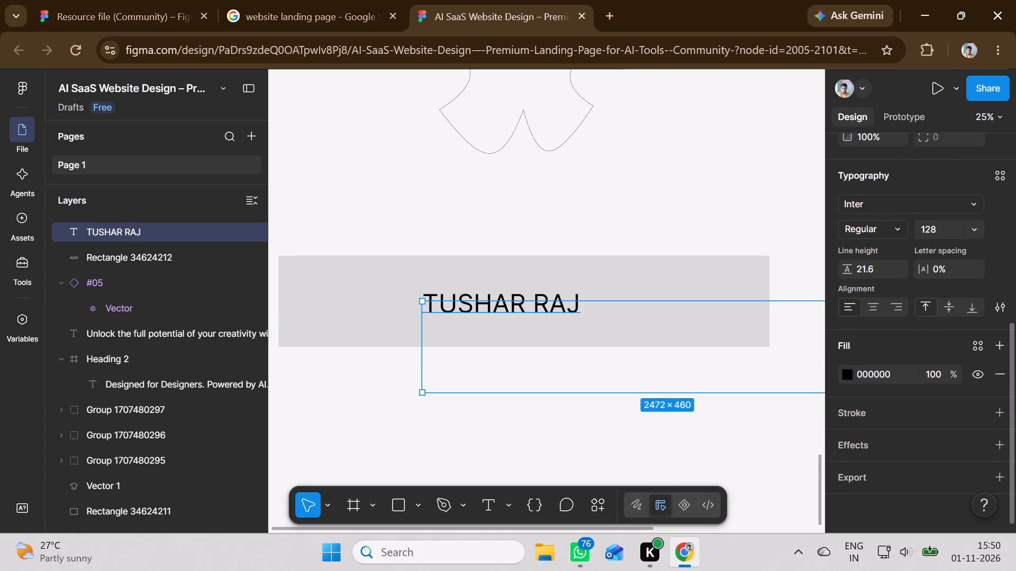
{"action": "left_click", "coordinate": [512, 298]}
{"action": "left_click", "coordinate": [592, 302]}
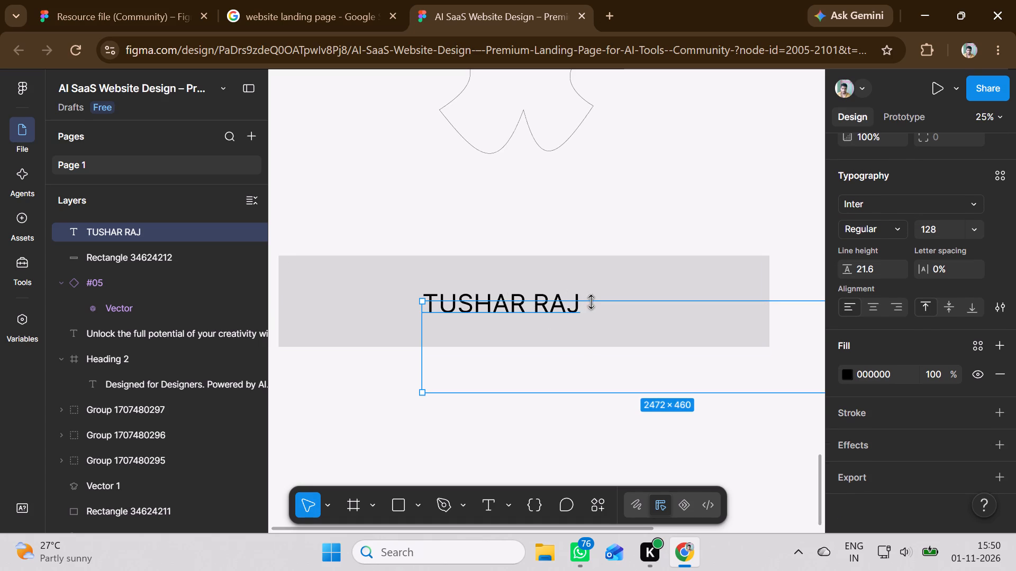
Add a black outside stroke with a weight of 4 to the name text on the grey rectangle.
{"action": "triple_click", "coordinate": [540, 307]}
{"action": "scroll", "coordinate": [915, 367], "scroll_direction": "down", "scroll_amount": 1}
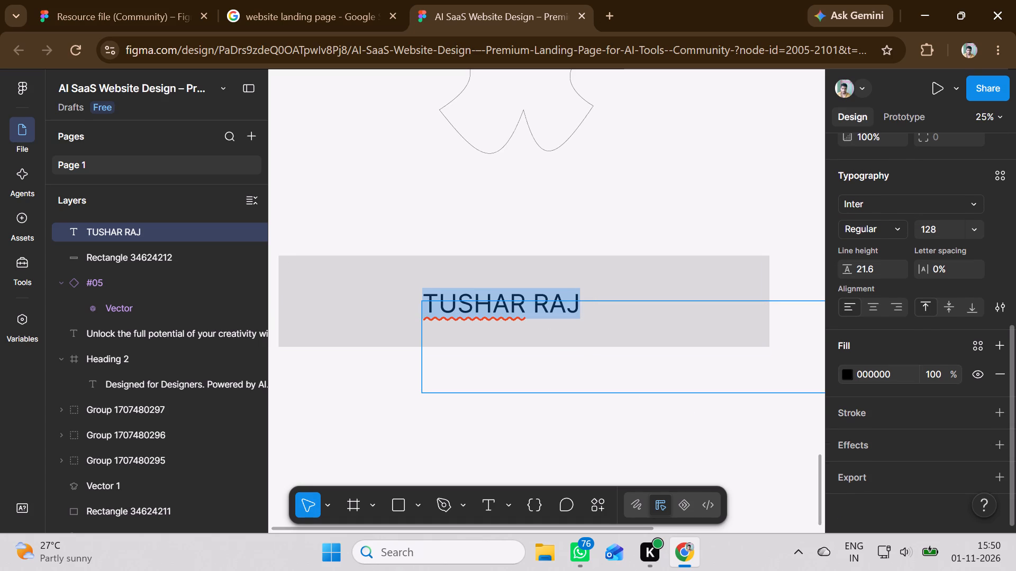
{"action": "left_click", "coordinate": [870, 419]}
{"action": "scroll", "coordinate": [929, 444], "scroll_direction": "down", "scroll_amount": 2}
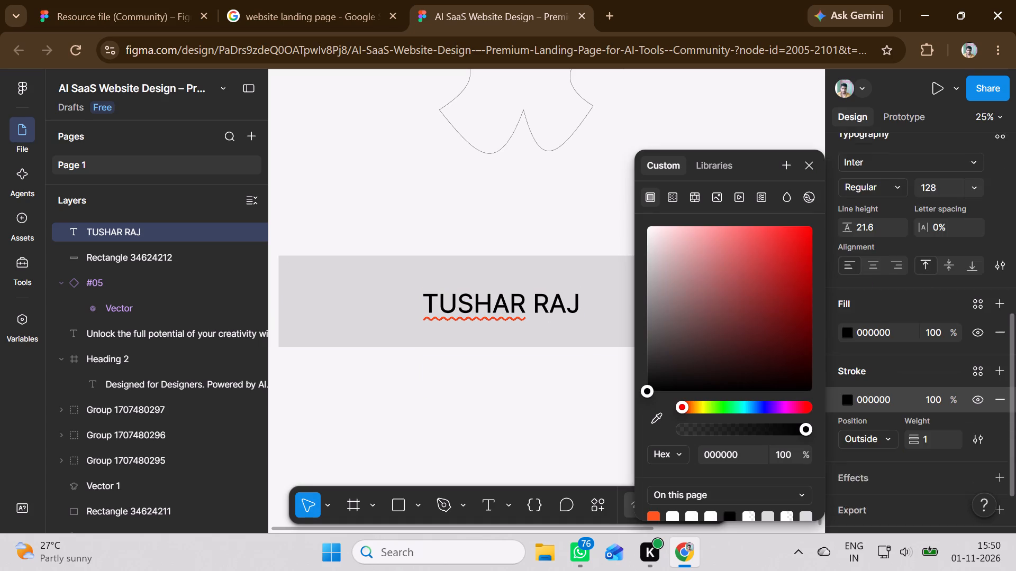
{"action": "left_click", "coordinate": [933, 403]}
{"action": "key", "text": "Up"}
{"action": "key", "text": "Up"}
{"action": "key", "text": "Up"}
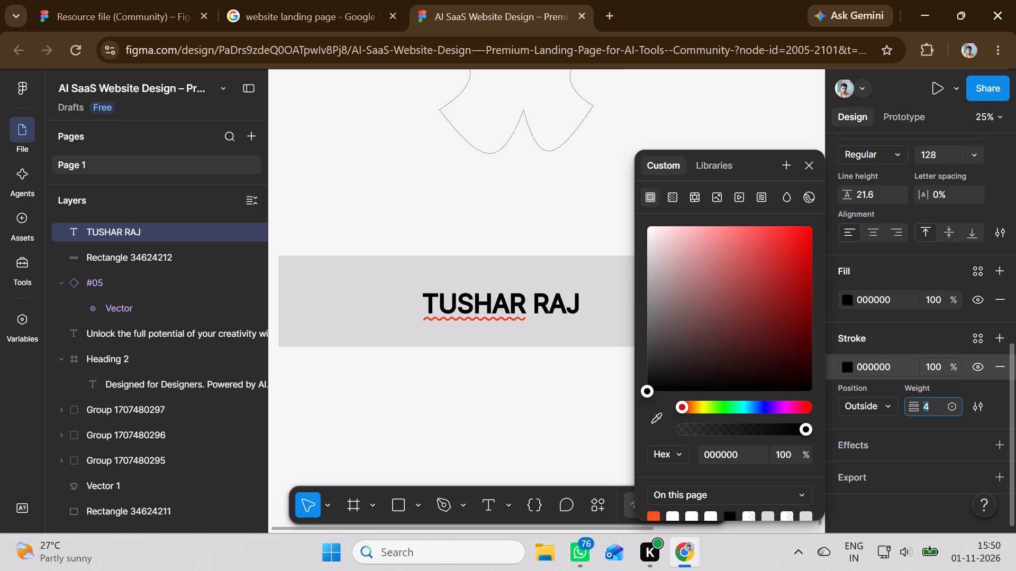
{"action": "key", "text": "Up"}
{"action": "key", "text": "Up"}
{"action": "key", "text": "Down"}
{"action": "key", "text": "Down"}
{"action": "key", "text": "Down"}
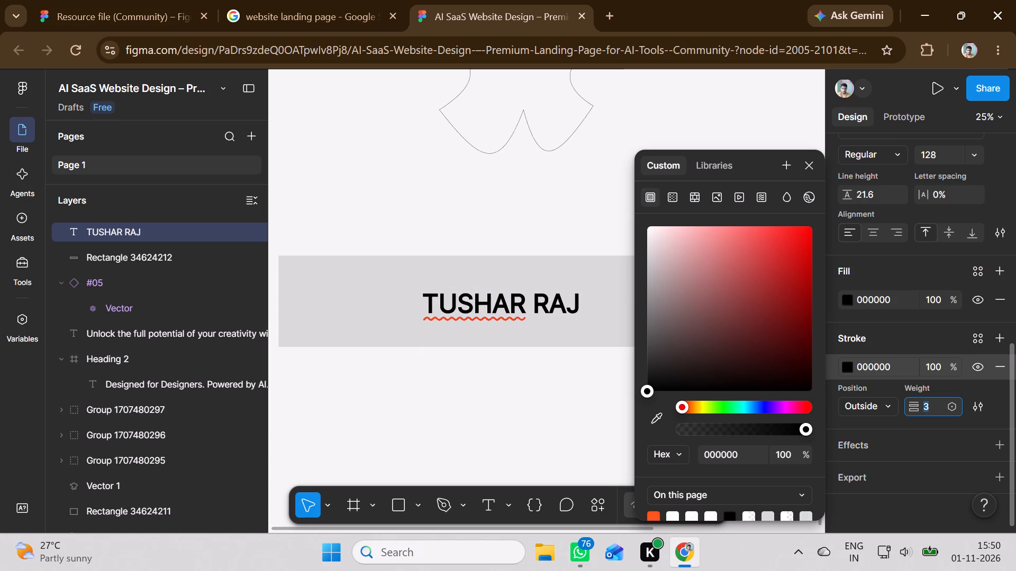
{"action": "key", "text": "Down"}
{"action": "key", "text": "Up"}
{"action": "key", "text": "Up"}
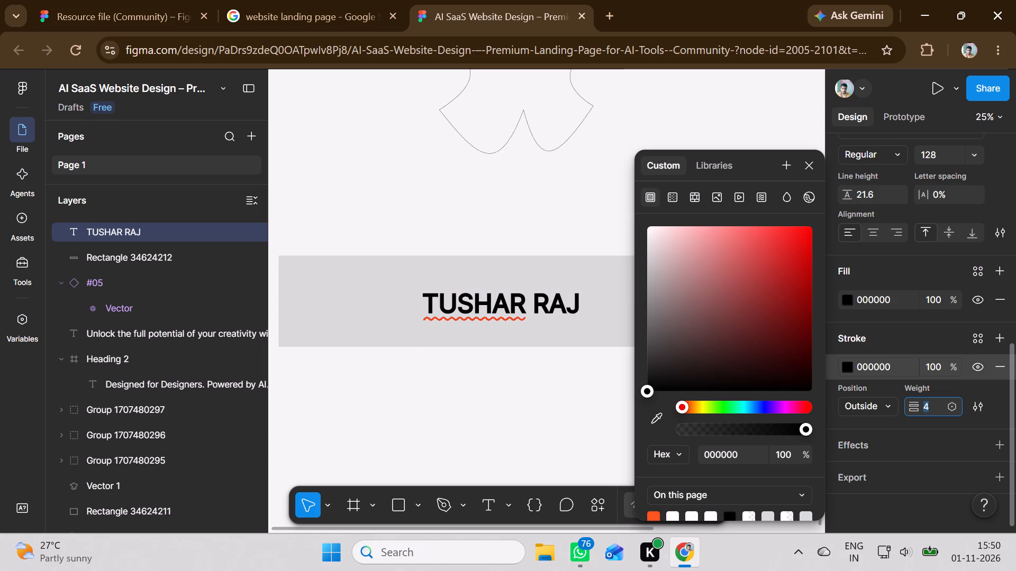
{"action": "left_click", "coordinate": [532, 439]}
{"action": "left_click", "coordinate": [368, 387]}
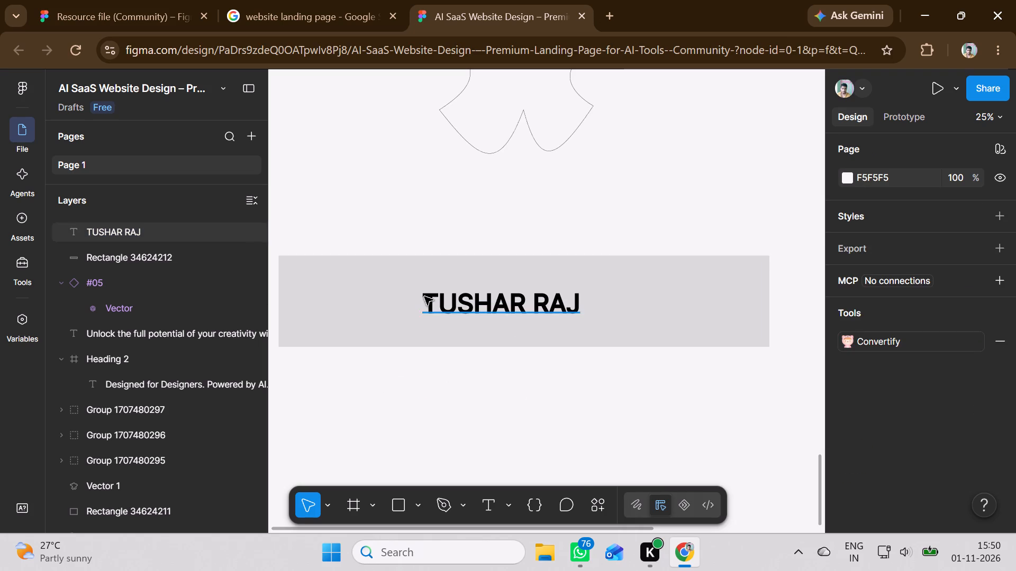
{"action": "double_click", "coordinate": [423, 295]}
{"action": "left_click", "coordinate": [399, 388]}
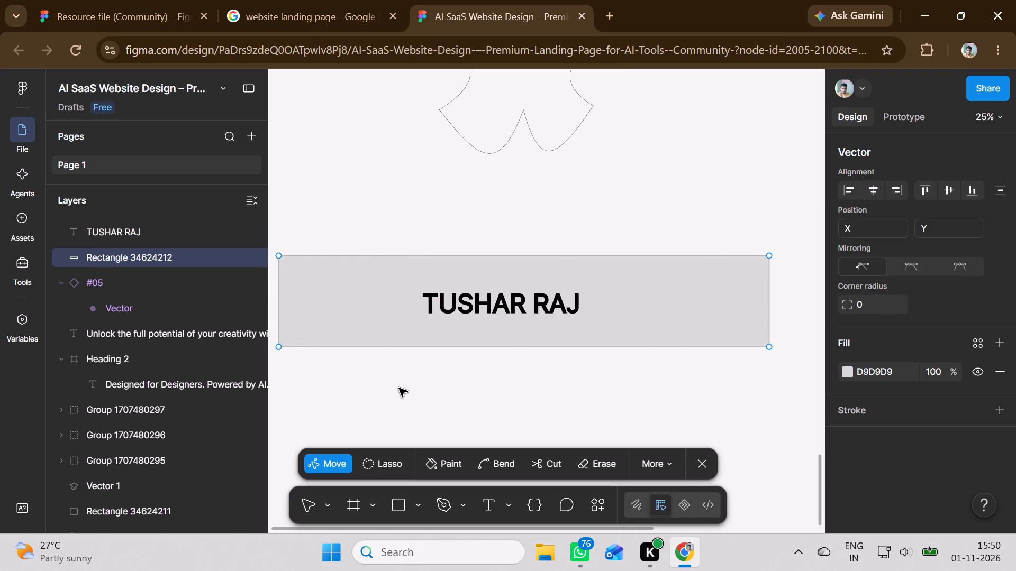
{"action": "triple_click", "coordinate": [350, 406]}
Add a drop shadow effect to the name text.
{"action": "left_click", "coordinate": [483, 299]}
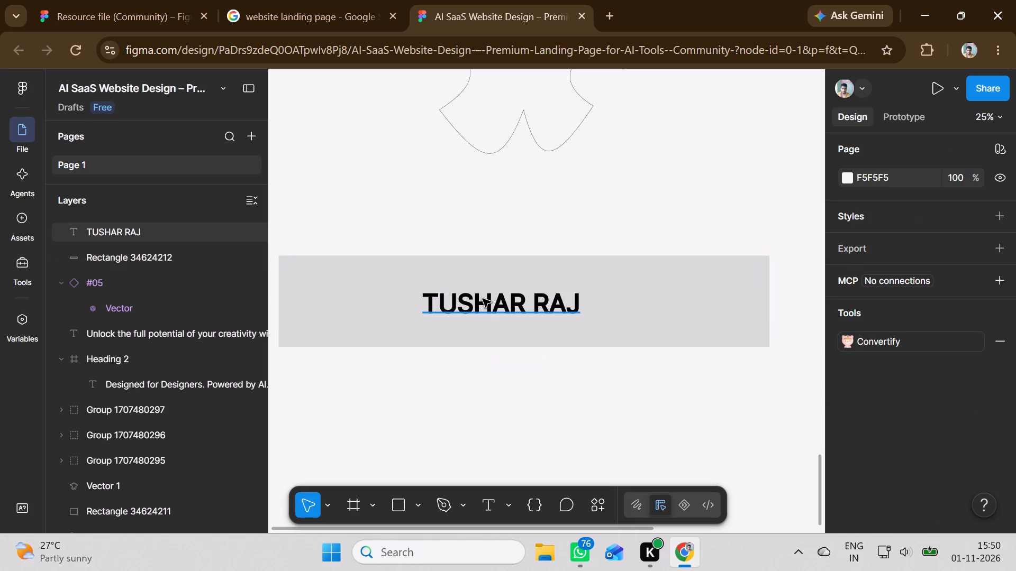
{"action": "left_click", "coordinate": [483, 299]}
{"action": "scroll", "coordinate": [950, 236], "scroll_direction": "up", "scroll_amount": 2}
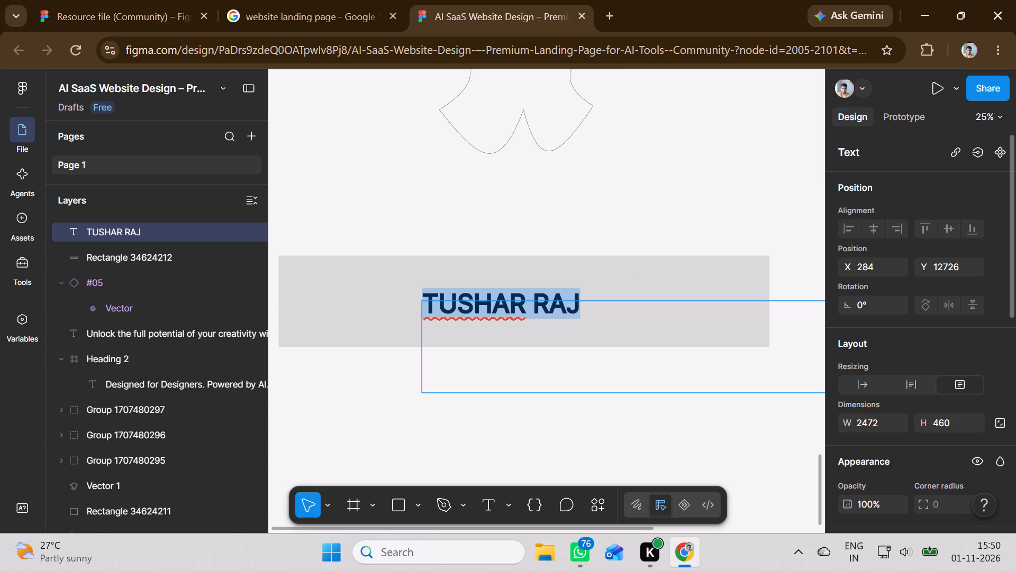
{"action": "scroll", "coordinate": [950, 236], "scroll_direction": "down", "scroll_amount": 3}
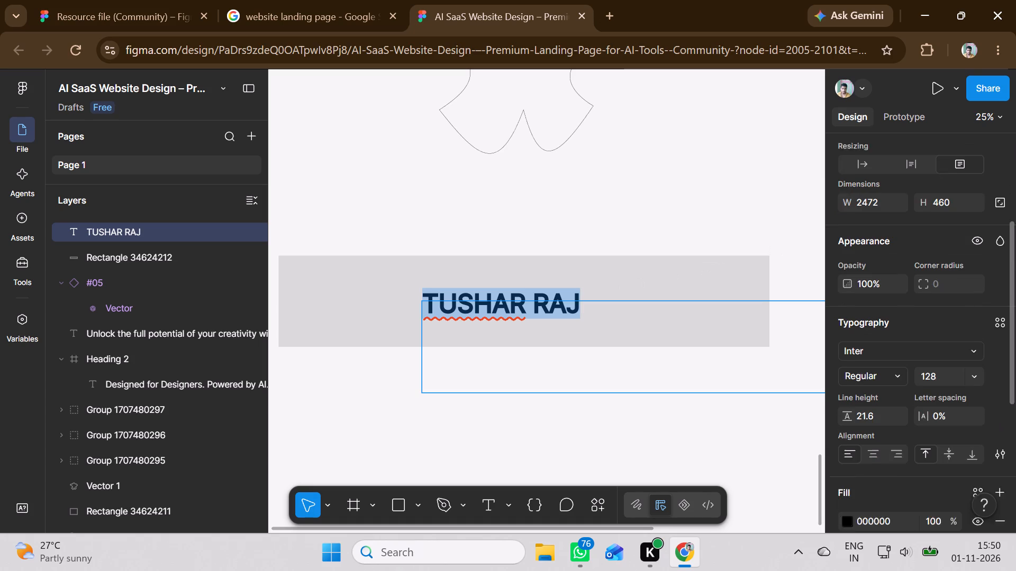
{"action": "scroll", "coordinate": [950, 236], "scroll_direction": "down", "scroll_amount": 4}
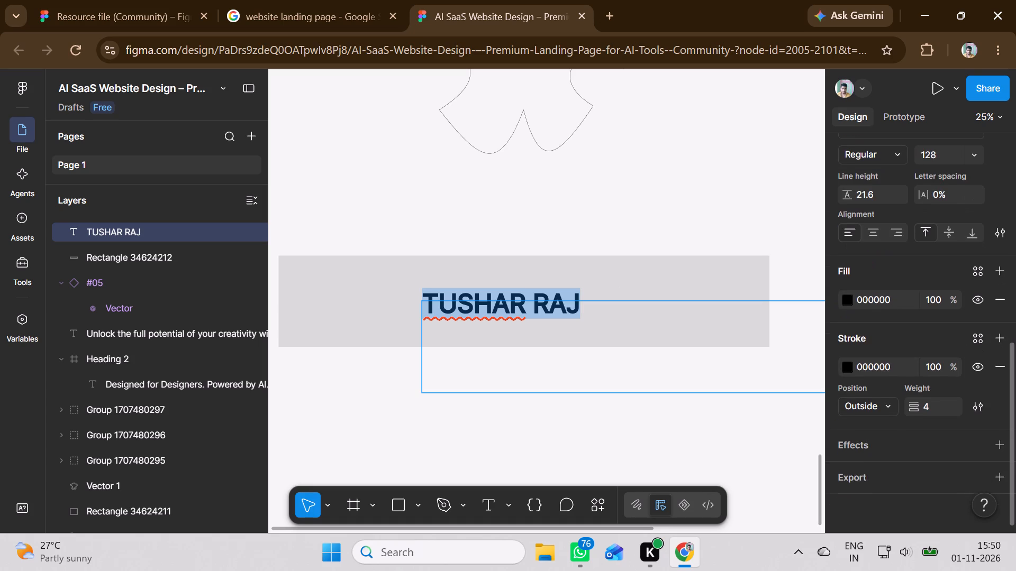
{"action": "scroll", "coordinate": [950, 236], "scroll_direction": "down", "scroll_amount": 3}
{"action": "scroll", "coordinate": [950, 236], "scroll_direction": "up", "scroll_amount": 1}
{"action": "scroll", "coordinate": [950, 236], "scroll_direction": "down", "scroll_amount": 1}
{"action": "left_click", "coordinate": [857, 444]}
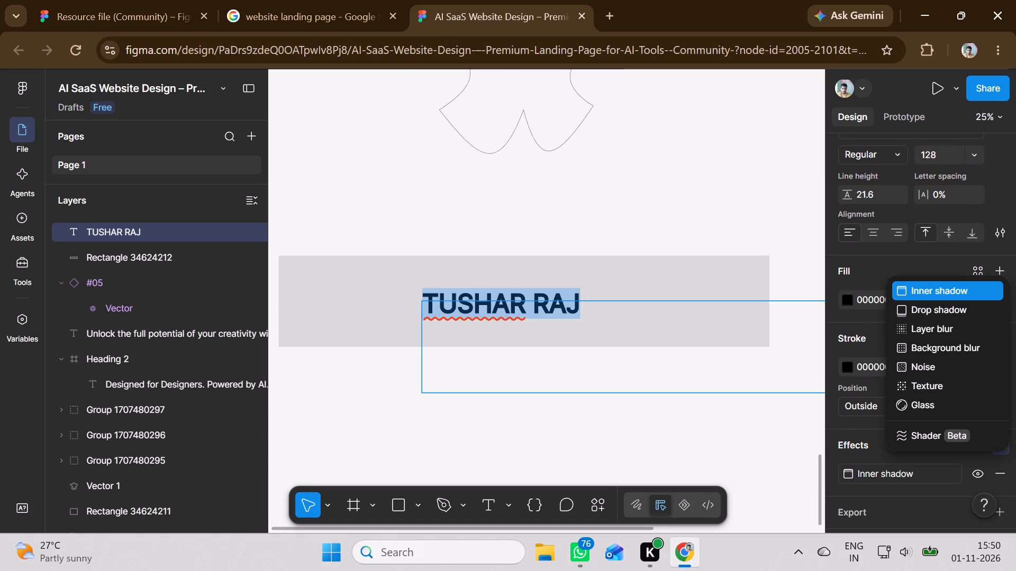
{"action": "left_click", "coordinate": [935, 312]}
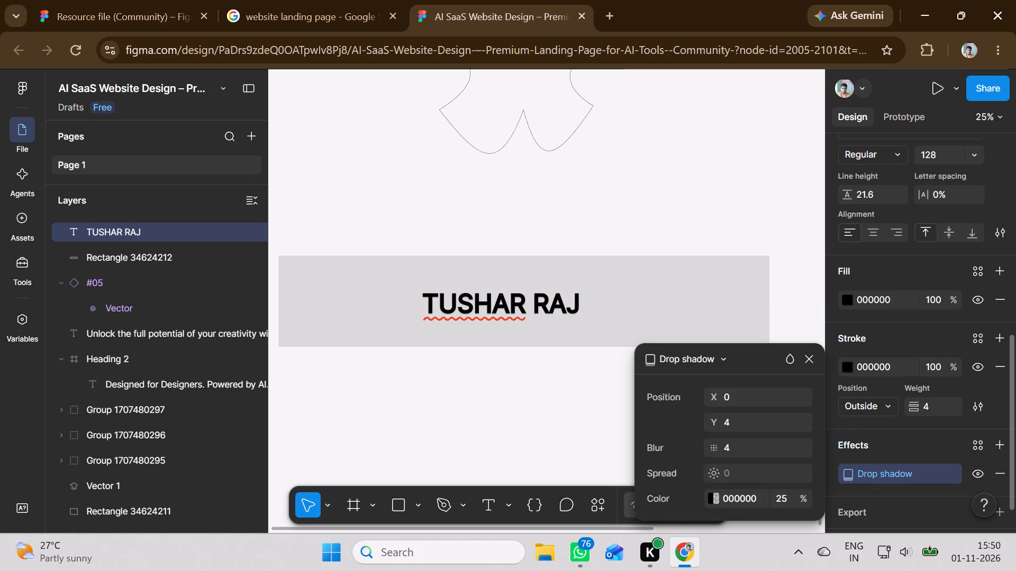
{"action": "scroll", "coordinate": [751, 472], "scroll_direction": "down", "scroll_amount": 1}
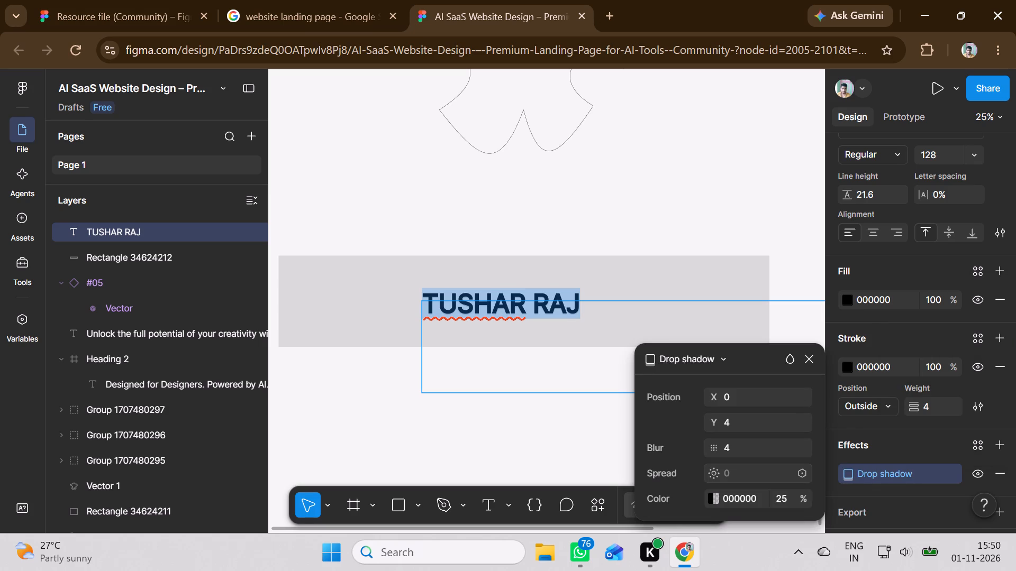
{"action": "scroll", "coordinate": [751, 472], "scroll_direction": "down", "scroll_amount": 2}
Set the vertical (Y) offset of the name text's drop shadow to 24.
{"action": "left_click", "coordinate": [743, 426]}
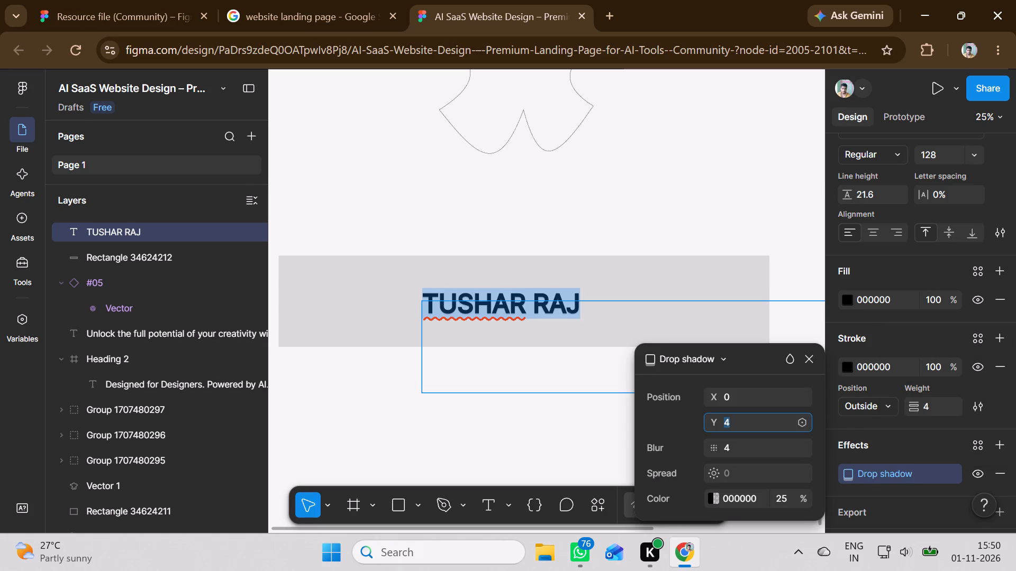
{"action": "key", "text": "Up"}
{"action": "key", "text": "Up"}
{"action": "key", "text": "Up"}
{"action": "key", "text": "Up"}
{"action": "key", "text": "Up"}
{"action": "key", "text": "Up"}
{"action": "key", "text": "Up"}
{"action": "key", "text": "Up"}
{"action": "key", "text": "Up"}
{"action": "key", "text": "Up"}
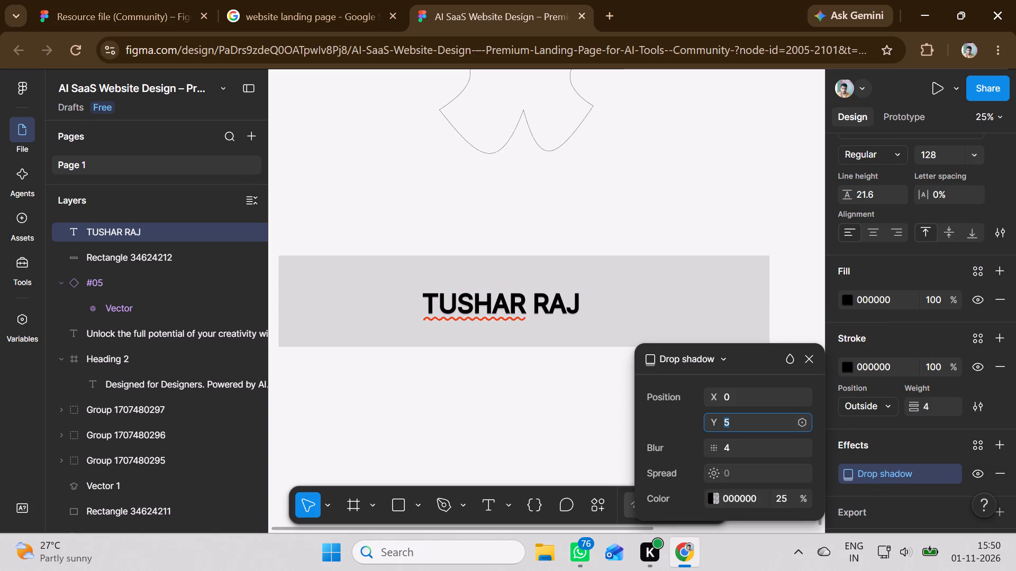
{"action": "key", "text": "Up"}
{"action": "key", "text": "Up"}
{"action": "key", "text": "Up"}
{"action": "key", "text": "Up"}
{"action": "key", "text": "Up"}
{"action": "key", "text": "Up"}
{"action": "key", "text": "Up"}
{"action": "key", "text": "Up"}
{"action": "key", "text": "Up"}
{"action": "key", "text": "Up"}
{"action": "key", "text": "Up"}
{"action": "key", "text": "Up"}
{"action": "key", "text": "Up"}
{"action": "key", "text": "Up"}
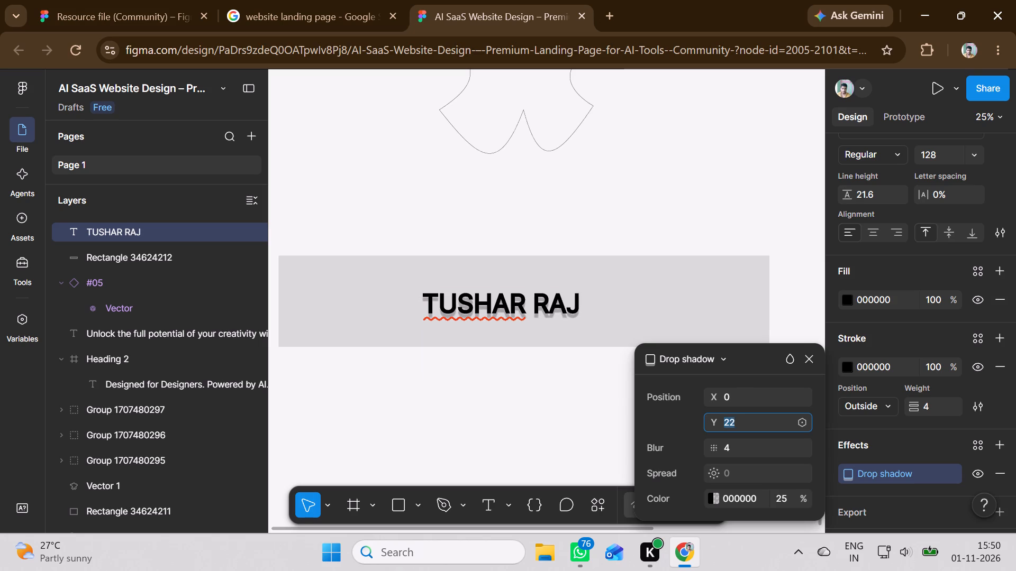
{"action": "key", "text": "Down"}
{"action": "key", "text": "Up"}
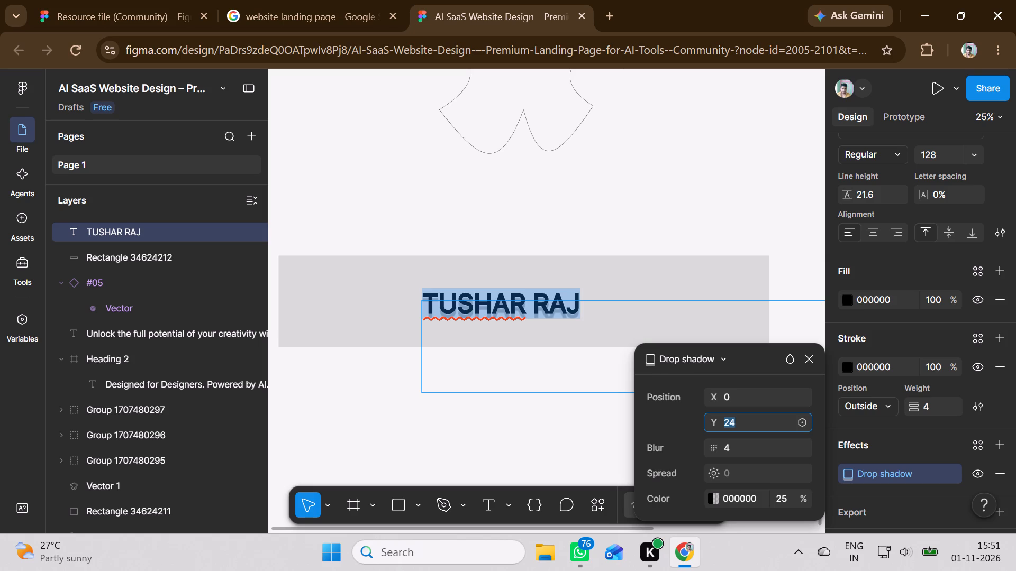
Set the blur of the name text's drop shadow to 0.
{"action": "left_click", "coordinate": [741, 440]}
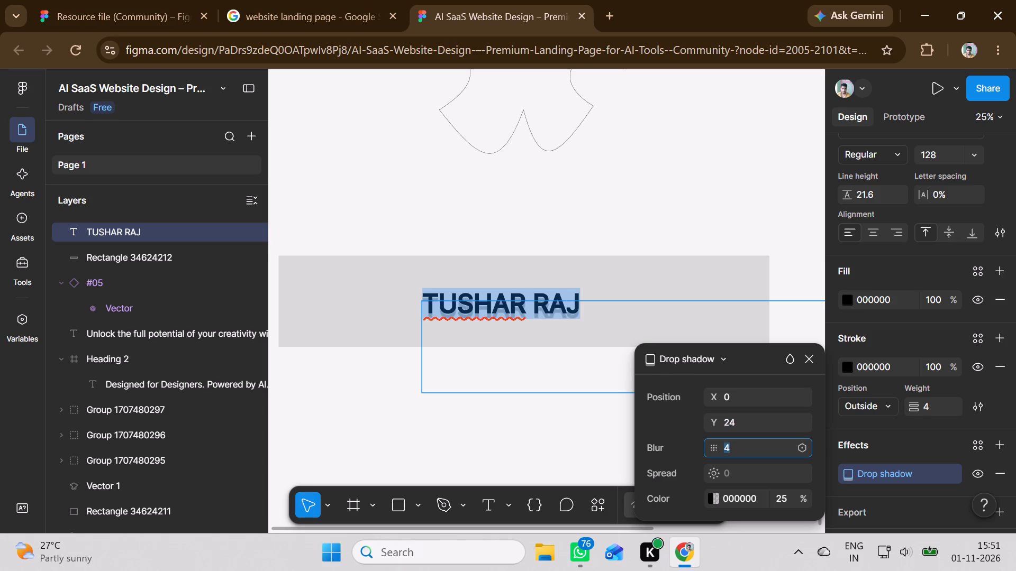
{"action": "key", "text": "Up"}
{"action": "key", "text": "Up"}
{"action": "key", "text": "Up"}
{"action": "key", "text": "Up"}
{"action": "key", "text": "Up"}
{"action": "key", "text": "Up"}
{"action": "key", "text": "Up"}
{"action": "key", "text": "Up"}
{"action": "key", "text": "Up"}
{"action": "key", "text": "Up"}
{"action": "key", "text": "Up"}
{"action": "key", "text": "Up"}
{"action": "key", "text": "Up"}
{"action": "key", "text": "Up"}
{"action": "key", "text": "Up"}
{"action": "key", "text": "Up"}
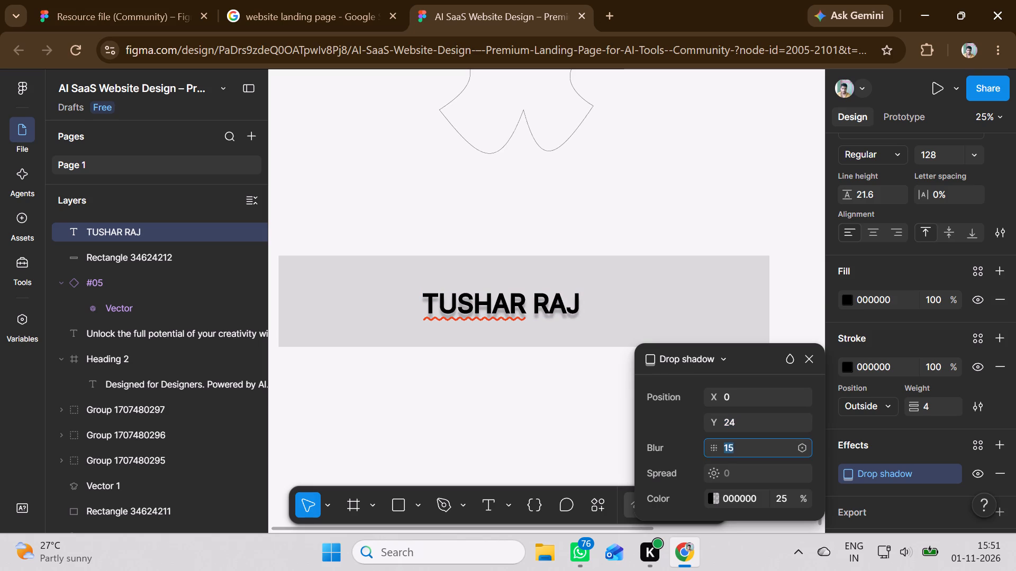
{"action": "key", "text": "Up"}
{"action": "key", "text": "Up"}
{"action": "key", "text": "Up"}
{"action": "key", "text": "Down"}
{"action": "key", "text": "Down"}
{"action": "key", "text": "Down"}
{"action": "key", "text": "Down"}
{"action": "key", "text": "Down"}
{"action": "key", "text": "Down"}
{"action": "key", "text": "Down"}
{"action": "key", "text": "Down"}
{"action": "key", "text": "Down"}
{"action": "key", "text": "Down"}
{"action": "key", "text": "Down"}
{"action": "key", "text": "Down"}
{"action": "key", "text": "Down"}
{"action": "key", "text": "Down"}
{"action": "key", "text": "Down"}
{"action": "key", "text": "Down"}
{"action": "key", "text": "Down"}
{"action": "key", "text": "Down"}
{"action": "key", "text": "Down"}
{"action": "key", "text": "Down"}
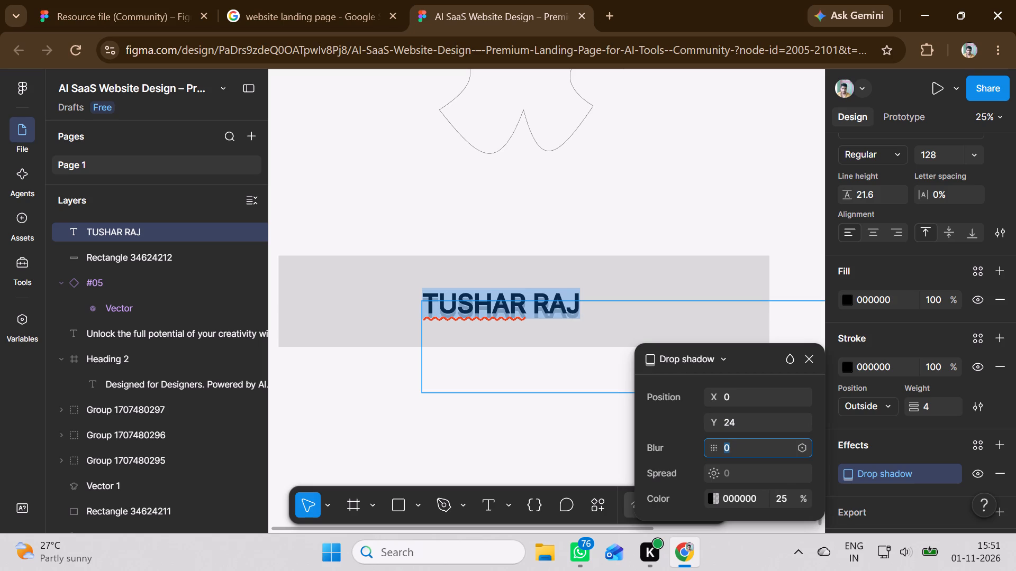
{"action": "key", "text": "Down"}
{"action": "left_click", "coordinate": [740, 475]}
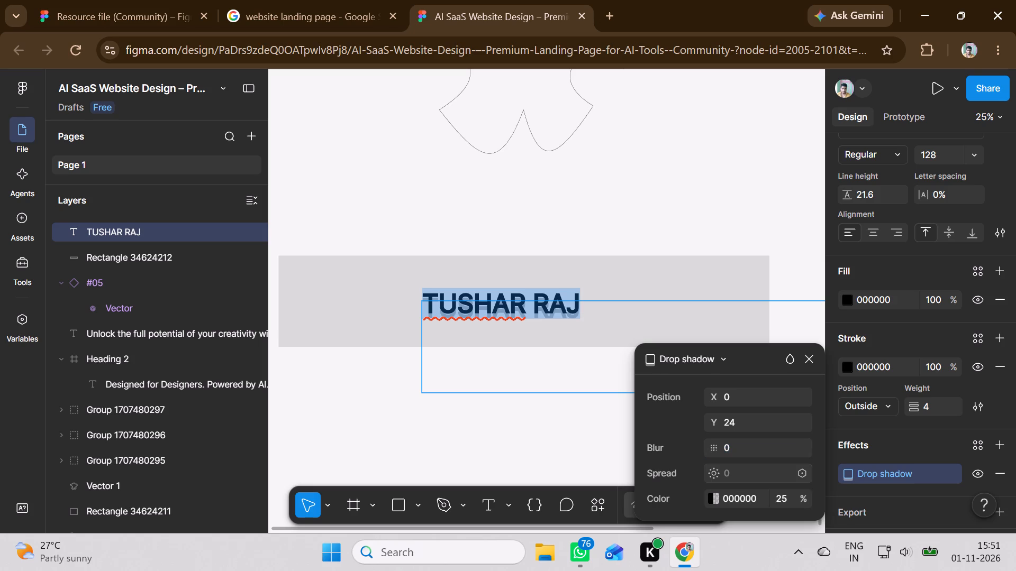
{"action": "left_click", "coordinate": [554, 441]}
{"action": "left_click", "coordinate": [434, 420]}
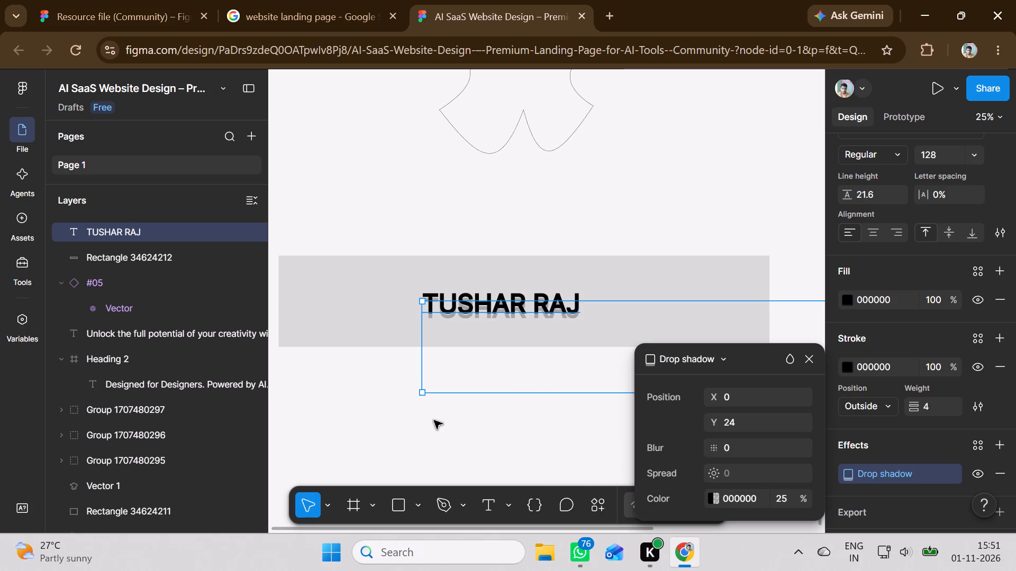
Shrink the grey rectangle from all sides to about 904 × 264 so that it closely frames the name text.
{"action": "left_click", "coordinate": [351, 311]}
{"action": "left_click_drag", "start_coordinate": [769, 348], "coordinate": [584, 327]}
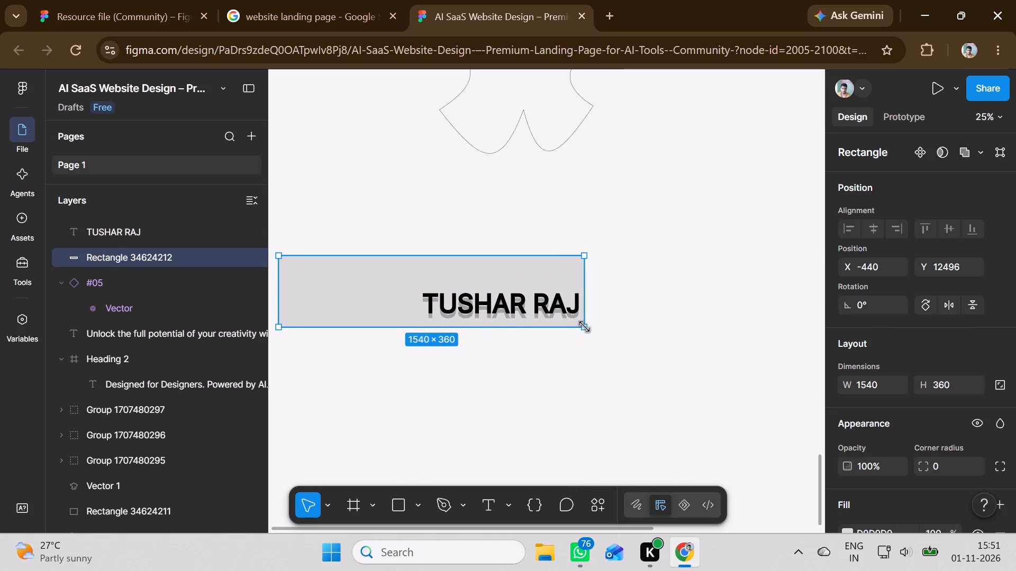
{"action": "left_click_drag", "start_coordinate": [584, 327], "coordinate": [588, 327]}
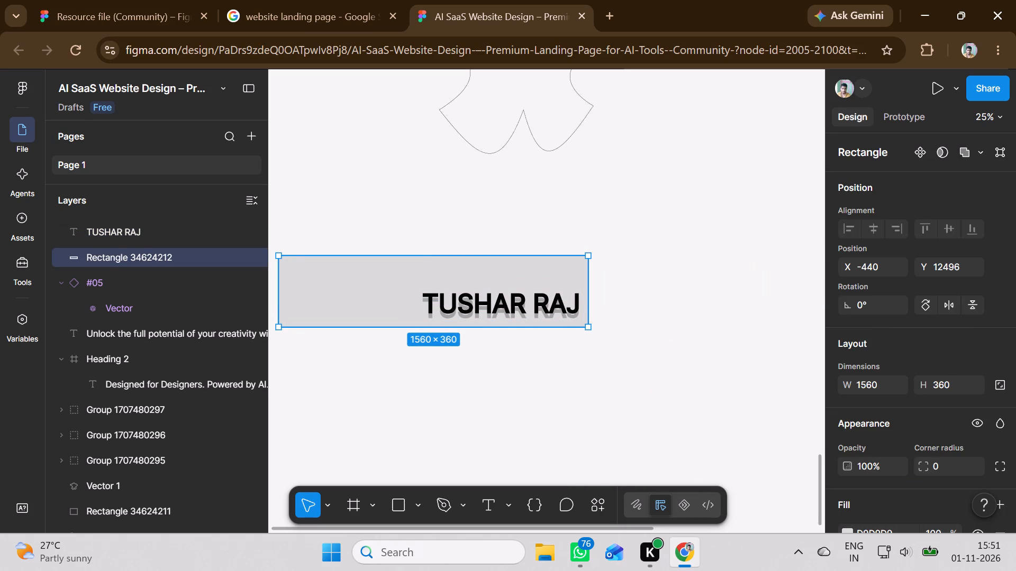
{"action": "left_click_drag", "start_coordinate": [631, 527], "coordinate": [550, 507]}
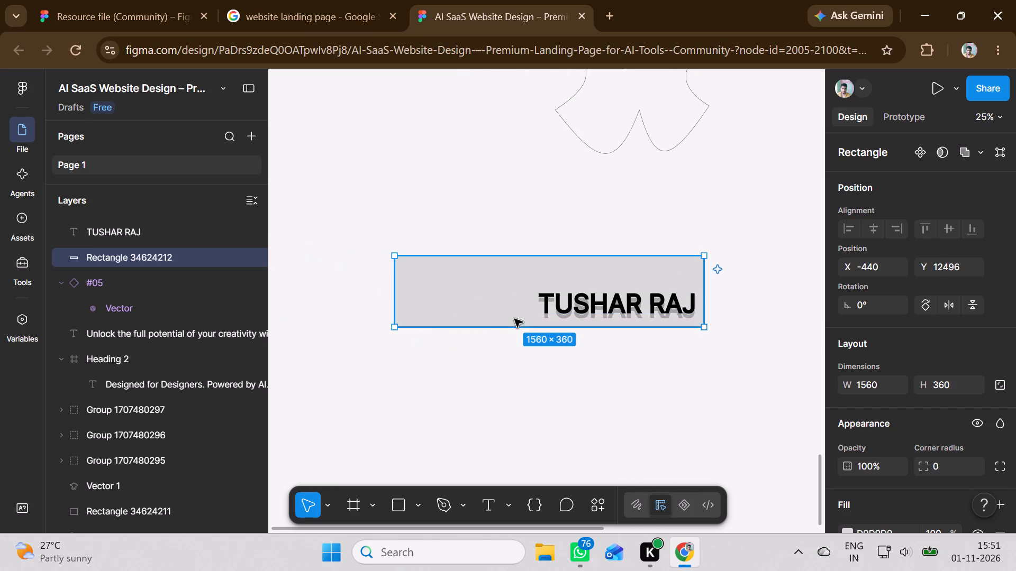
{"action": "left_click_drag", "start_coordinate": [396, 327], "coordinate": [486, 330]}
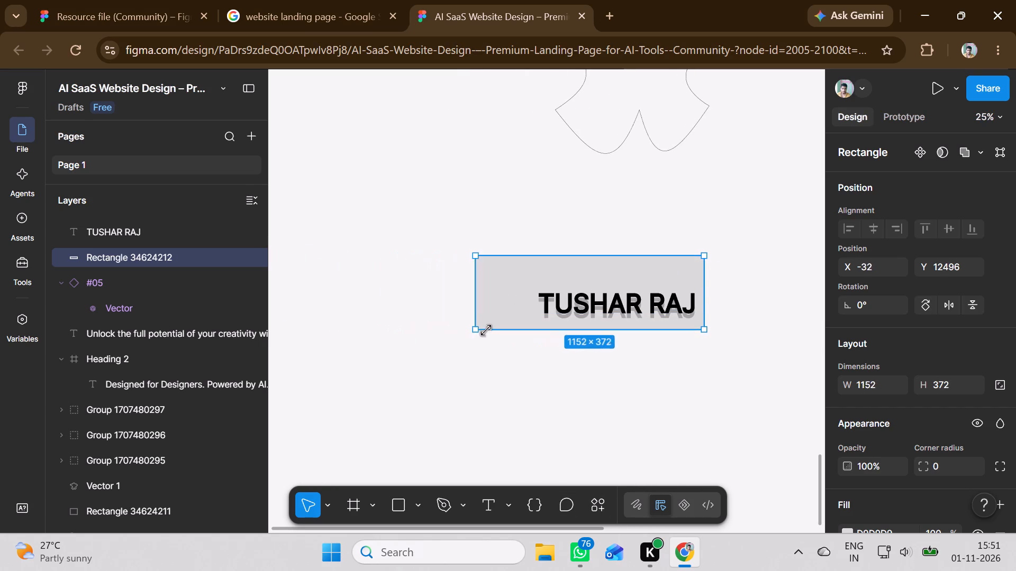
{"action": "left_click_drag", "start_coordinate": [486, 330], "coordinate": [525, 333]}
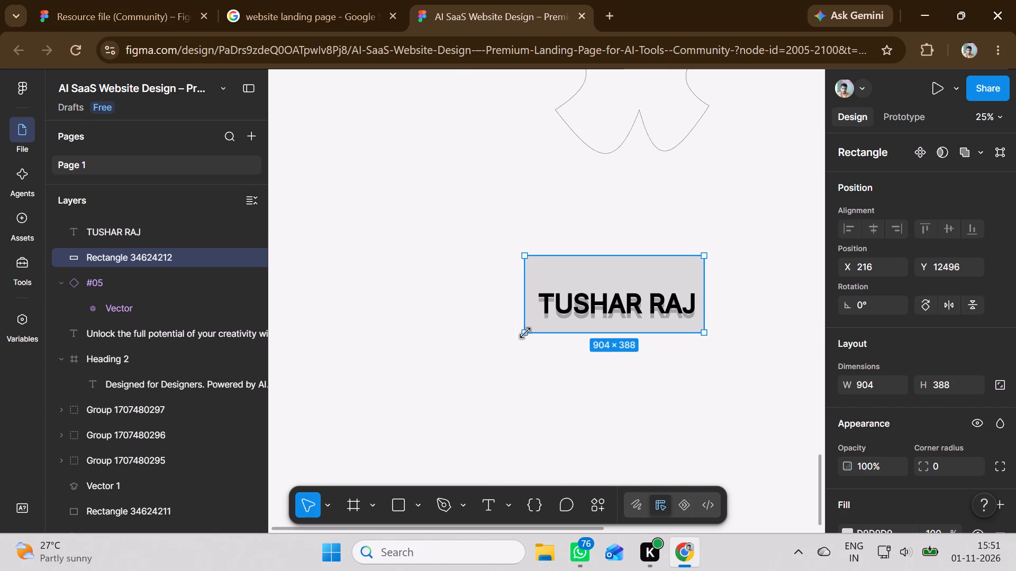
{"action": "left_click_drag", "start_coordinate": [597, 257], "coordinate": [590, 276]}
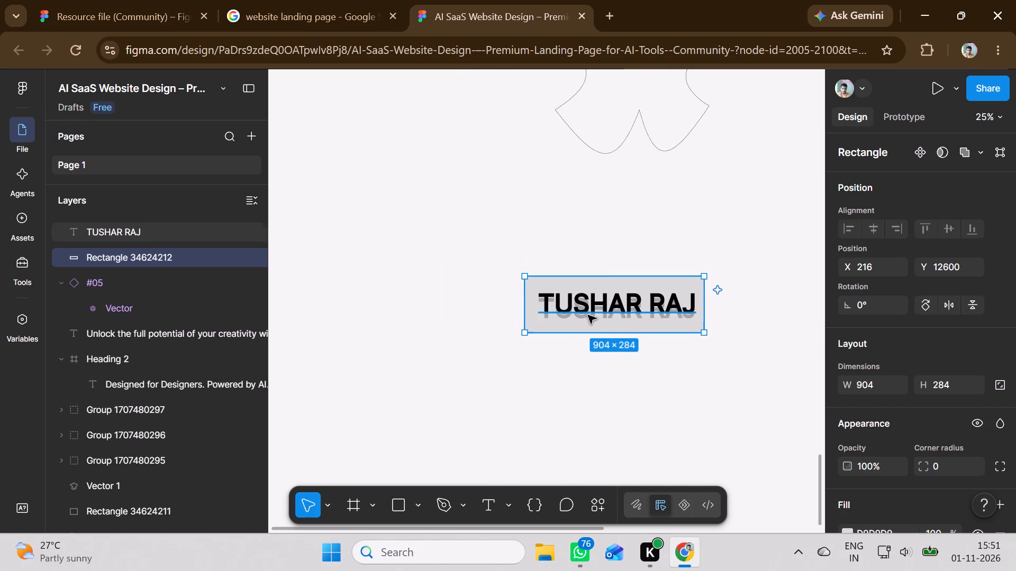
{"action": "left_click_drag", "start_coordinate": [600, 333], "coordinate": [598, 328]}
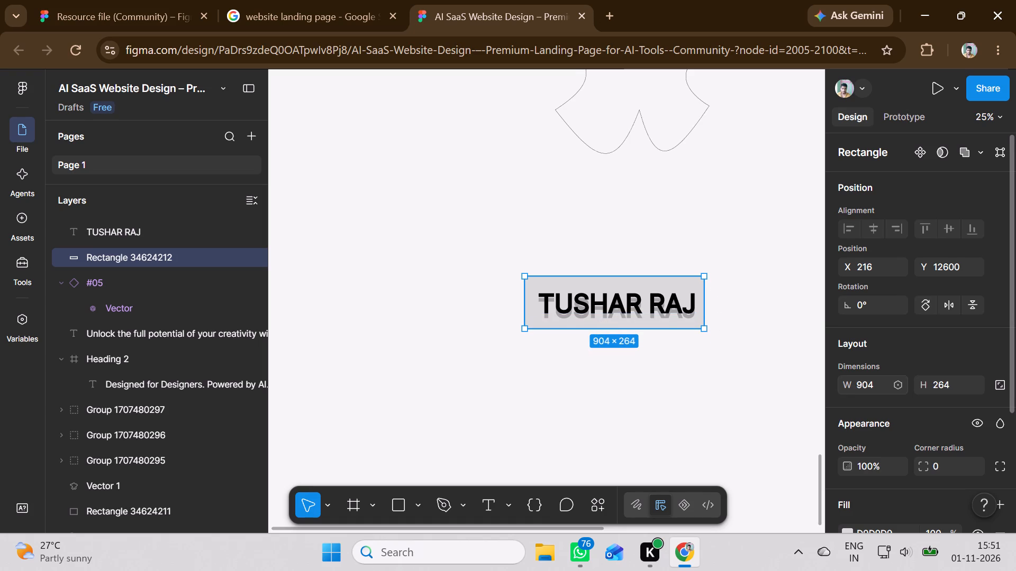
Add a Texture effect to the grey rectangle behind the name text.
{"action": "scroll", "coordinate": [885, 411], "scroll_direction": "down", "scroll_amount": 3}
{"action": "left_click", "coordinate": [885, 441]}
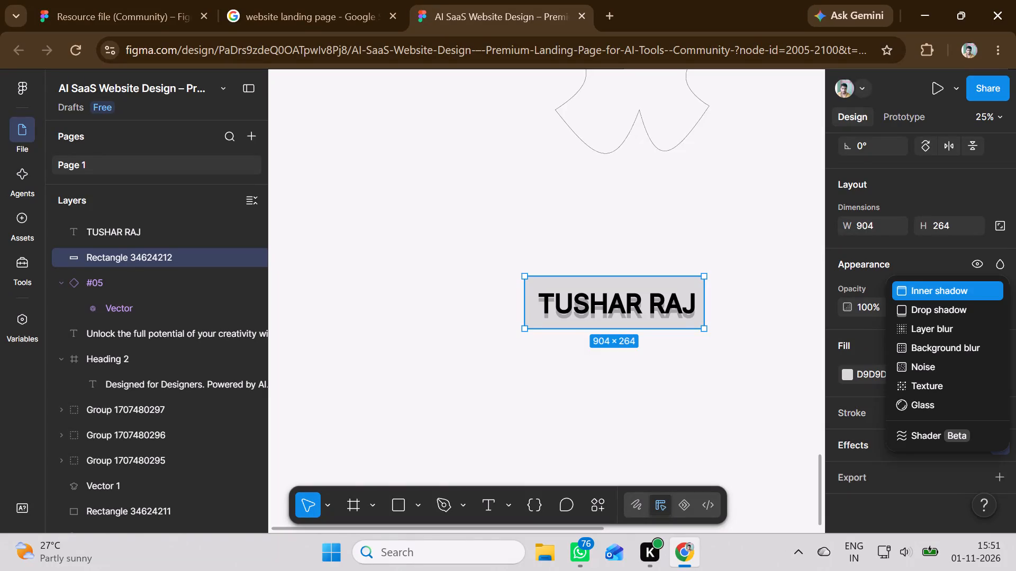
{"action": "left_click", "coordinate": [912, 380]}
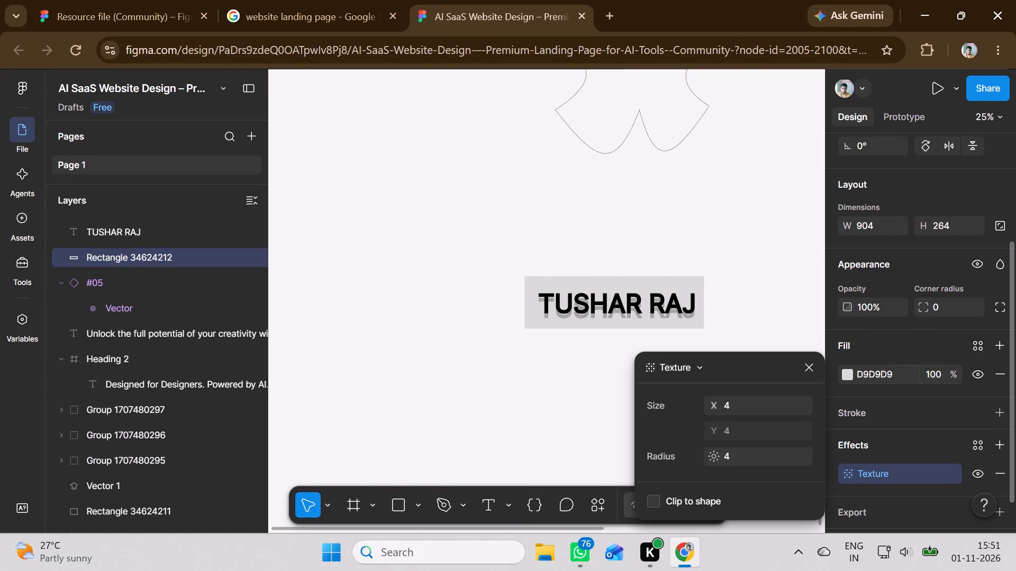
Set the size of the grey rectangle's Texture effect to 100.
{"action": "left_click", "coordinate": [752, 401]}
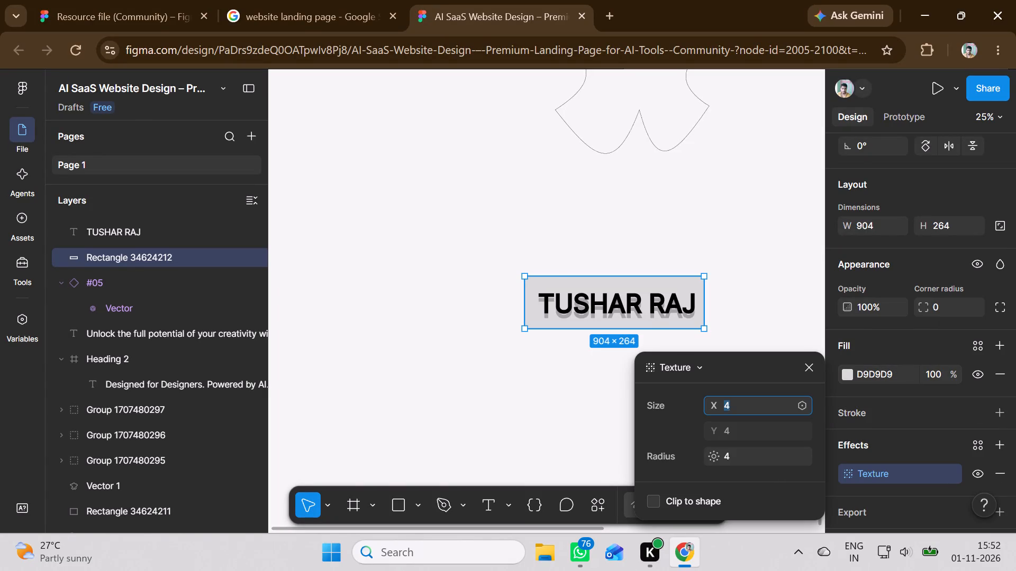
{"action": "key", "text": "Up"}
{"action": "key", "text": "Up"}
{"action": "key", "text": "Up"}
{"action": "key", "text": "Up"}
{"action": "key", "text": "Up"}
{"action": "key", "text": "Up"}
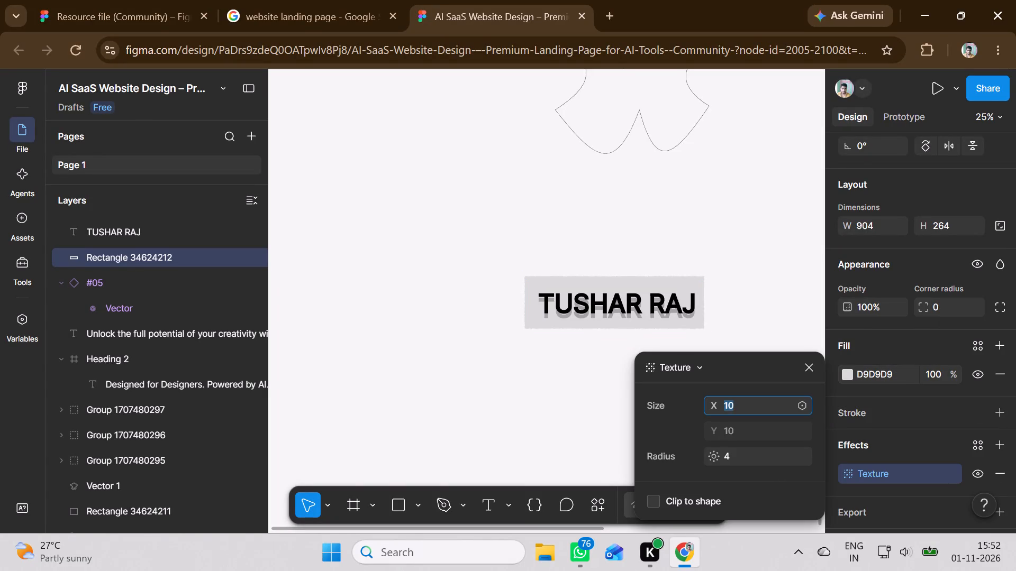
{"action": "key", "text": "Up"}
{"action": "key", "text": "Up"}
{"action": "key", "text": "Up"}
{"action": "key", "text": "Up"}
{"action": "key", "text": "Up"}
{"action": "key", "text": "Up"}
{"action": "key", "text": "Up"}
{"action": "key", "text": "Up"}
{"action": "key", "text": "Up"}
{"action": "key", "text": "Up"}
{"action": "key", "text": "Up"}
{"action": "key", "text": "Up"}
{"action": "key", "text": "Up"}
{"action": "key", "text": "Up"}
{"action": "key", "text": "Up"}
{"action": "key", "text": "Up"}
{"action": "key", "text": "Up"}
{"action": "key", "text": "Up"}
{"action": "key", "text": "Up"}
{"action": "key", "text": "Up"}
{"action": "key", "text": "Up"}
{"action": "key", "text": "Up"}
{"action": "key", "text": "Up"}
{"action": "key", "text": "Up"}
{"action": "key", "text": "Up"}
{"action": "key", "text": "Up"}
{"action": "key", "text": "Up"}
{"action": "key", "text": "Up"}
{"action": "key", "text": "Up"}
{"action": "key", "text": "Up"}
{"action": "key", "text": "Up"}
{"action": "key", "text": "Up"}
{"action": "key", "text": "Up"}
{"action": "key", "text": "Up"}
{"action": "key", "text": "Up"}
{"action": "key", "text": "Up"}
{"action": "key", "text": "Up"}
{"action": "key", "text": "Up"}
{"action": "key", "text": "Up"}
{"action": "key", "text": "Up"}
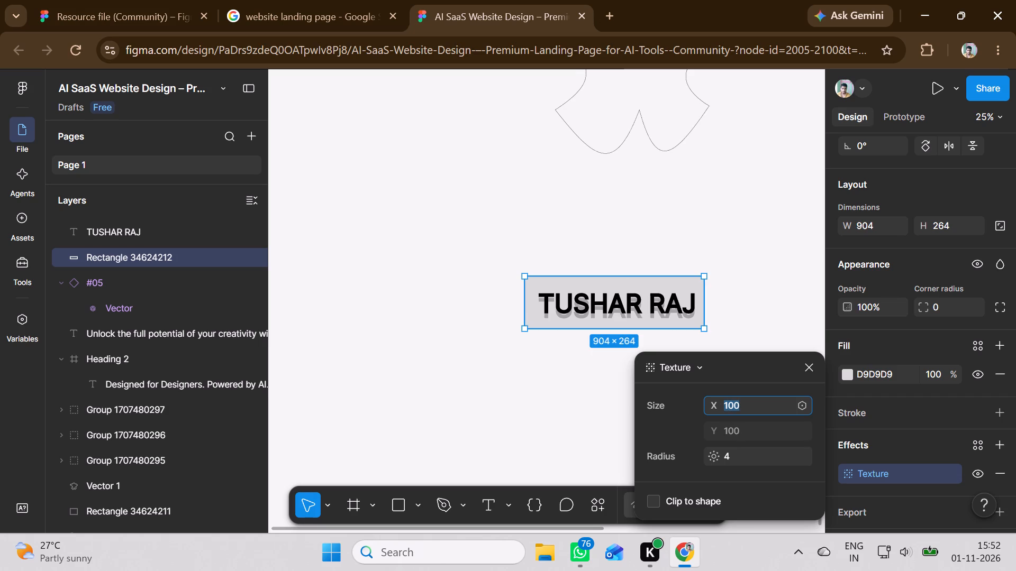
{"action": "left_click", "coordinate": [762, 321]}
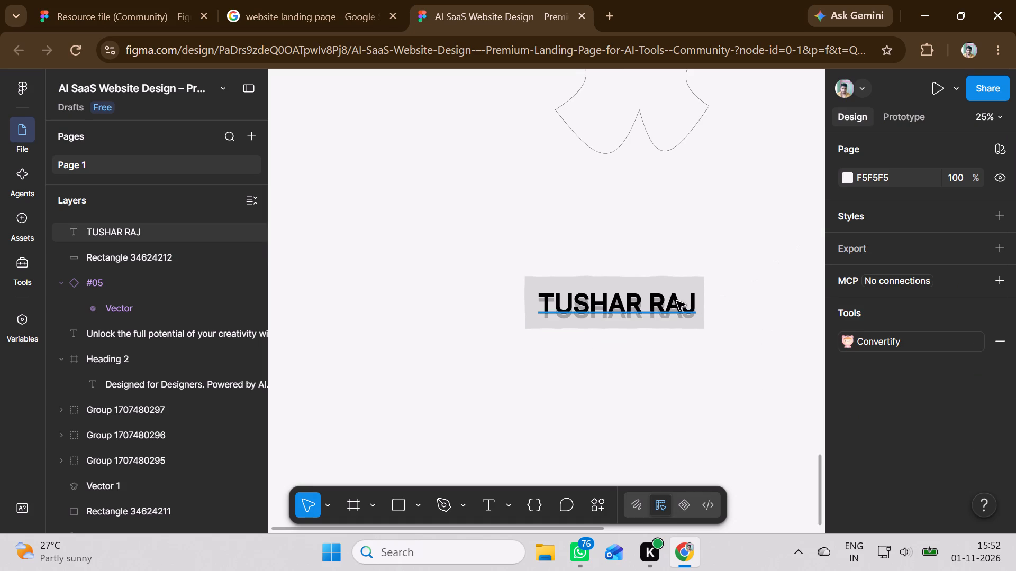
Add a black (000000) inside stroke of weight 1 to the grey rectangle behind the name text.
{"action": "left_click", "coordinate": [683, 281]}
{"action": "scroll", "coordinate": [974, 377], "scroll_direction": "down", "scroll_amount": 1}
{"action": "scroll", "coordinate": [974, 377], "scroll_direction": "up", "scroll_amount": 2}
{"action": "scroll", "coordinate": [974, 377], "scroll_direction": "down", "scroll_amount": 5}
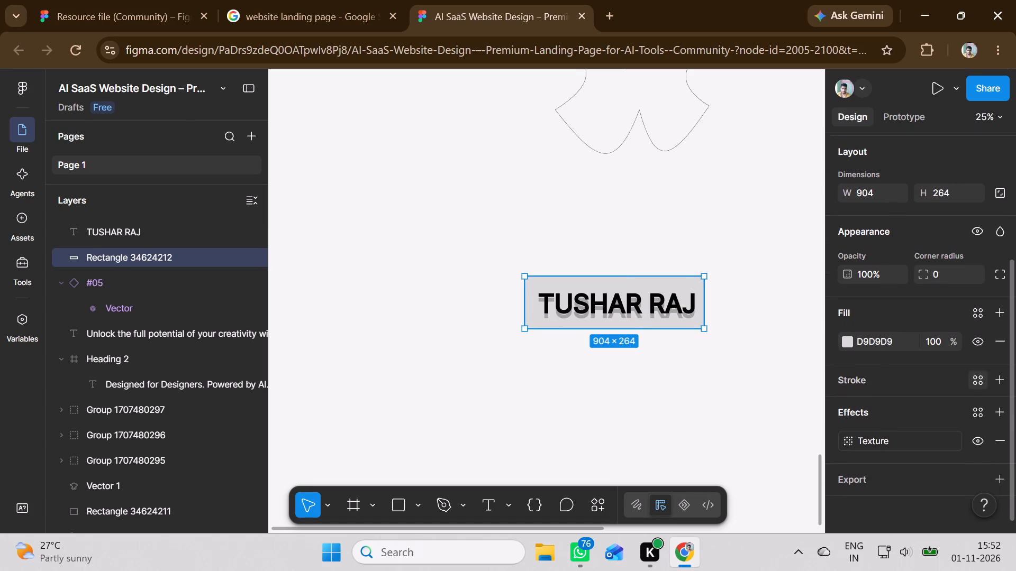
{"action": "scroll", "coordinate": [892, 454], "scroll_direction": "down", "scroll_amount": 2}
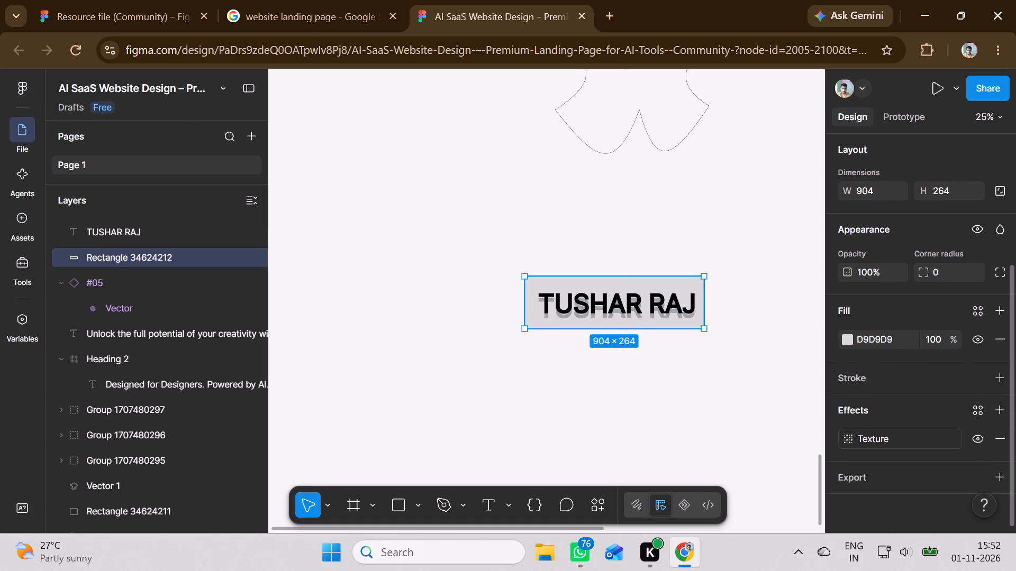
{"action": "left_click", "coordinate": [849, 403]}
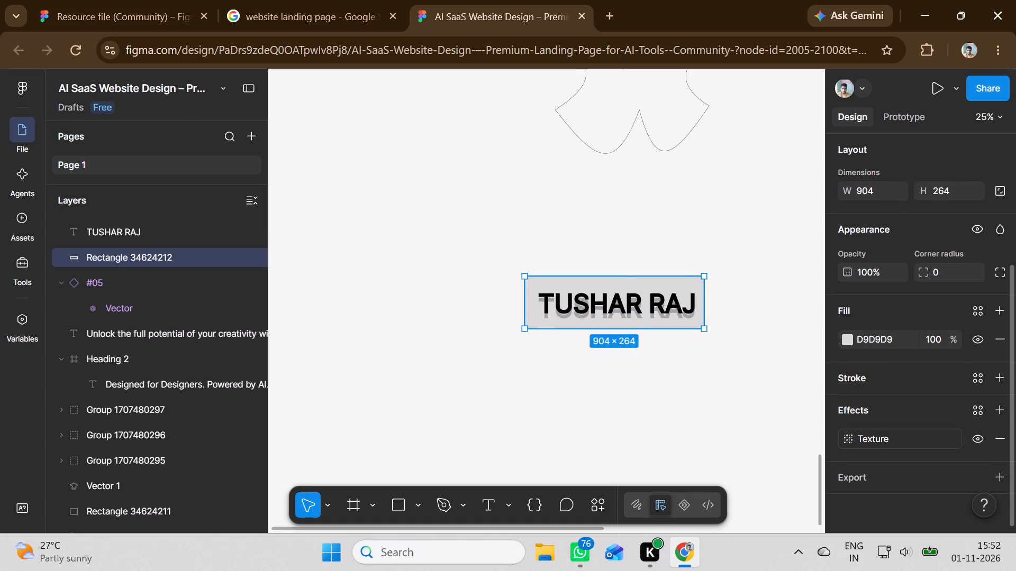
{"action": "left_click", "coordinate": [868, 380]}
{"action": "left_click", "coordinate": [542, 420]}
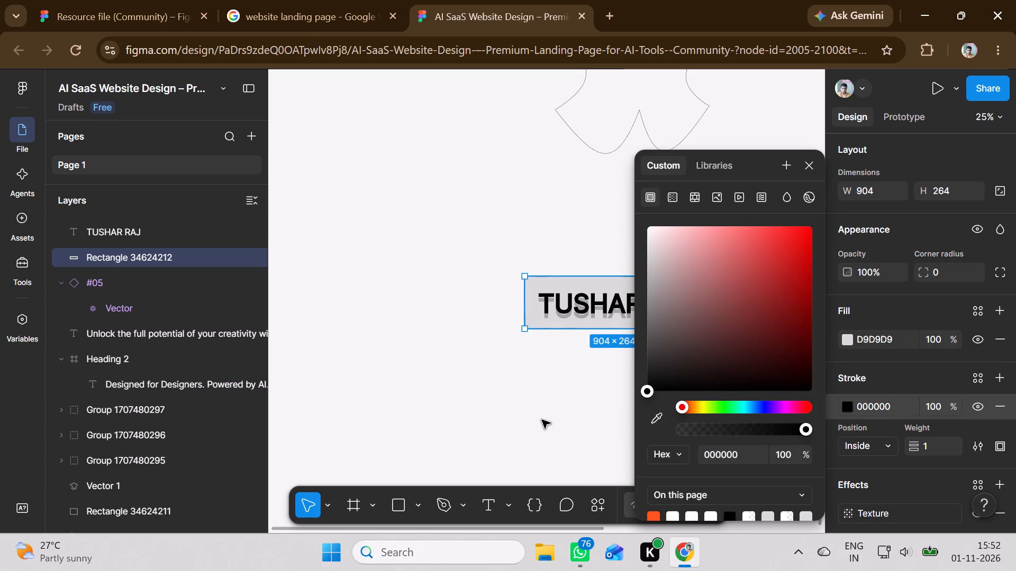
Move the Instant Ideation card from the template's features section onto the dark landing page, below the description text, at about X 120, Y 7906.
{"action": "scroll", "coordinate": [597, 356], "scroll_direction": "up", "scroll_amount": 2}
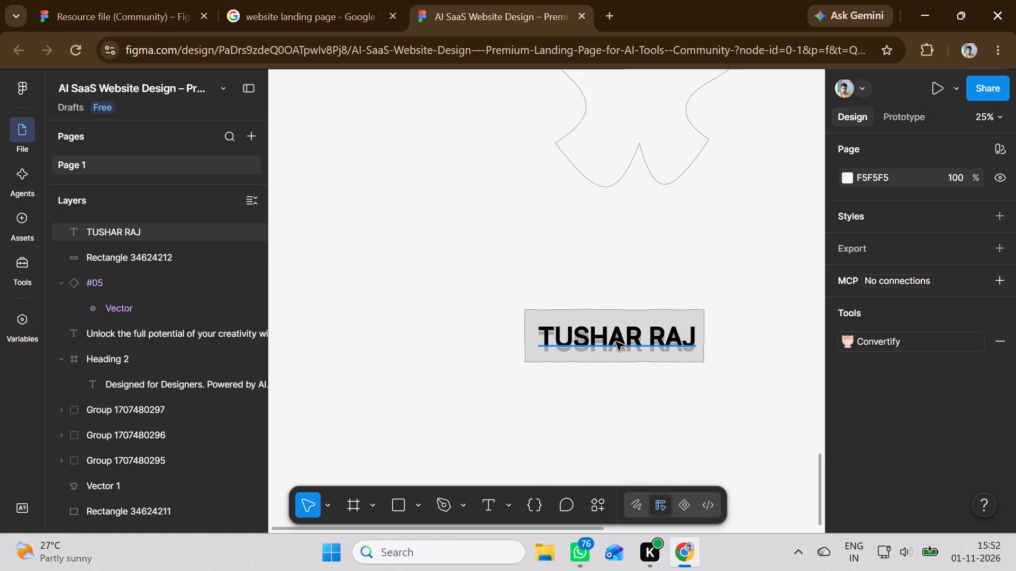
{"action": "scroll", "coordinate": [616, 342], "scroll_direction": "up", "scroll_amount": 9}
{"action": "scroll", "coordinate": [616, 342], "scroll_direction": "down", "scroll_amount": 7}
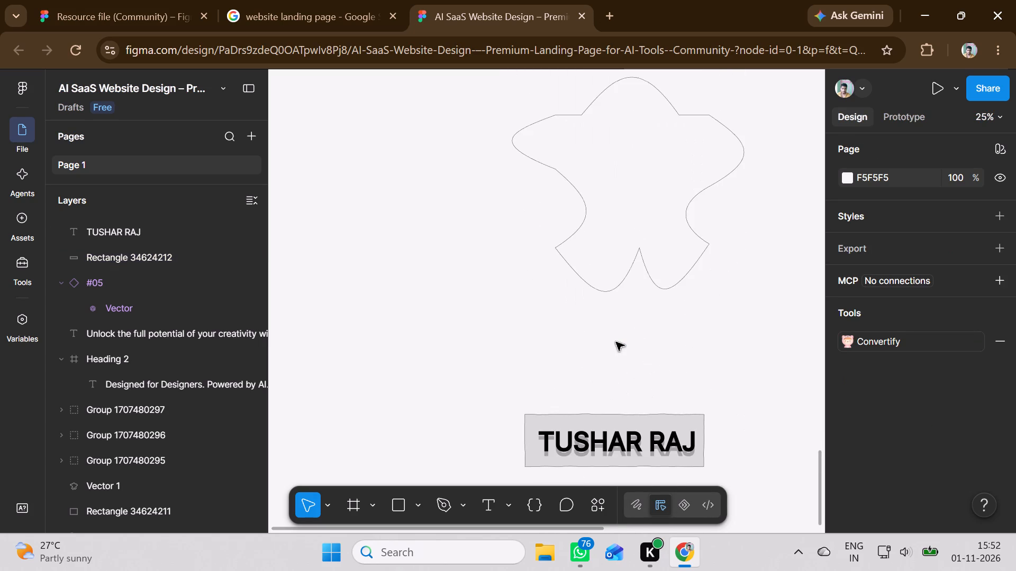
{"action": "double_click", "coordinate": [620, 169]}
{"action": "scroll", "coordinate": [619, 187], "scroll_direction": "up", "scroll_amount": 10}
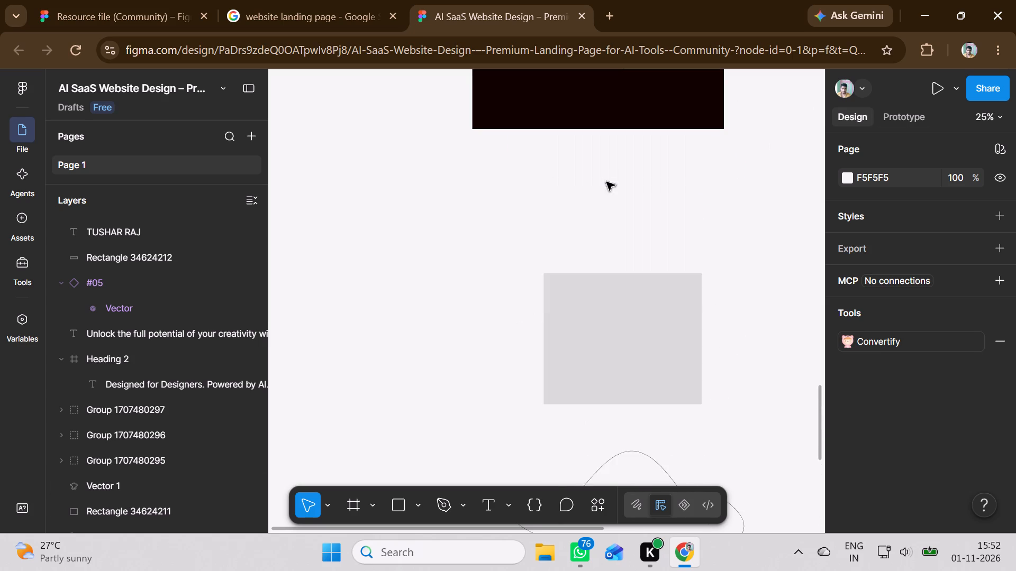
{"action": "scroll", "coordinate": [576, 217], "scroll_direction": "up", "scroll_amount": 17}
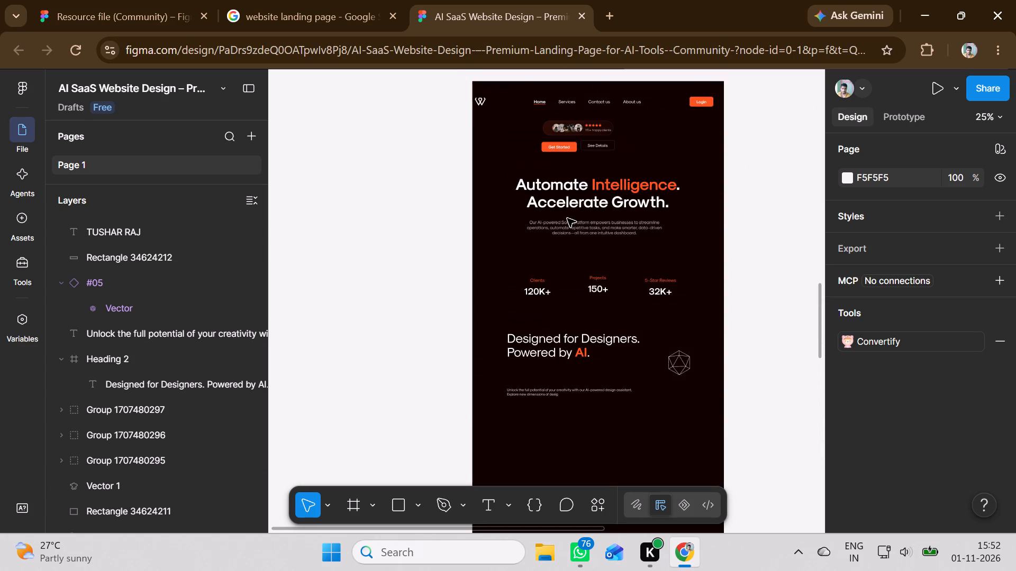
{"action": "scroll", "coordinate": [567, 218], "scroll_direction": "up", "scroll_amount": 5}
{"action": "scroll", "coordinate": [567, 218], "scroll_direction": "down", "scroll_amount": 1}
{"action": "scroll", "coordinate": [567, 218], "scroll_direction": "up", "scroll_amount": 16}
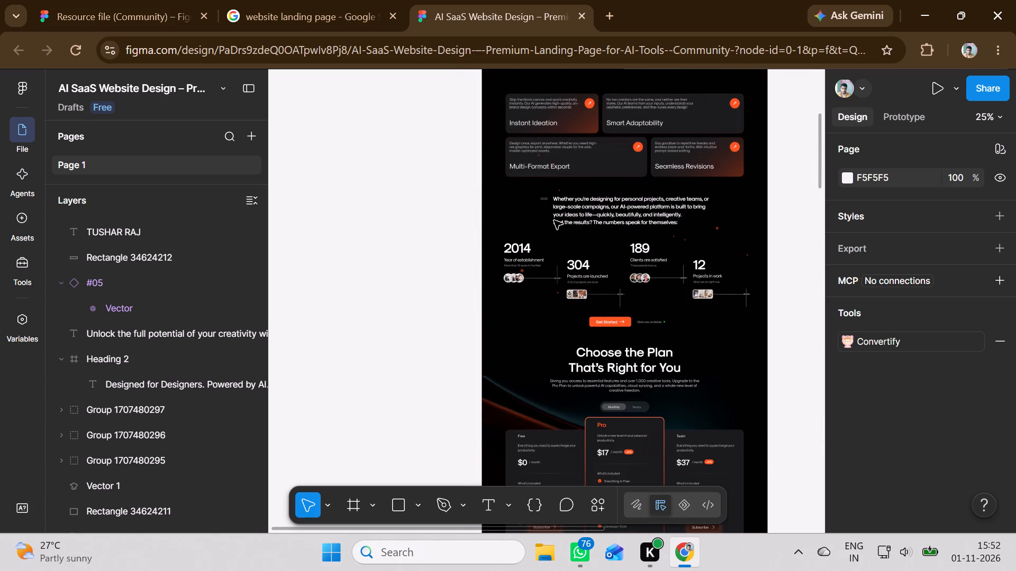
{"action": "scroll", "coordinate": [554, 220], "scroll_direction": "up", "scroll_amount": 5}
{"action": "double_click", "coordinate": [535, 290]}
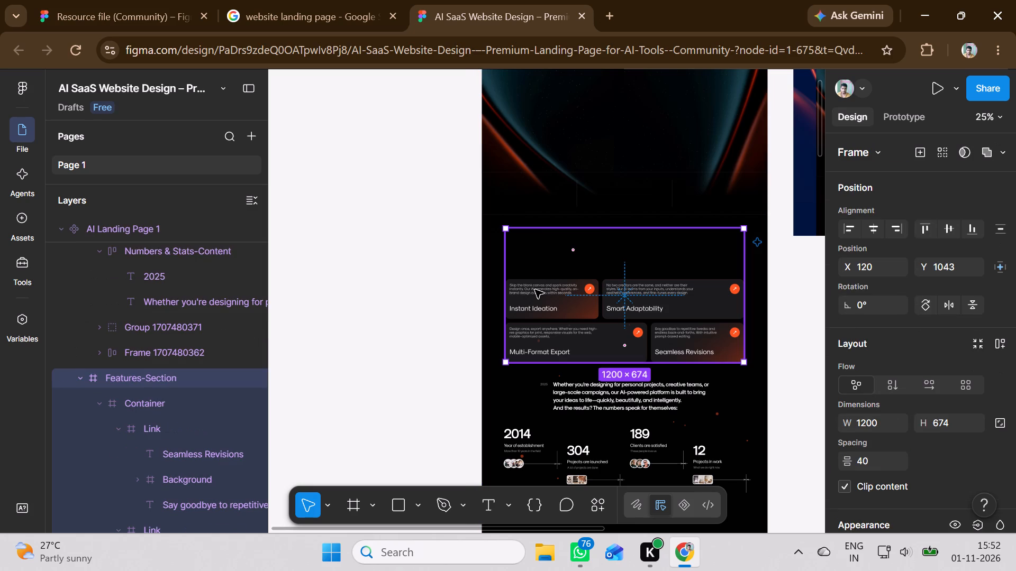
{"action": "triple_click", "coordinate": [537, 290]}
{"action": "left_click_drag", "start_coordinate": [537, 290], "coordinate": [537, 329]}
{"action": "scroll", "coordinate": [537, 329], "scroll_direction": "down", "scroll_amount": 9}
{"action": "scroll", "coordinate": [537, 329], "scroll_direction": "up", "scroll_amount": 1}
{"action": "scroll", "coordinate": [537, 329], "scroll_direction": "down", "scroll_amount": 4}
{"action": "scroll", "coordinate": [537, 329], "scroll_direction": "up", "scroll_amount": 2}
{"action": "scroll", "coordinate": [537, 329], "scroll_direction": "down", "scroll_amount": 20}
{"action": "scroll", "coordinate": [537, 329], "scroll_direction": "down", "scroll_amount": 15}
{"action": "scroll", "coordinate": [537, 329], "scroll_direction": "down", "scroll_amount": 19}
{"action": "scroll", "coordinate": [537, 329], "scroll_direction": "down", "scroll_amount": 4}
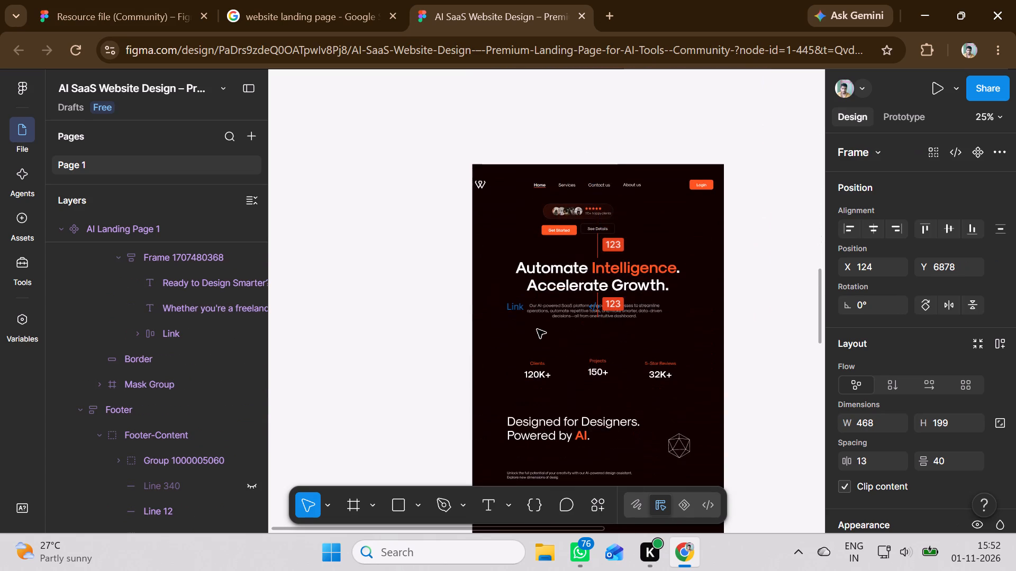
{"action": "left_click_drag", "start_coordinate": [537, 329], "coordinate": [537, 338]}
{"action": "scroll", "coordinate": [537, 329], "scroll_direction": "down", "scroll_amount": 6}
{"action": "scroll", "coordinate": [537, 329], "scroll_direction": "up", "scroll_amount": 4}
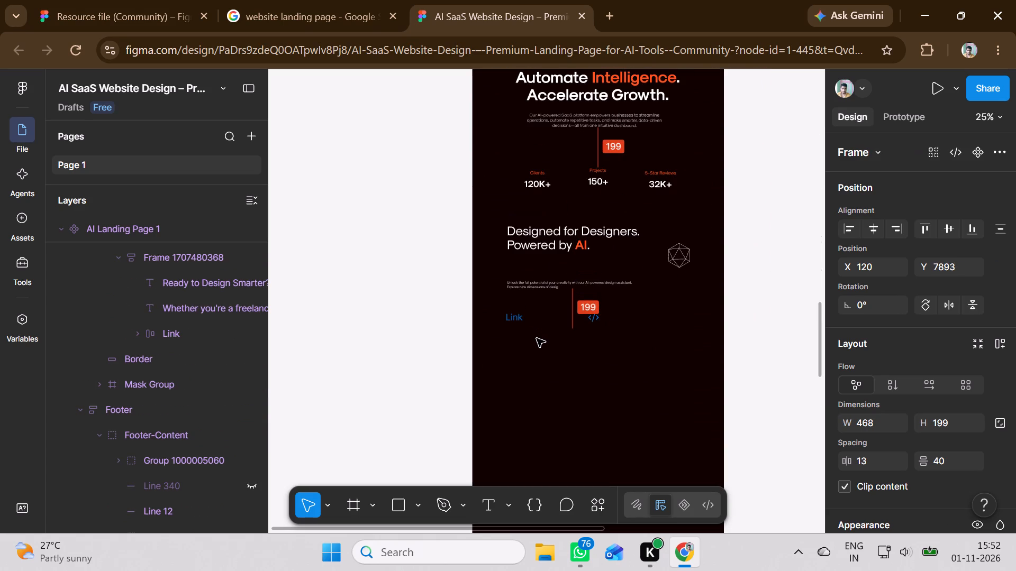
{"action": "left_click_drag", "start_coordinate": [537, 338], "coordinate": [537, 342]}
Bring the moved Instant Ideation card to the front of the dark page background.
{"action": "right_click", "coordinate": [537, 343]}
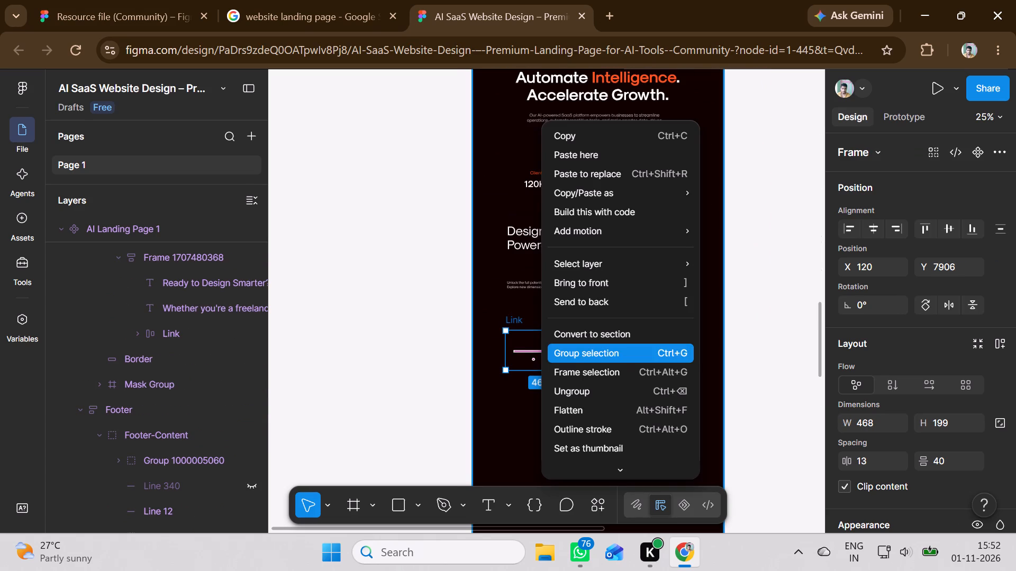
{"action": "left_click", "coordinate": [590, 282]}
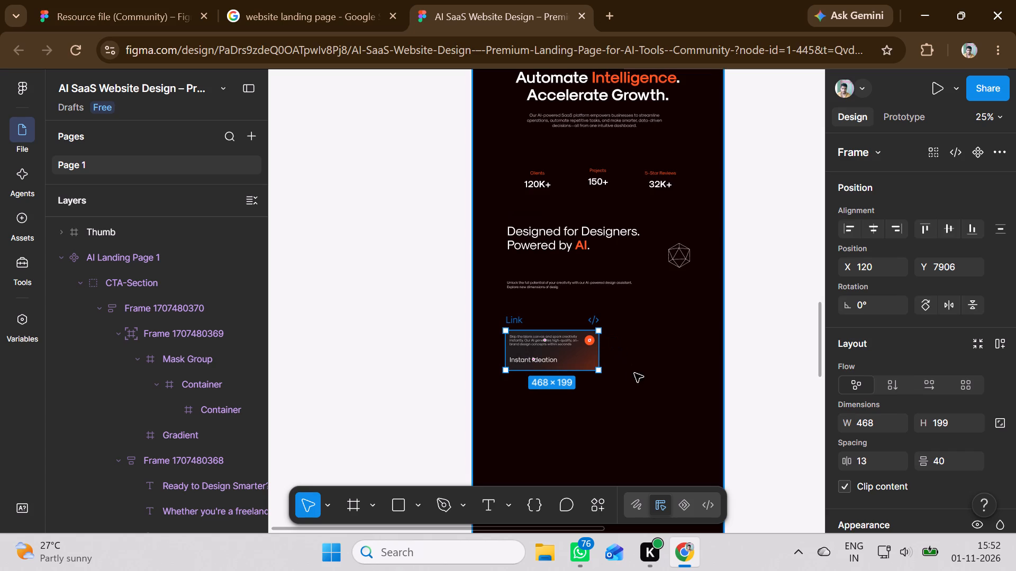
{"action": "left_click", "coordinate": [642, 370]}
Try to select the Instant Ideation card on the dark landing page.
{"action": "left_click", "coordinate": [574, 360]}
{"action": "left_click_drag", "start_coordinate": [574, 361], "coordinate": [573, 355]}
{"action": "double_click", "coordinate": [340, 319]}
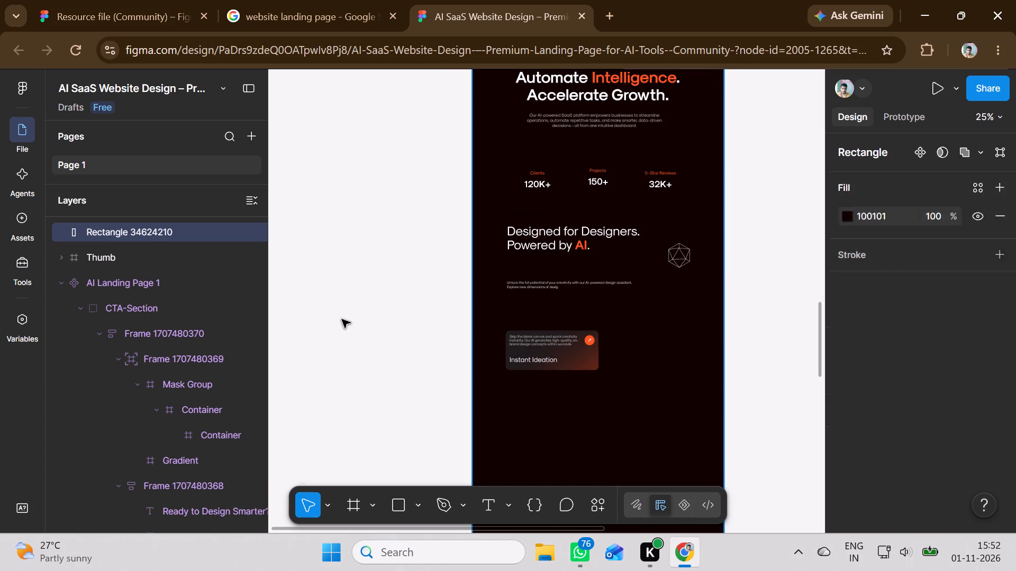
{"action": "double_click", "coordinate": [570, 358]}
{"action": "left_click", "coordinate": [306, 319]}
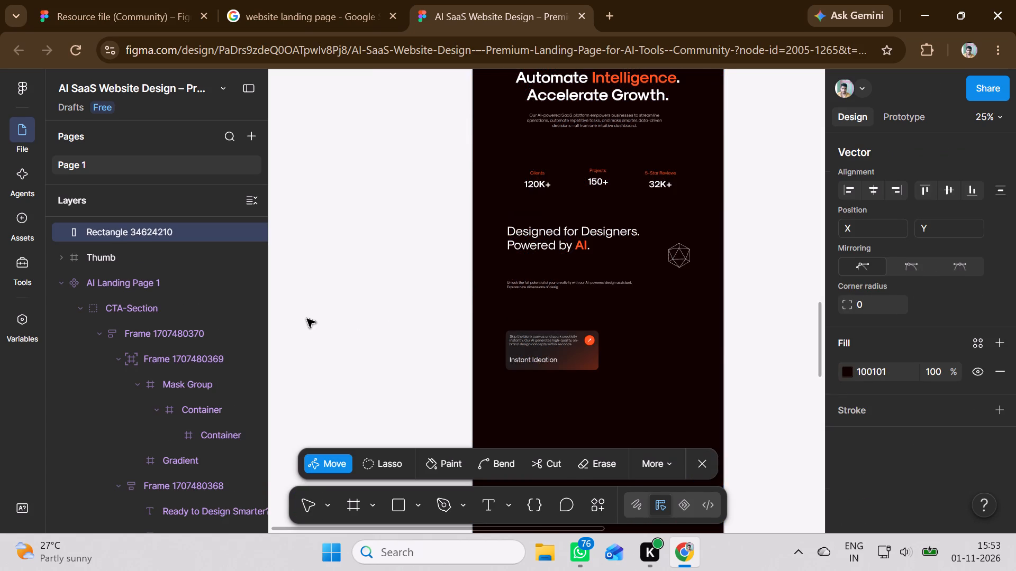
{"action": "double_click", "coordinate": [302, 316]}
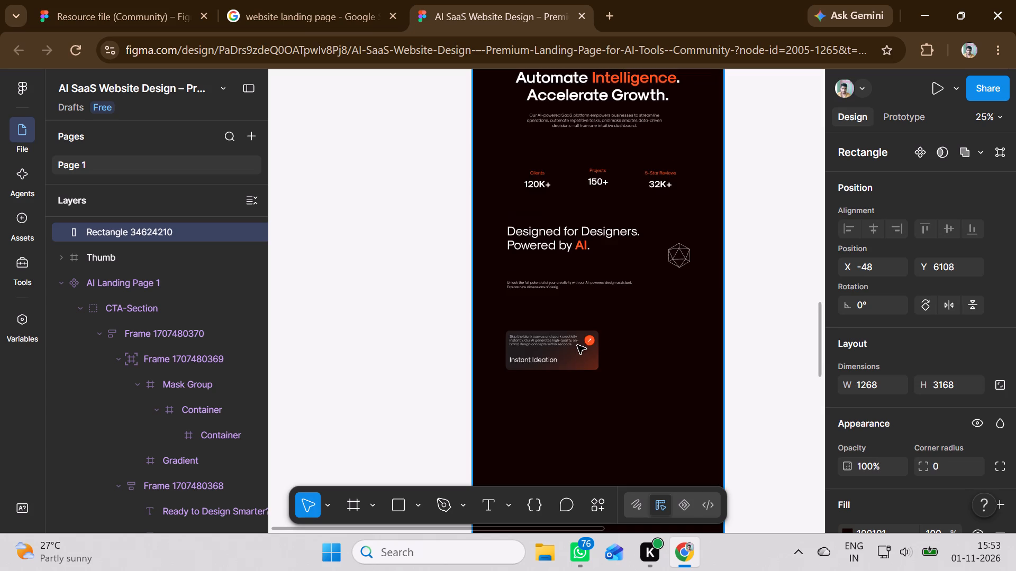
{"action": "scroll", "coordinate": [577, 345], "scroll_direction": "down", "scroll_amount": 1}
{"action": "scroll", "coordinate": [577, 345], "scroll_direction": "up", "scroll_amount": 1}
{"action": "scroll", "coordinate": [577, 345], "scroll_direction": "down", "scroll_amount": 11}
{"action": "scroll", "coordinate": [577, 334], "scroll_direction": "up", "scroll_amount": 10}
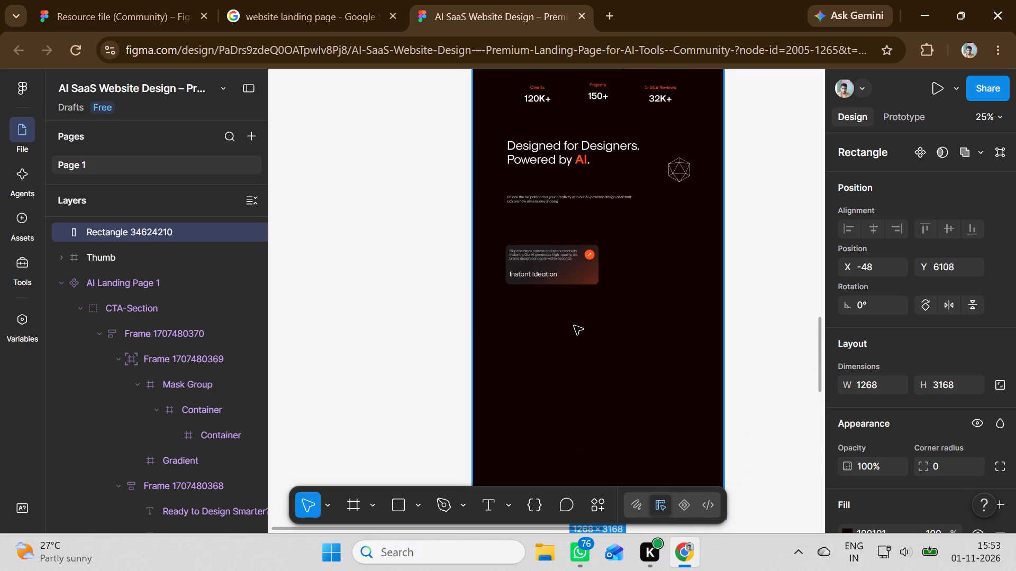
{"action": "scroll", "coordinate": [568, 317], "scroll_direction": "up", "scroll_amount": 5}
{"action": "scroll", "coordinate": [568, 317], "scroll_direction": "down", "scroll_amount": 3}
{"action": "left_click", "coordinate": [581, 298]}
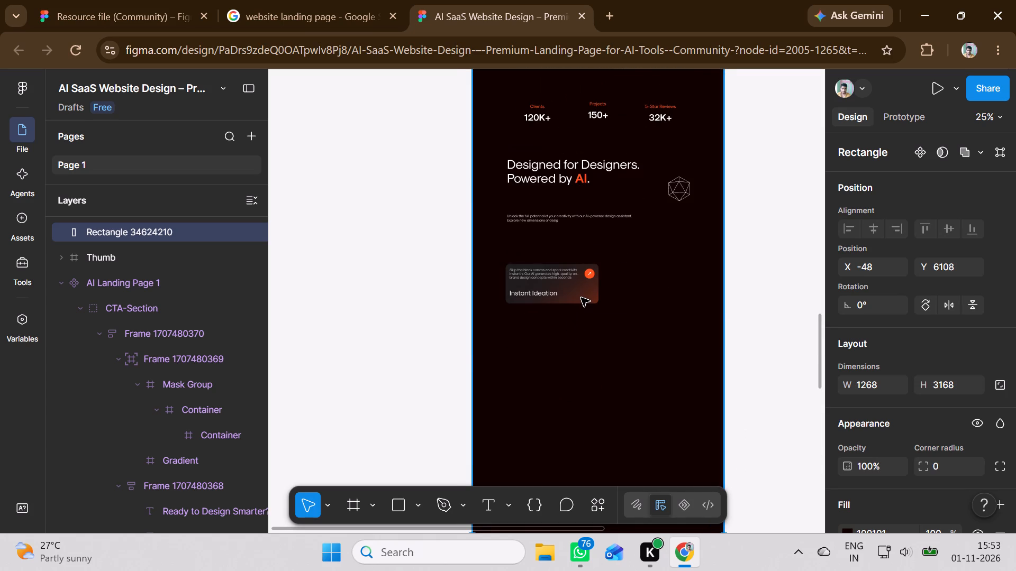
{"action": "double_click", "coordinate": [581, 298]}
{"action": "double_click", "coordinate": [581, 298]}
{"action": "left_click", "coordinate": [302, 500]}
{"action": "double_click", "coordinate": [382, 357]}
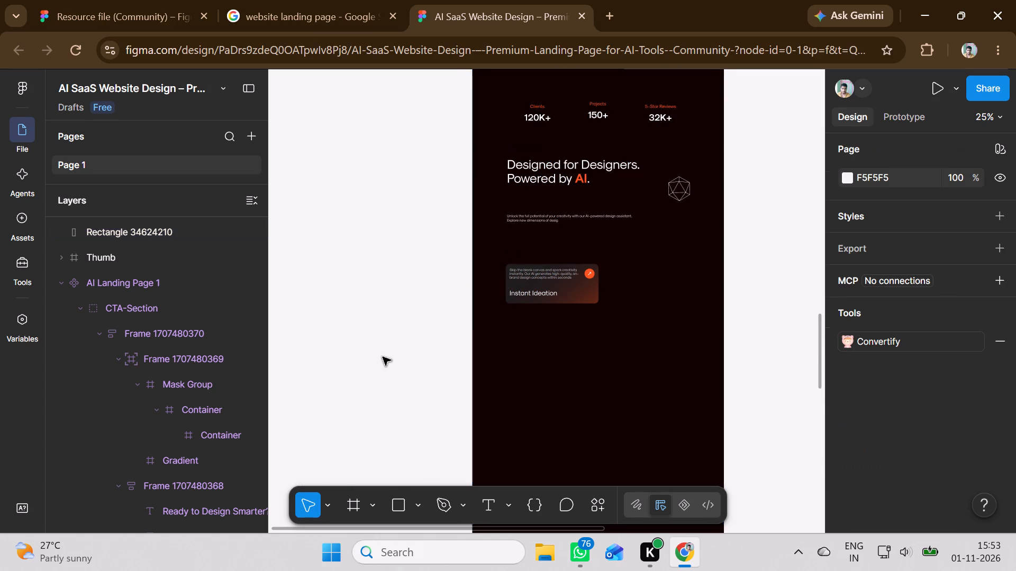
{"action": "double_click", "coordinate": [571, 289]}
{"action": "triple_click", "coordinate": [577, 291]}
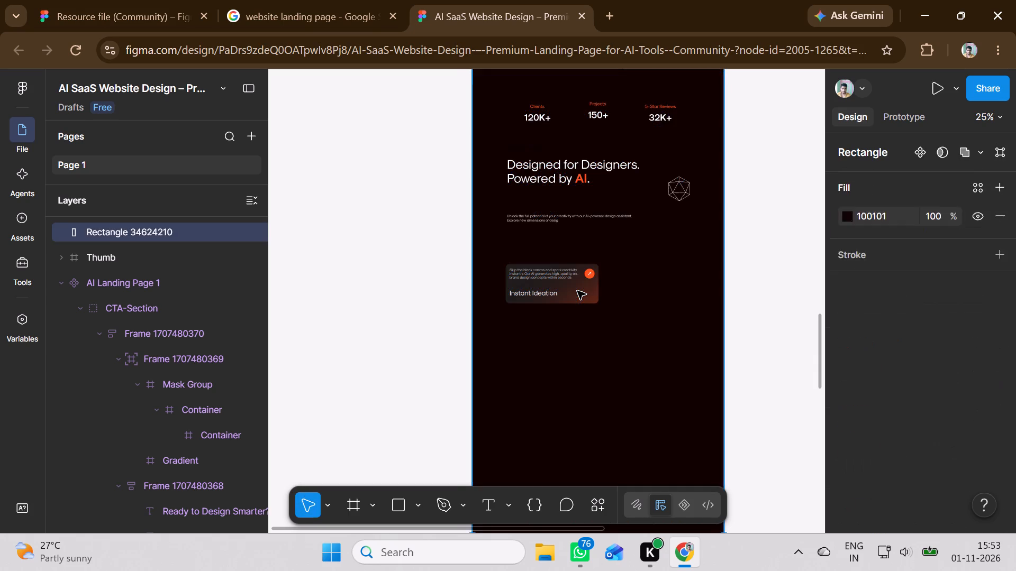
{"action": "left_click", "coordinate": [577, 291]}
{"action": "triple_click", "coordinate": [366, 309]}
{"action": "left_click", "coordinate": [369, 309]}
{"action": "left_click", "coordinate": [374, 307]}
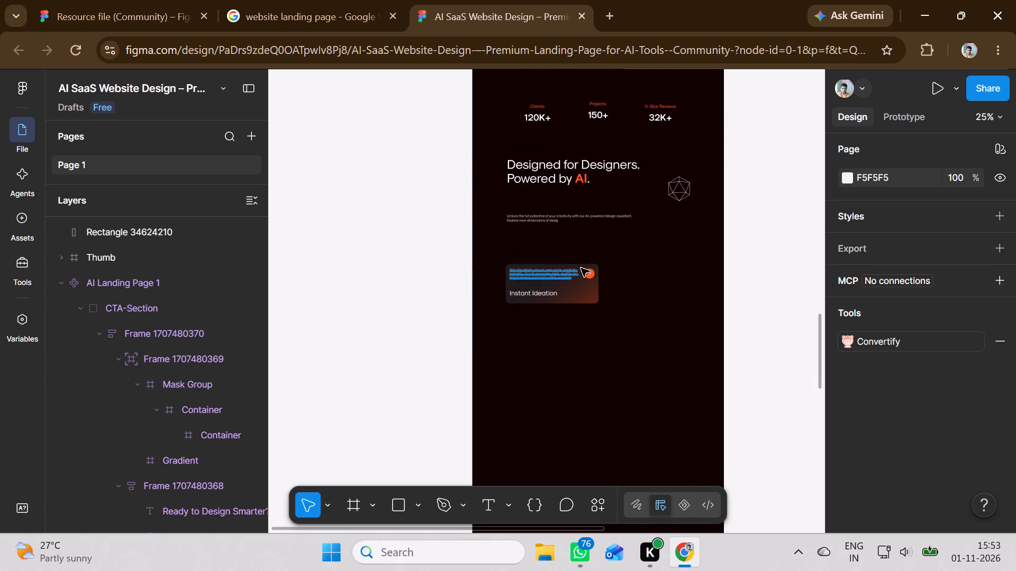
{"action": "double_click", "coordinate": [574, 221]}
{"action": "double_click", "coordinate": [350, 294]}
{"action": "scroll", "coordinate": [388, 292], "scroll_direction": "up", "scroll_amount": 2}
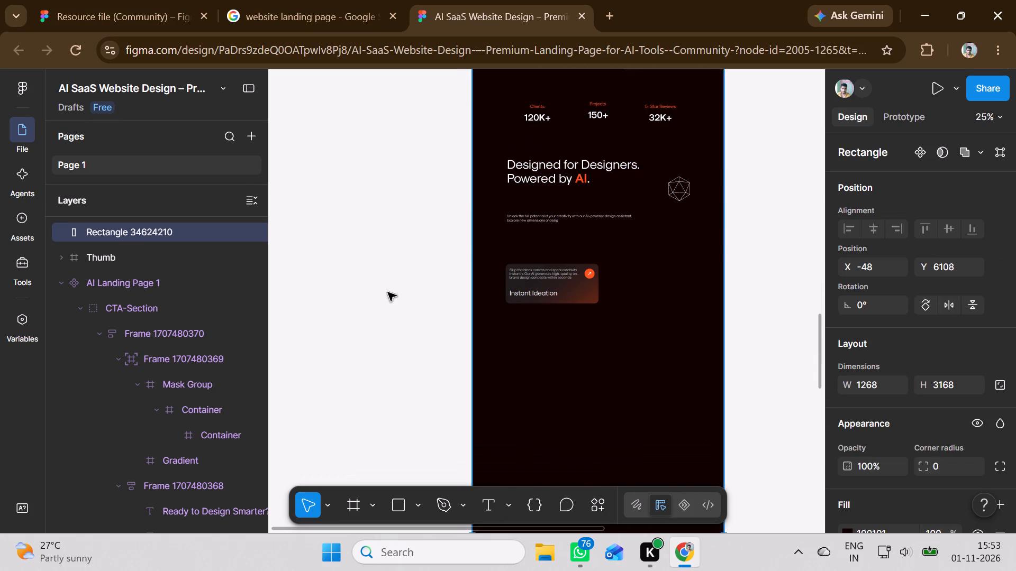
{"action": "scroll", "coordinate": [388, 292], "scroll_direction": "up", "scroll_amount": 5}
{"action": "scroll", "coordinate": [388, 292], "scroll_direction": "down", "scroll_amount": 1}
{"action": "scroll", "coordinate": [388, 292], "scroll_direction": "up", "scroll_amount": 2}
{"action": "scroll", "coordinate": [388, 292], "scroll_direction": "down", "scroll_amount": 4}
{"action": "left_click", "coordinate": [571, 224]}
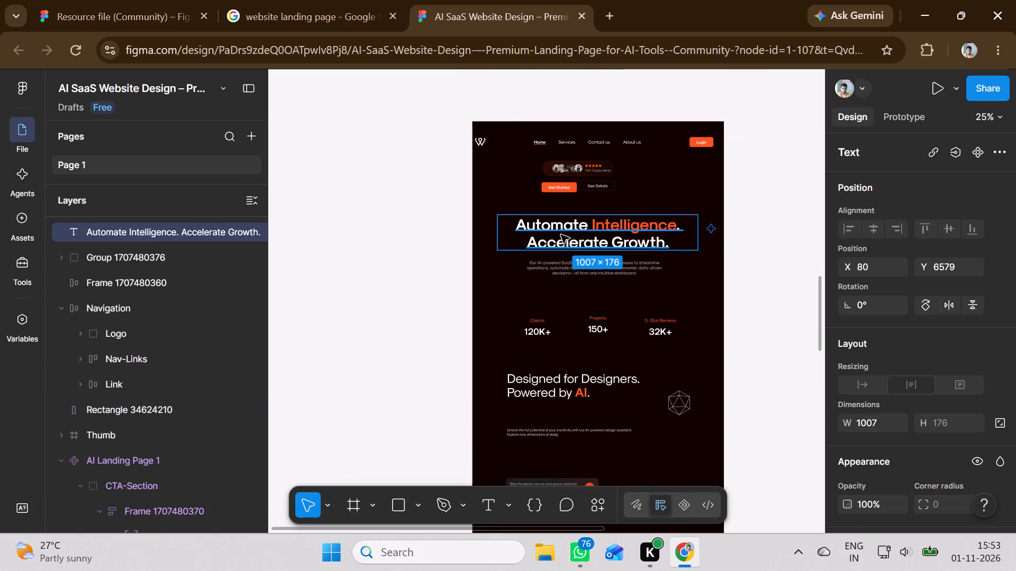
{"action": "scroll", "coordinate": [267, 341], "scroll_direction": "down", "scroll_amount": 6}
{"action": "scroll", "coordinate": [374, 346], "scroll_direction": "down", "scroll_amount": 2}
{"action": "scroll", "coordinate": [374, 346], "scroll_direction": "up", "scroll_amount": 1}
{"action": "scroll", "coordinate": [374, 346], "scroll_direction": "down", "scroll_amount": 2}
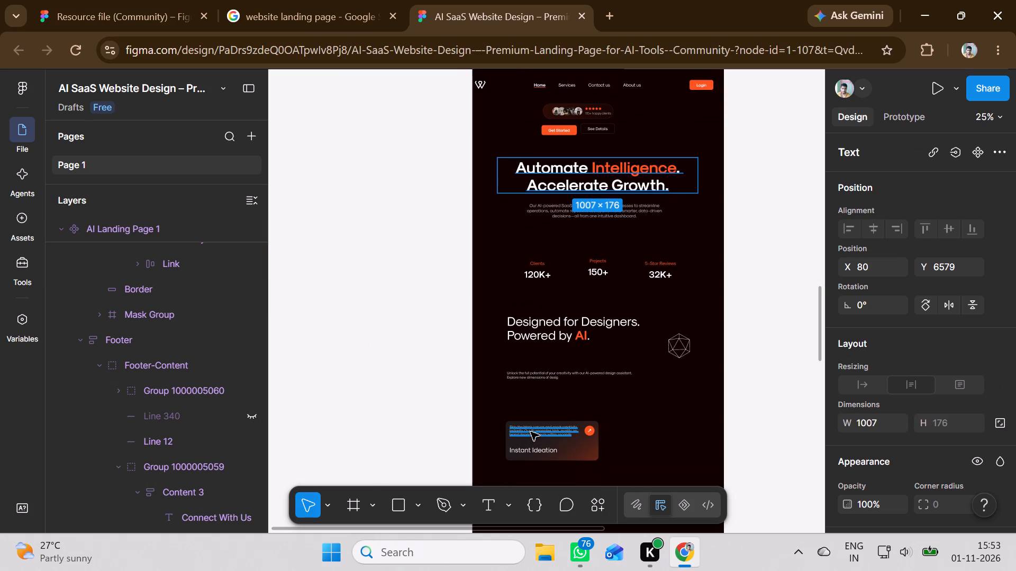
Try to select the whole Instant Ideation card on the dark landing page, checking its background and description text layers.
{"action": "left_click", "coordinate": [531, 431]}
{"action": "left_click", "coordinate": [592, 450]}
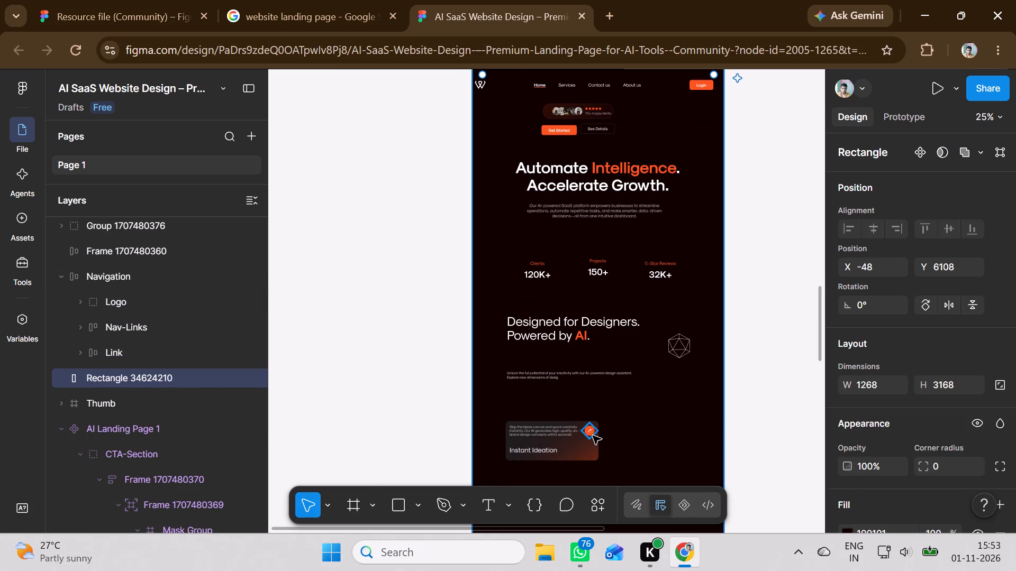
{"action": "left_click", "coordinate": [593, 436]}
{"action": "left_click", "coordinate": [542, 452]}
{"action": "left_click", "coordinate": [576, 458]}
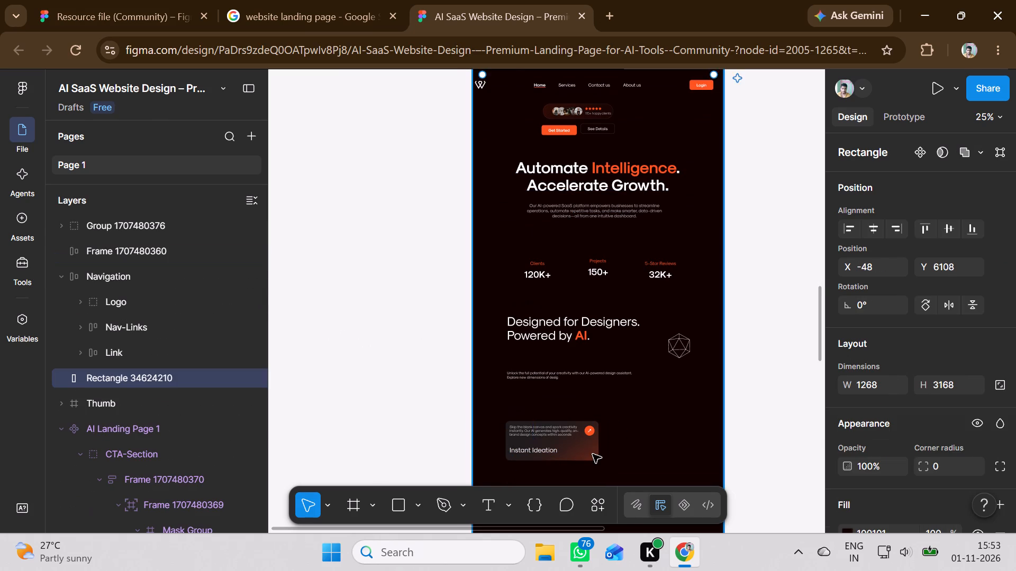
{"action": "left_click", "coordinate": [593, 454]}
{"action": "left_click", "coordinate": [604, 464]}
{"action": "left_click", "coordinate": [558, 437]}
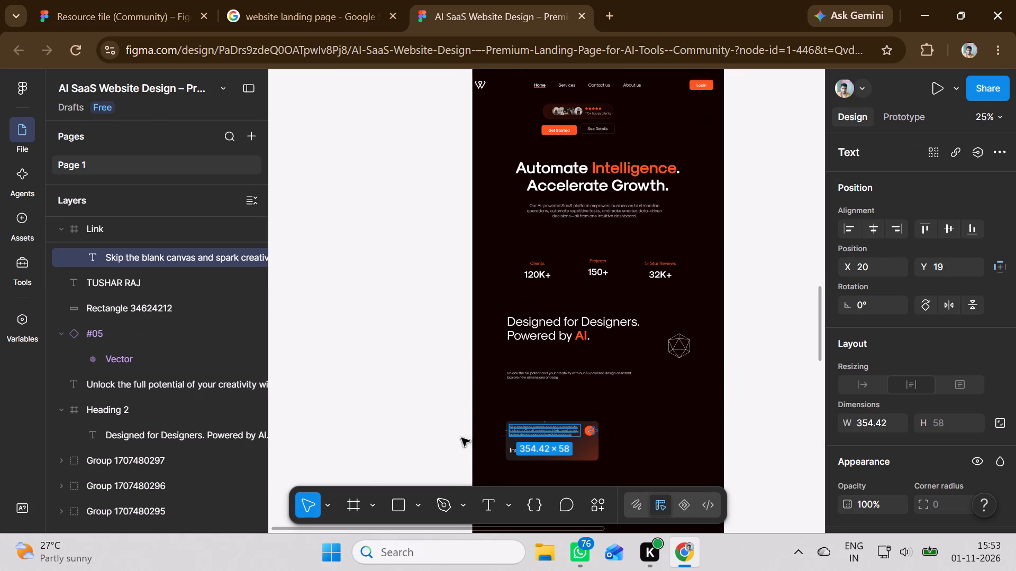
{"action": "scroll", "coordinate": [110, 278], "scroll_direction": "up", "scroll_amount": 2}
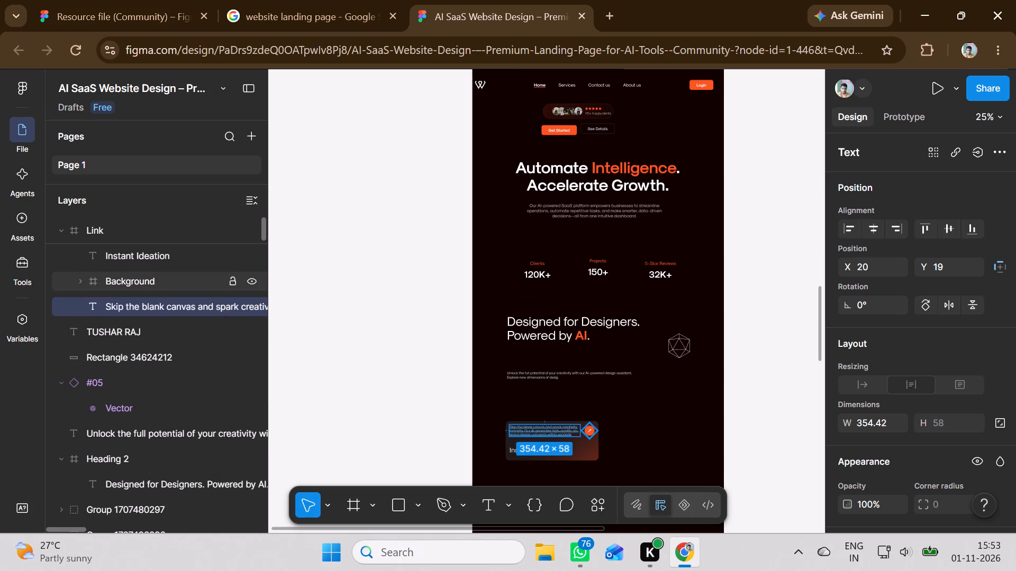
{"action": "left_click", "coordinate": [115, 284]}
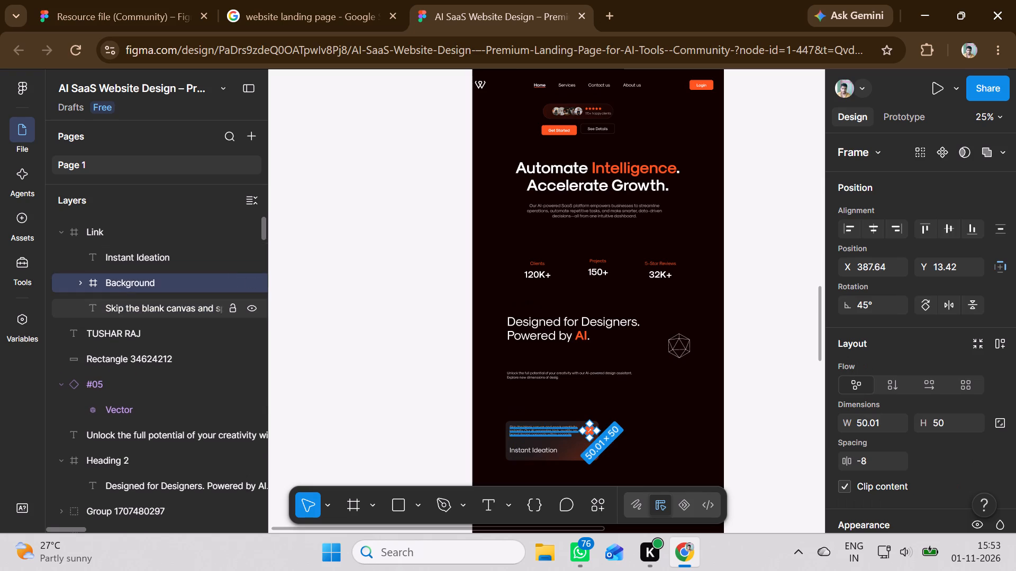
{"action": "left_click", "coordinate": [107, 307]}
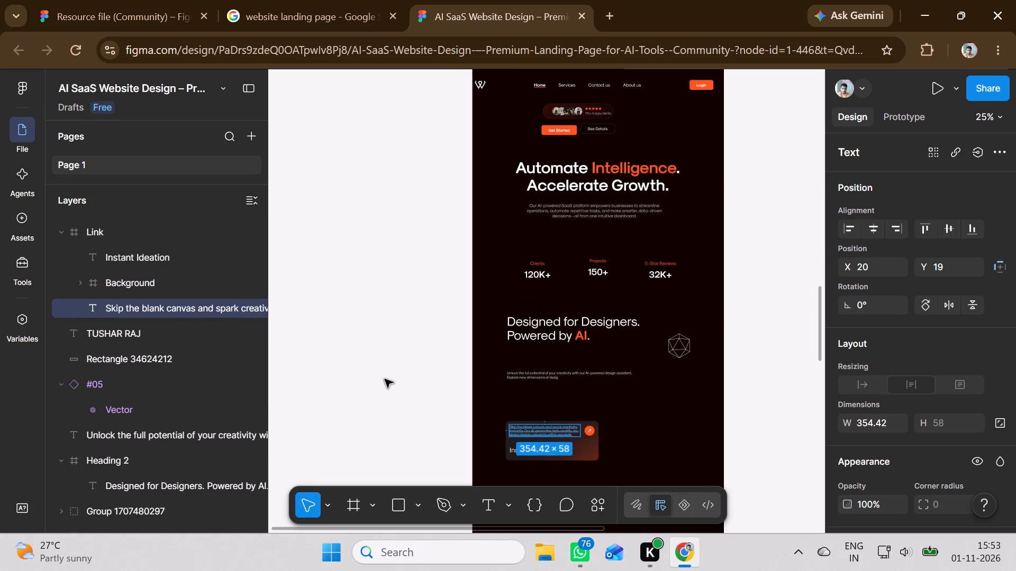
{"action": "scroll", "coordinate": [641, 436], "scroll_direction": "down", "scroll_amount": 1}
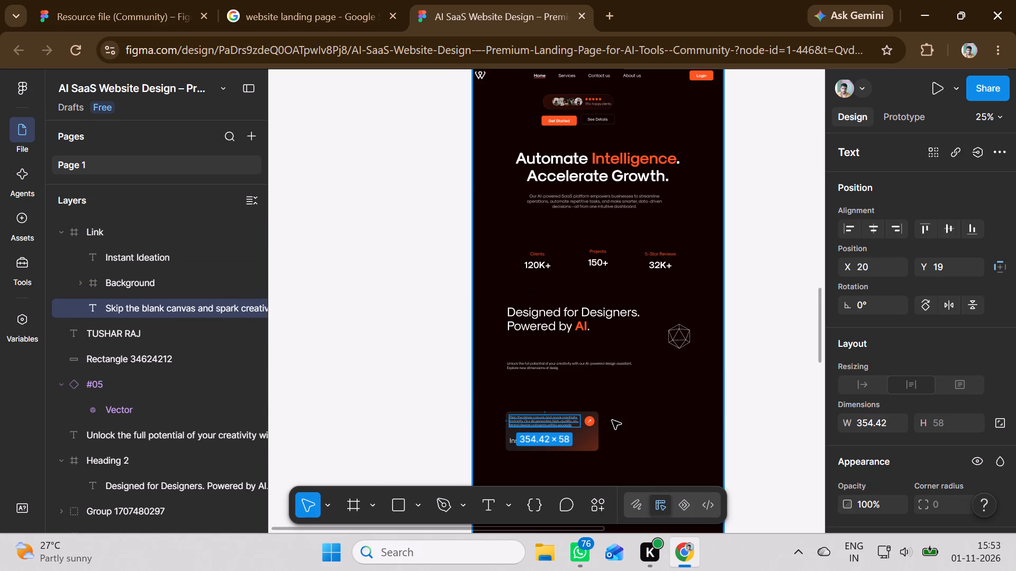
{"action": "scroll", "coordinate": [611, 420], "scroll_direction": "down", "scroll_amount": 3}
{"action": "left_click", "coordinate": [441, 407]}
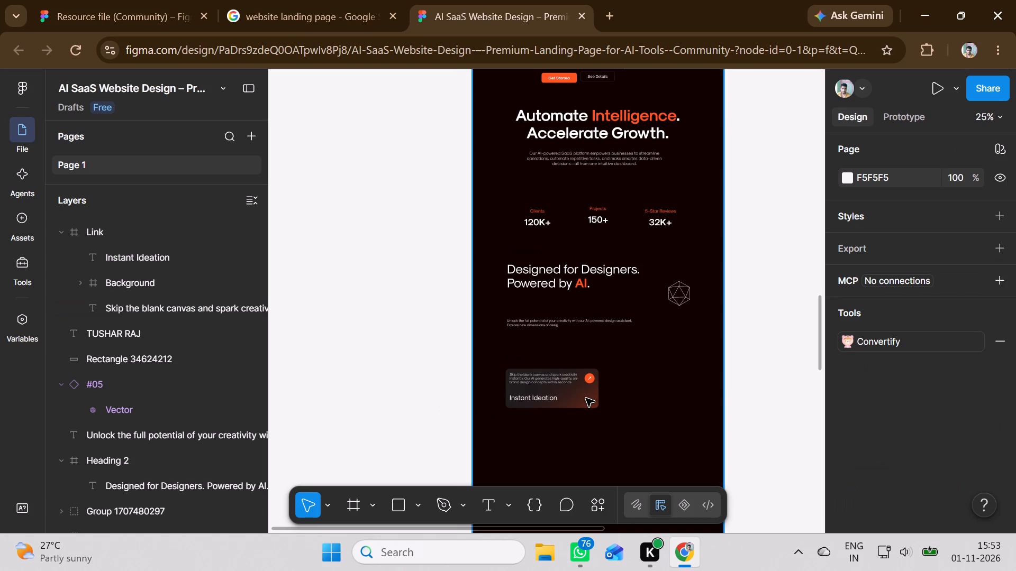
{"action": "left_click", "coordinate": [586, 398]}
Move the Smart Adaptability card from the template's features section onto the dark landing page, just below the Instant Ideation card, at about X 460, Y 8067.
{"action": "scroll", "coordinate": [586, 399], "scroll_direction": "up", "scroll_amount": 6}
{"action": "scroll", "coordinate": [586, 399], "scroll_direction": "down", "scroll_amount": 1}
{"action": "scroll", "coordinate": [586, 399], "scroll_direction": "up", "scroll_amount": 10}
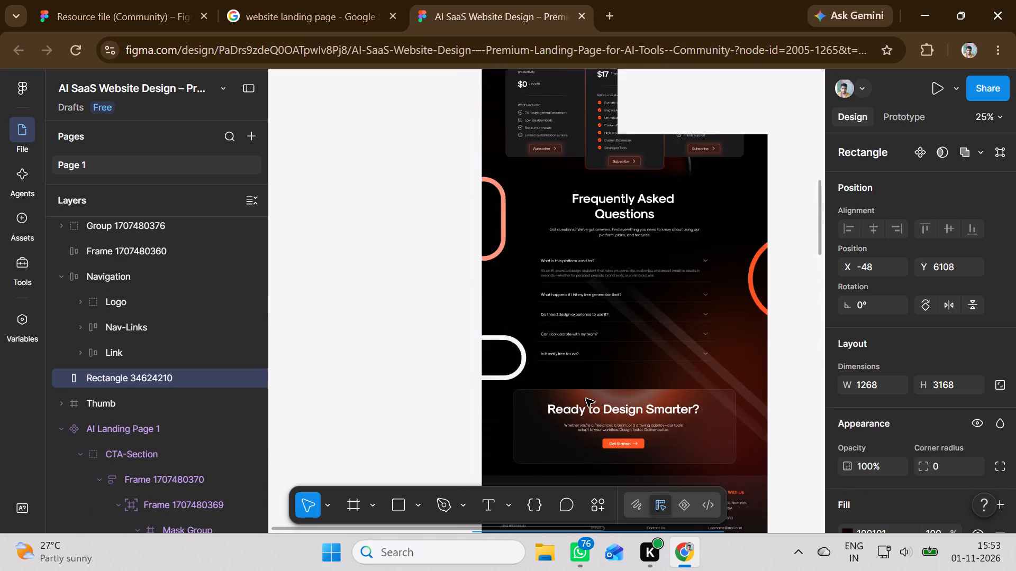
{"action": "scroll", "coordinate": [586, 399], "scroll_direction": "up", "scroll_amount": 3}
{"action": "scroll", "coordinate": [586, 399], "scroll_direction": "down", "scroll_amount": 1}
{"action": "scroll", "coordinate": [586, 399], "scroll_direction": "up", "scroll_amount": 12}
{"action": "scroll", "coordinate": [586, 399], "scroll_direction": "down", "scroll_amount": 5}
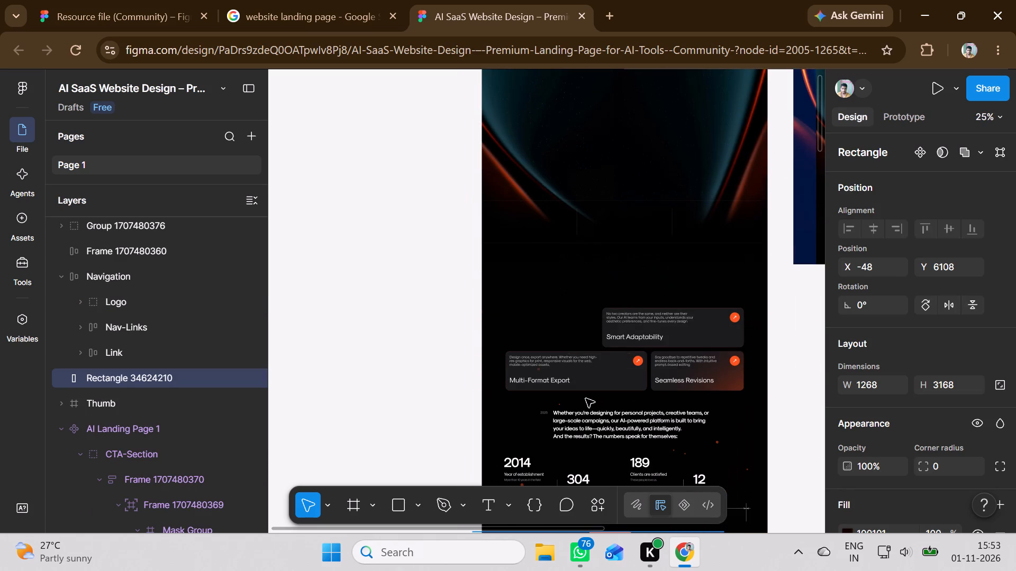
{"action": "triple_click", "coordinate": [638, 332]}
{"action": "double_click", "coordinate": [646, 326]}
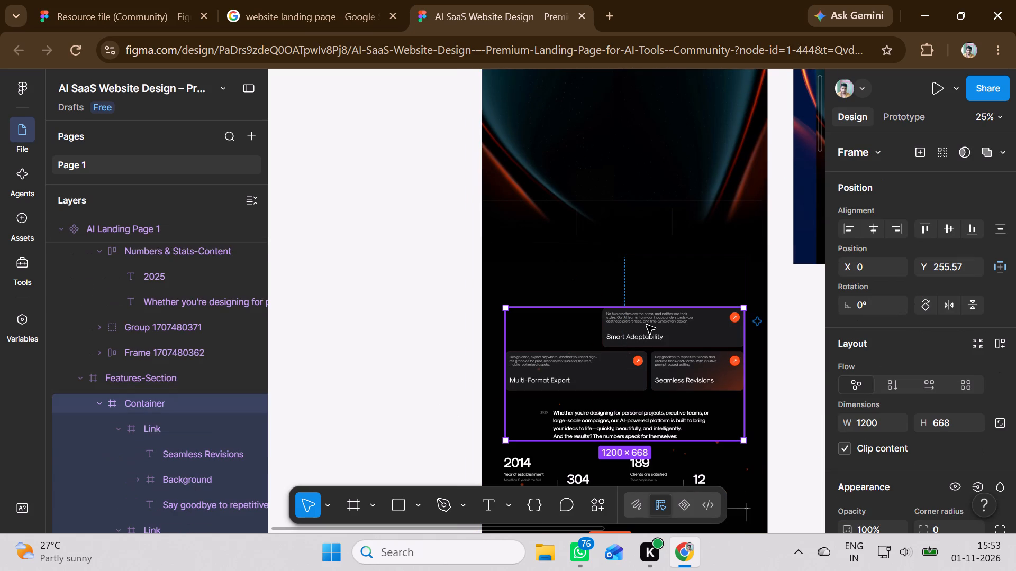
{"action": "left_click", "coordinate": [647, 325]}
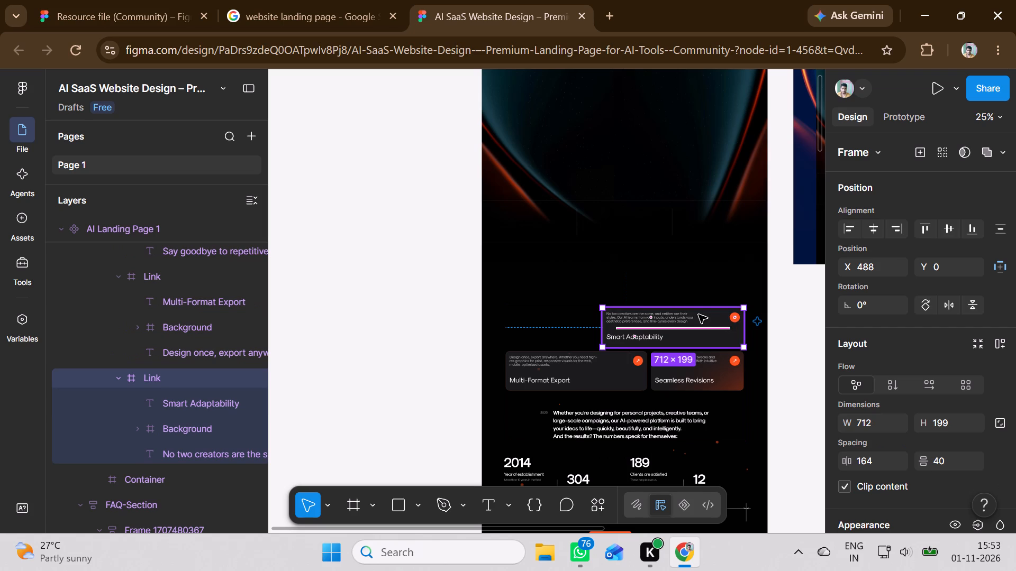
{"action": "left_click_drag", "start_coordinate": [699, 314], "coordinate": [665, 372]}
{"action": "scroll", "coordinate": [684, 380], "scroll_direction": "down", "scroll_amount": 11}
{"action": "scroll", "coordinate": [674, 375], "scroll_direction": "up", "scroll_amount": 1}
{"action": "scroll", "coordinate": [673, 375], "scroll_direction": "down", "scroll_amount": 7}
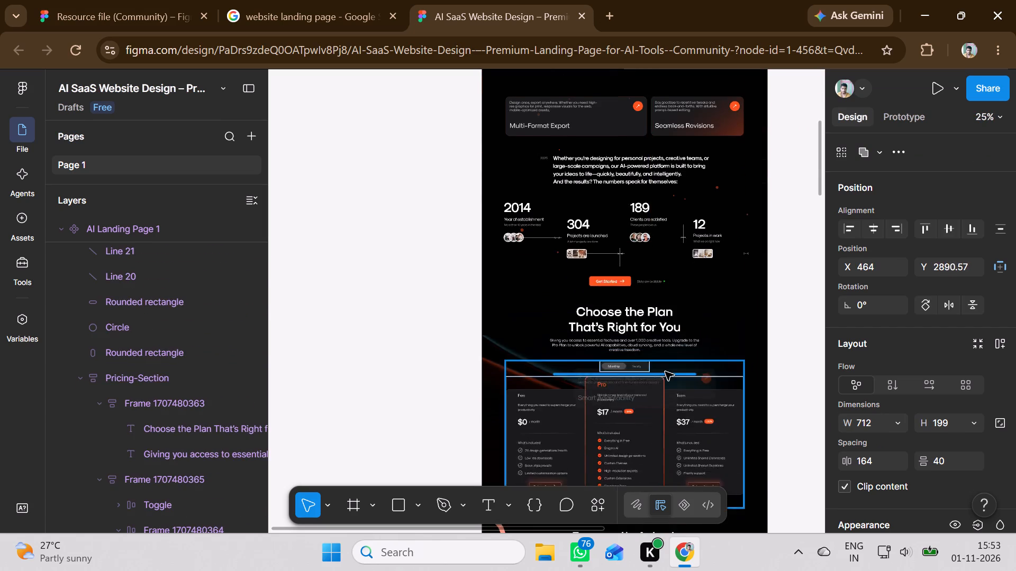
{"action": "scroll", "coordinate": [665, 372], "scroll_direction": "down", "scroll_amount": 2}
{"action": "left_click_drag", "start_coordinate": [665, 372], "coordinate": [663, 371]}
{"action": "scroll", "coordinate": [665, 372], "scroll_direction": "up", "scroll_amount": 1}
{"action": "scroll", "coordinate": [665, 372], "scroll_direction": "down", "scroll_amount": 7}
{"action": "scroll", "coordinate": [665, 372], "scroll_direction": "up", "scroll_amount": 1}
{"action": "scroll", "coordinate": [665, 372], "scroll_direction": "down", "scroll_amount": 18}
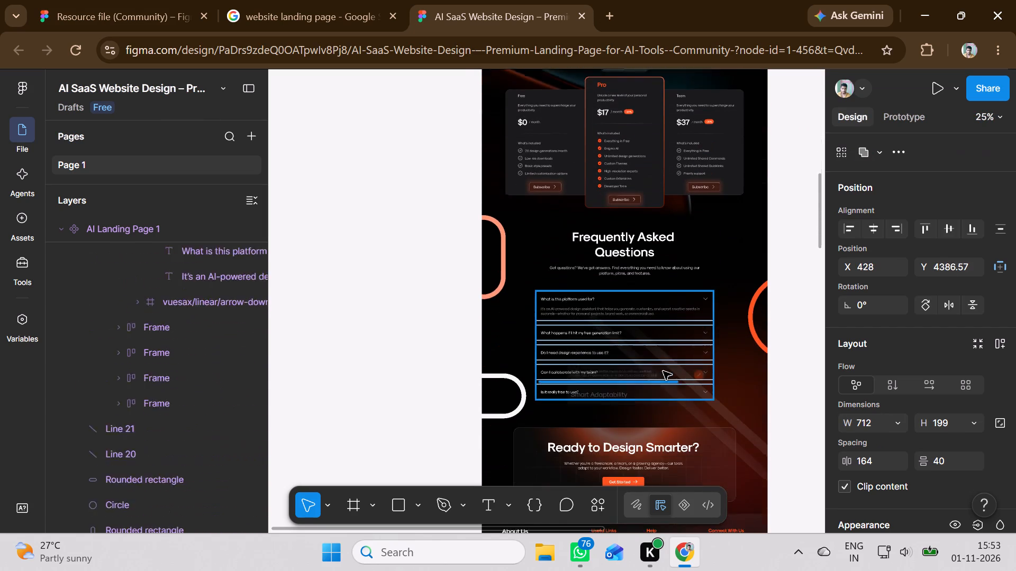
{"action": "left_click_drag", "start_coordinate": [663, 371], "coordinate": [660, 371]}
{"action": "scroll", "coordinate": [663, 371], "scroll_direction": "down", "scroll_amount": 20}
{"action": "scroll", "coordinate": [661, 371], "scroll_direction": "up", "scroll_amount": 1}
{"action": "scroll", "coordinate": [661, 371], "scroll_direction": "down", "scroll_amount": 5}
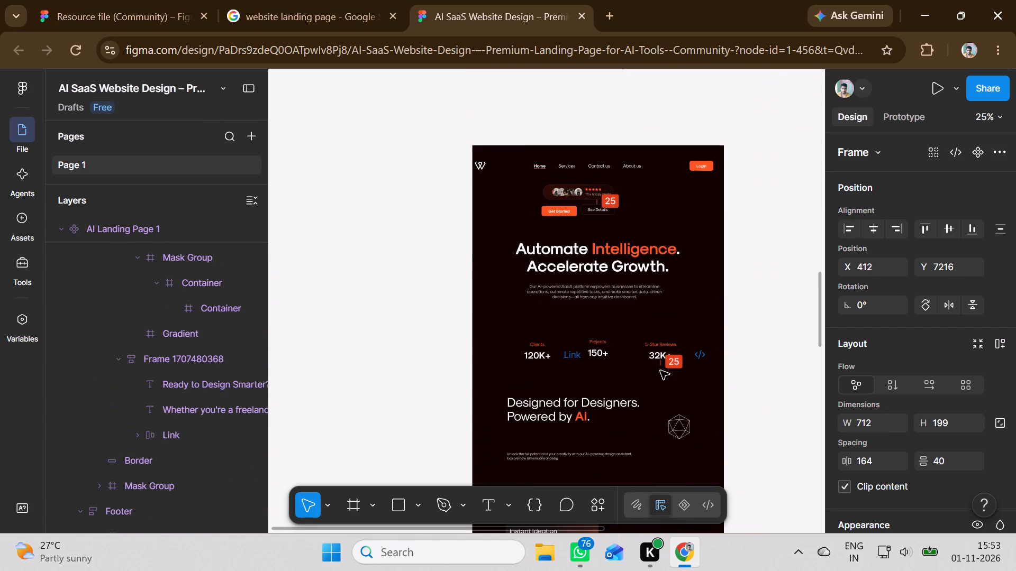
{"action": "left_click_drag", "start_coordinate": [660, 371], "coordinate": [669, 258]}
{"action": "scroll", "coordinate": [660, 371], "scroll_direction": "down", "scroll_amount": 5}
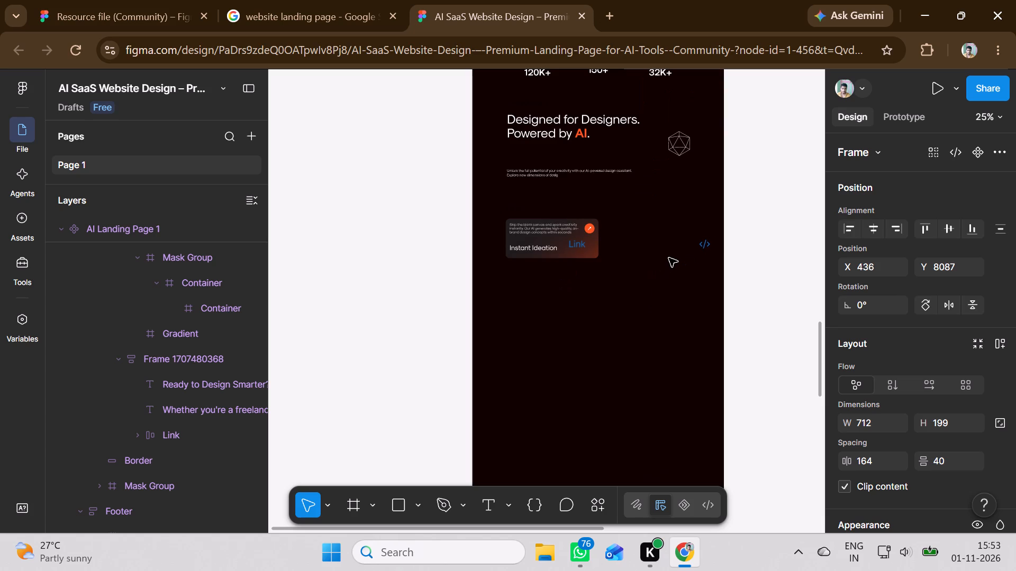
{"action": "left_click_drag", "start_coordinate": [669, 258], "coordinate": [670, 257]}
Bring the moved Smart Adaptability card to the front of the dark page background.
{"action": "right_click", "coordinate": [643, 258]}
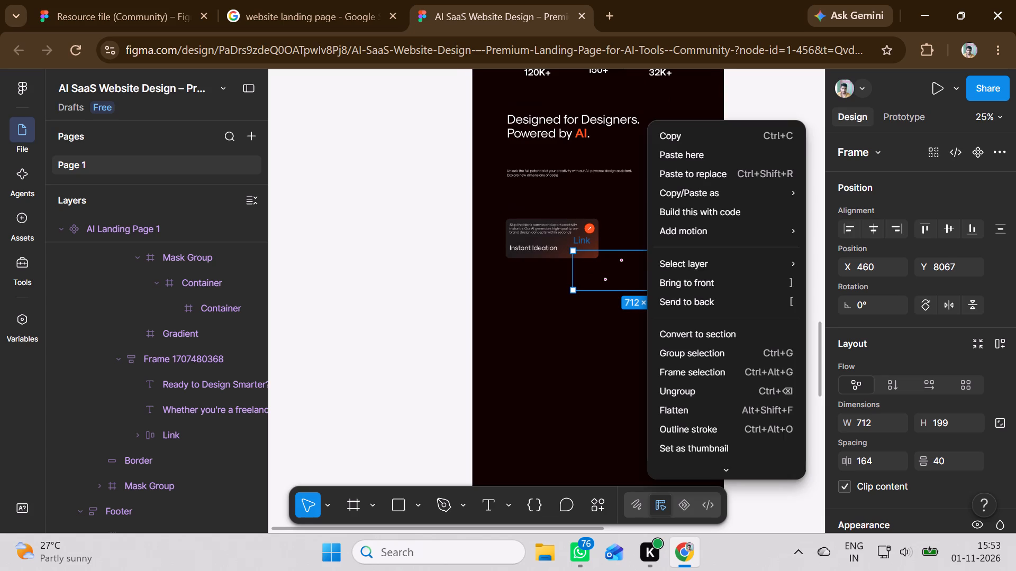
{"action": "left_click", "coordinate": [686, 281]}
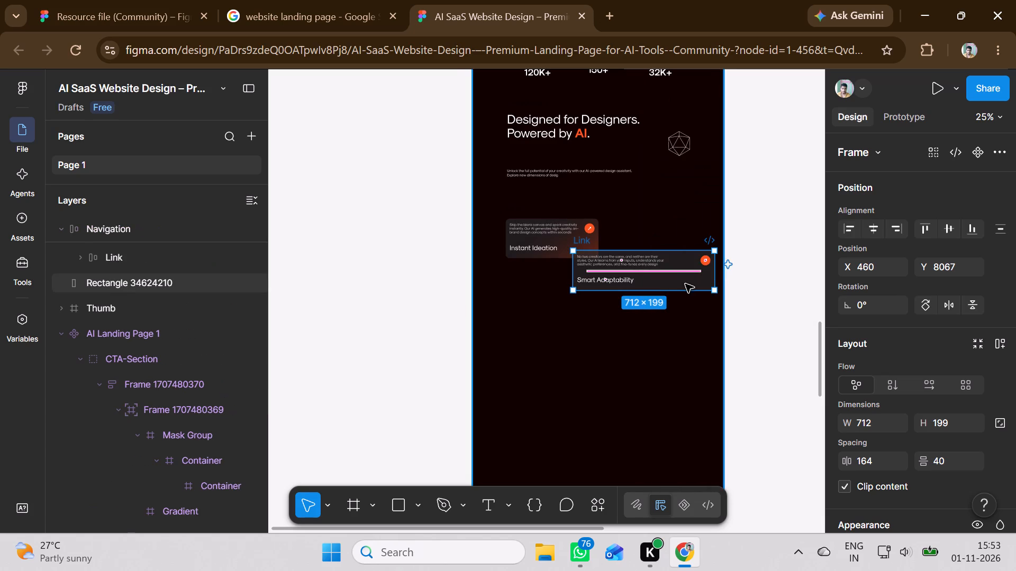
{"action": "left_click", "coordinate": [566, 353]}
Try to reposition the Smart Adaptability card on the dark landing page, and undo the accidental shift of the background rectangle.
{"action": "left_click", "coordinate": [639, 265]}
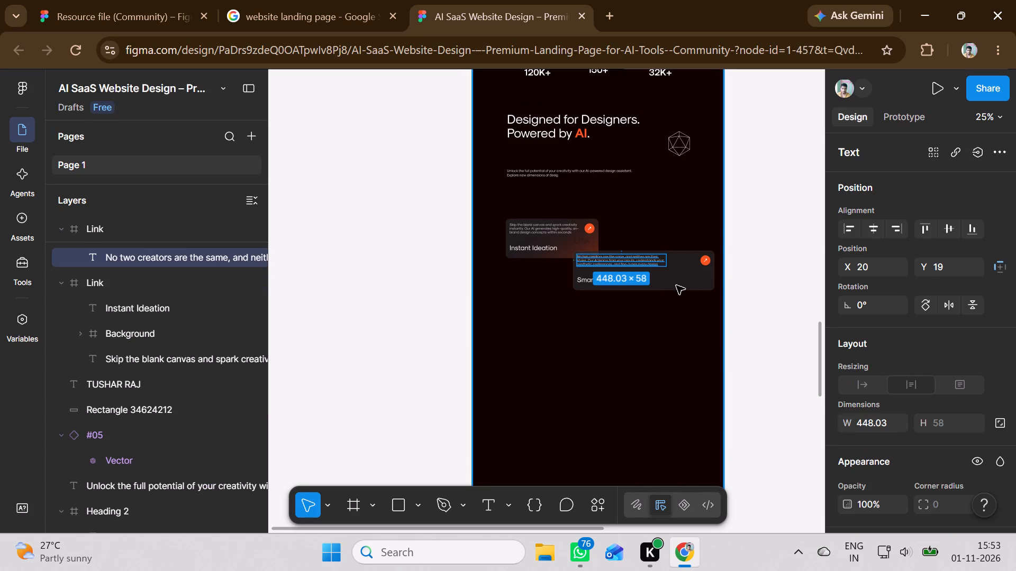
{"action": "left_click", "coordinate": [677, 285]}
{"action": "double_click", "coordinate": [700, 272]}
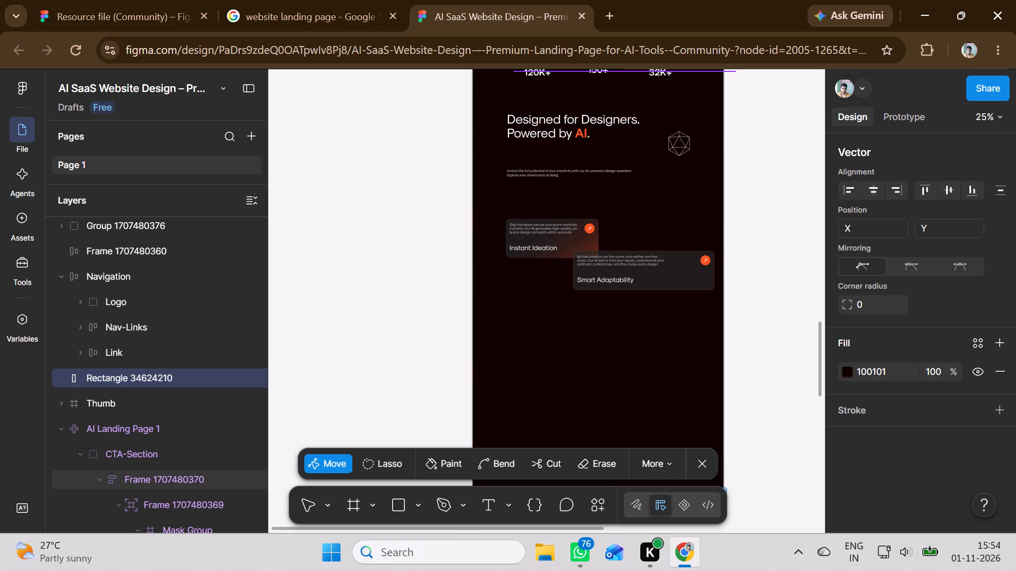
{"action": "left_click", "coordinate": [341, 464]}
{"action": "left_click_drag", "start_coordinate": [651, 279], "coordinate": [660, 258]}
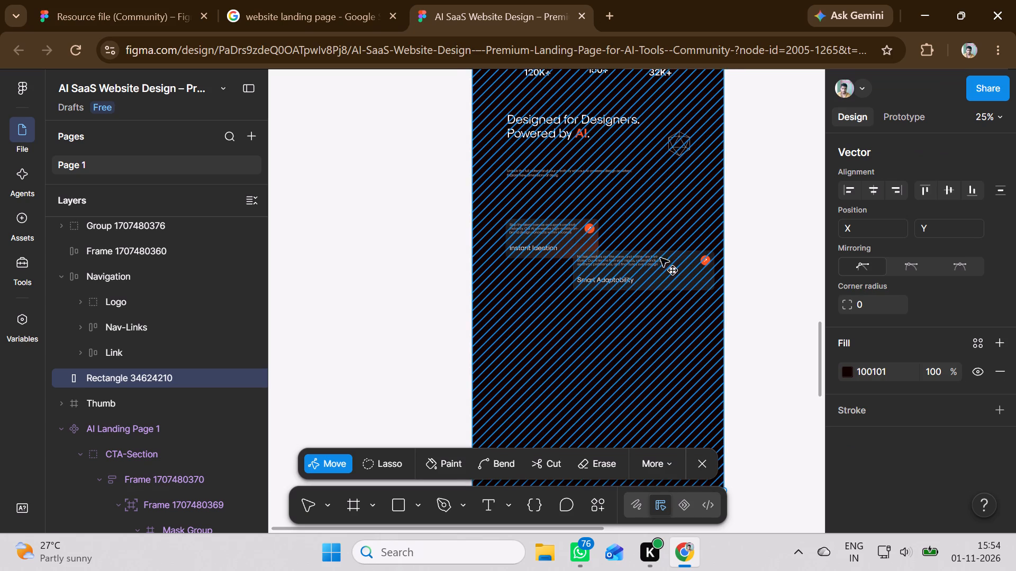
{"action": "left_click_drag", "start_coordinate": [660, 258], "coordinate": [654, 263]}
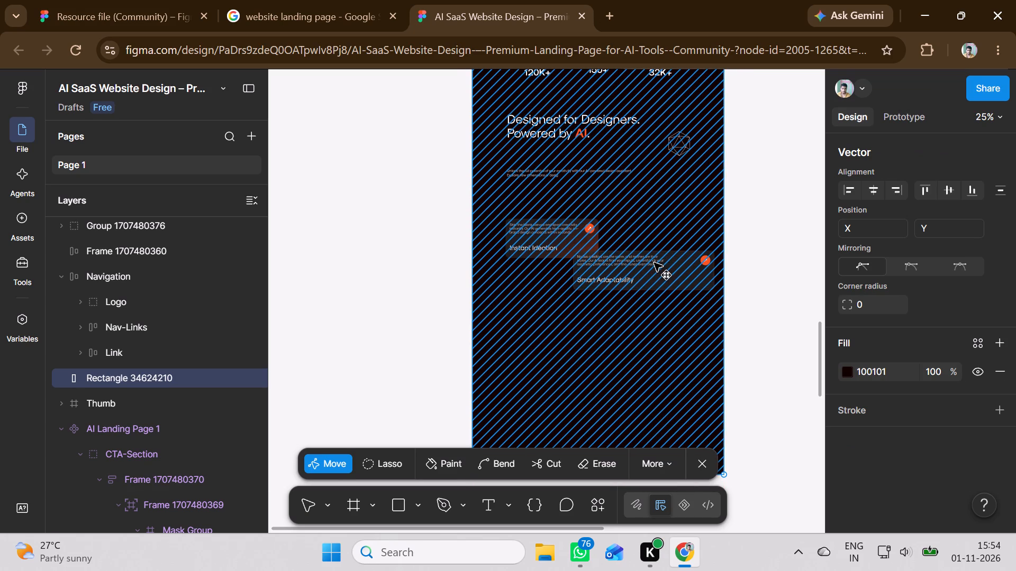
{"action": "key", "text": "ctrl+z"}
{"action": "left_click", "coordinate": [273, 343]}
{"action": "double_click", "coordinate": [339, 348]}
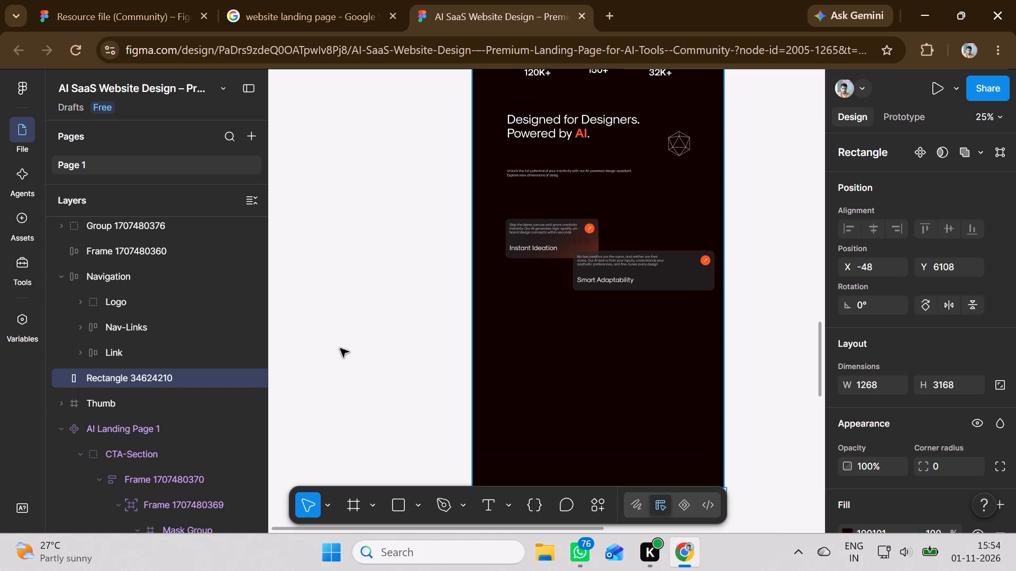
Move the Multi-Format Export card from the template's features section onto the dark landing page, below the Smart Adaptability card, at about X 68, Y 8407.
{"action": "scroll", "coordinate": [340, 348], "scroll_direction": "up", "scroll_amount": 12}
{"action": "scroll", "coordinate": [340, 348], "scroll_direction": "down", "scroll_amount": 1}
{"action": "scroll", "coordinate": [340, 348], "scroll_direction": "up", "scroll_amount": 10}
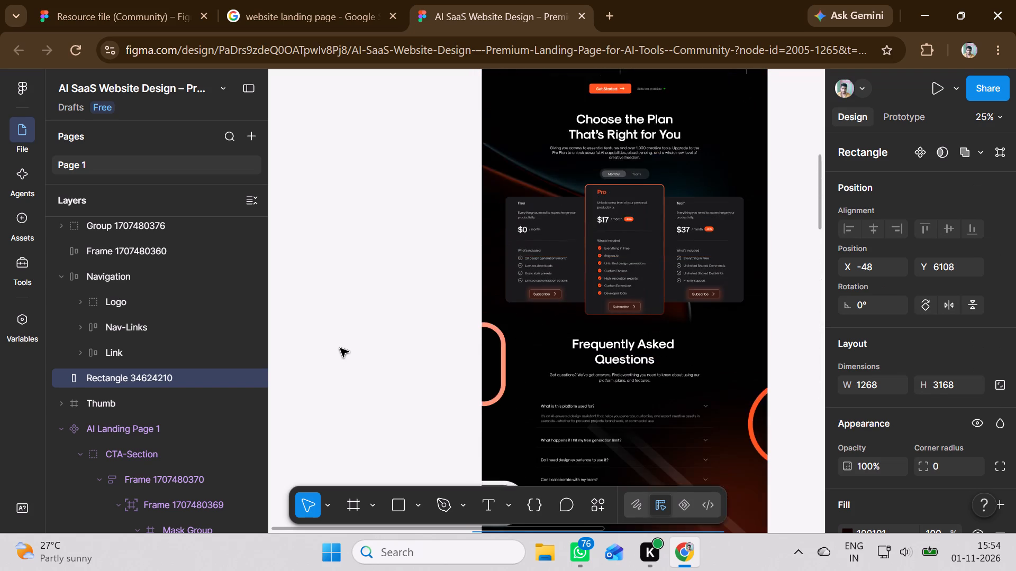
{"action": "scroll", "coordinate": [340, 348], "scroll_direction": "up", "scroll_amount": 7}
{"action": "scroll", "coordinate": [340, 348], "scroll_direction": "down", "scroll_amount": 3}
{"action": "triple_click", "coordinate": [529, 305]}
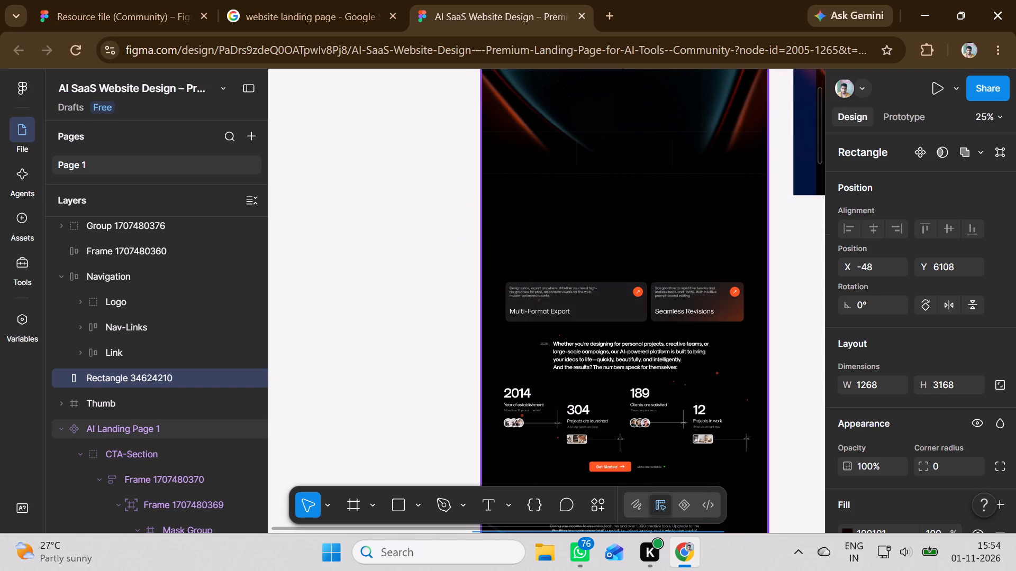
{"action": "double_click", "coordinate": [529, 305]}
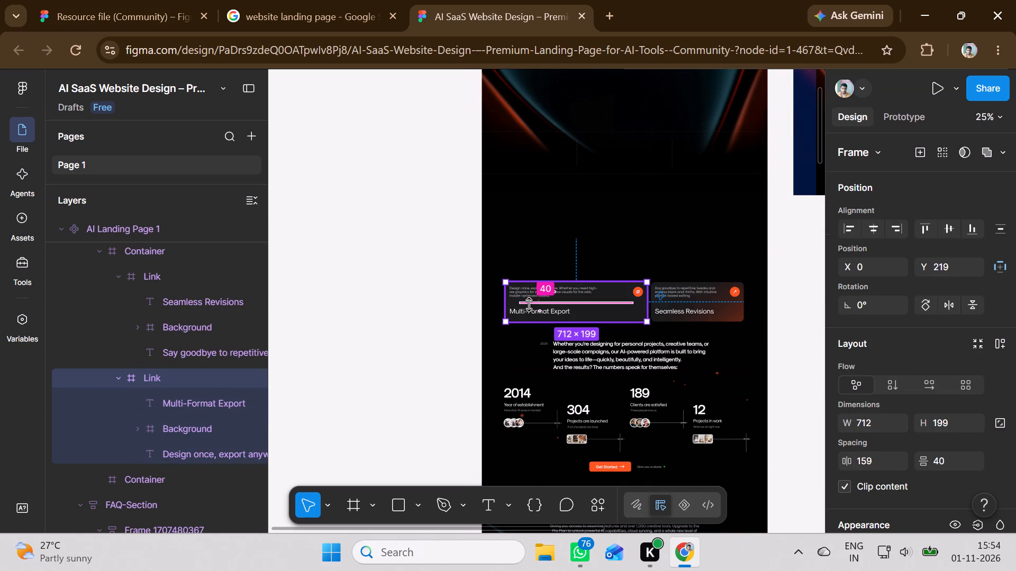
{"action": "left_click", "coordinate": [529, 305]}
{"action": "left_click_drag", "start_coordinate": [583, 287], "coordinate": [584, 361]}
{"action": "scroll", "coordinate": [585, 363], "scroll_direction": "down", "scroll_amount": 7}
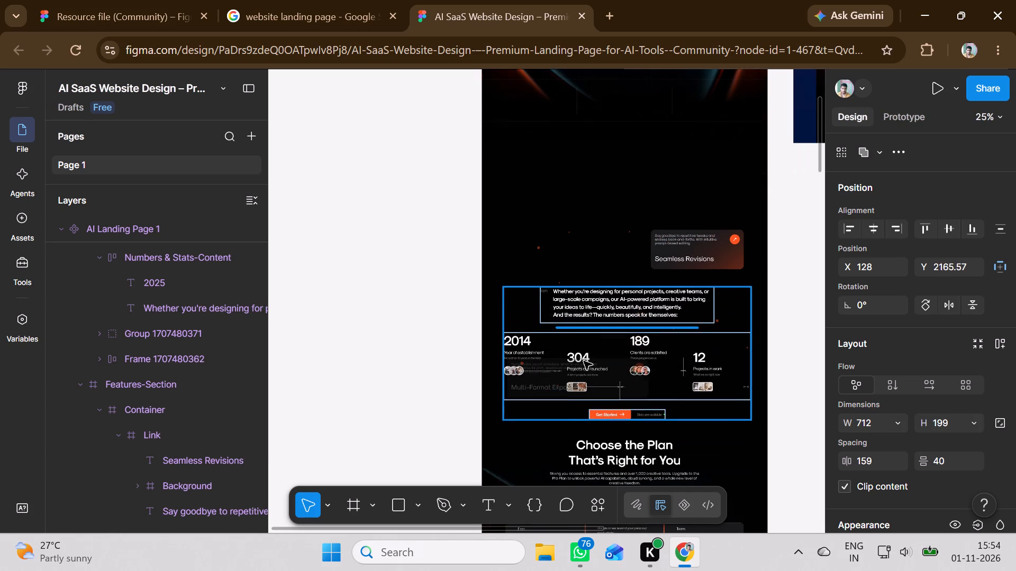
{"action": "left_click_drag", "start_coordinate": [584, 361], "coordinate": [571, 357]}
{"action": "scroll", "coordinate": [584, 361], "scroll_direction": "down", "scroll_amount": 19}
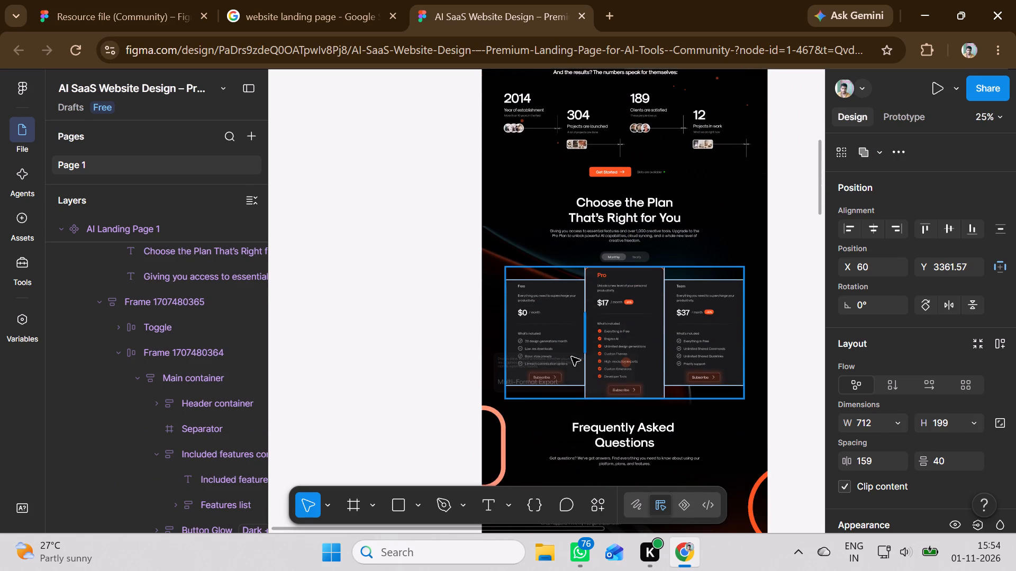
{"action": "left_click_drag", "start_coordinate": [571, 357], "coordinate": [571, 357]}
{"action": "scroll", "coordinate": [571, 357], "scroll_direction": "down", "scroll_amount": 19}
{"action": "scroll", "coordinate": [571, 357], "scroll_direction": "down", "scroll_amount": 15}
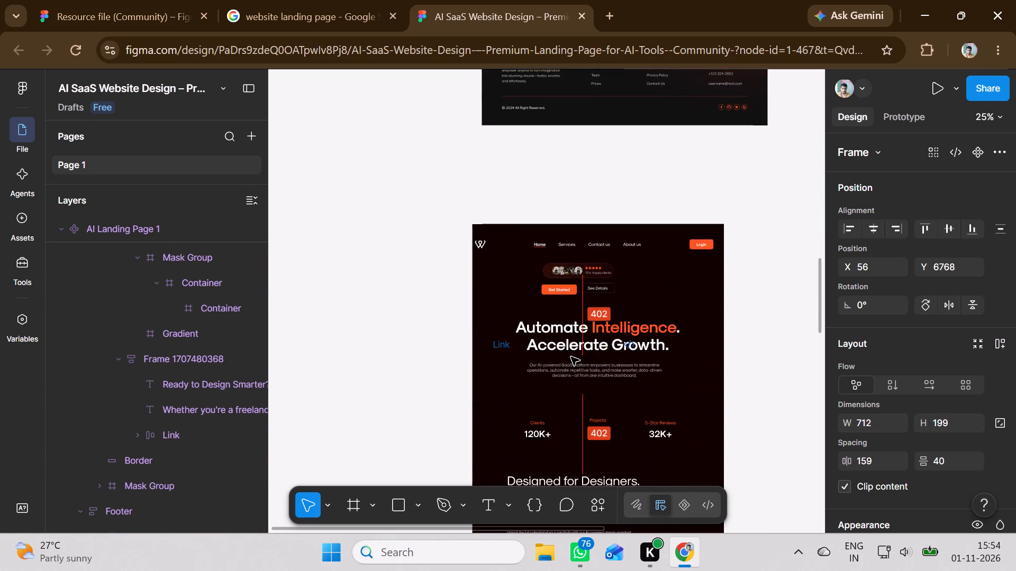
{"action": "left_click_drag", "start_coordinate": [571, 357], "coordinate": [568, 389]}
{"action": "scroll", "coordinate": [571, 357], "scroll_direction": "down", "scroll_amount": 6}
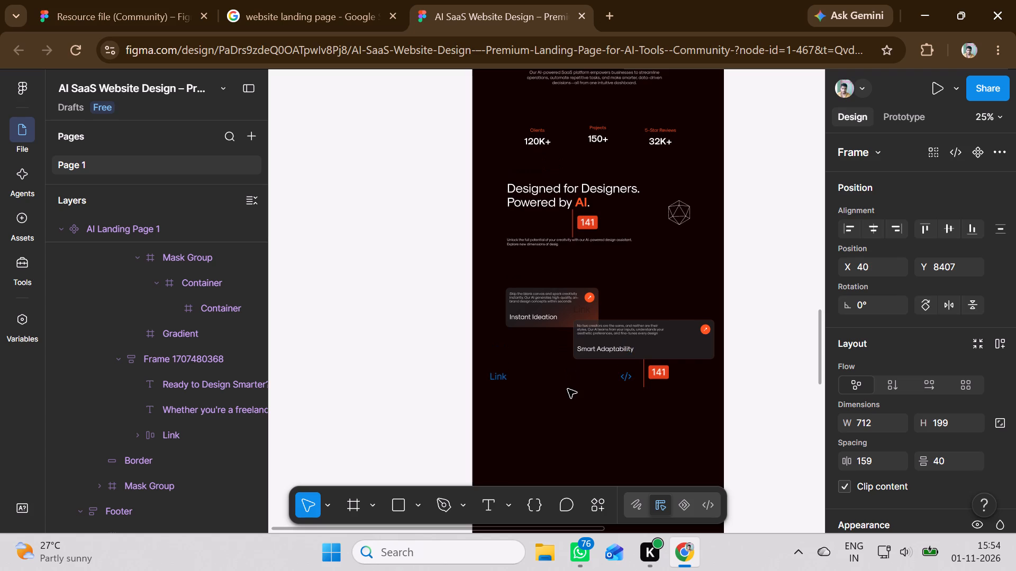
{"action": "left_click_drag", "start_coordinate": [568, 389], "coordinate": [573, 390]}
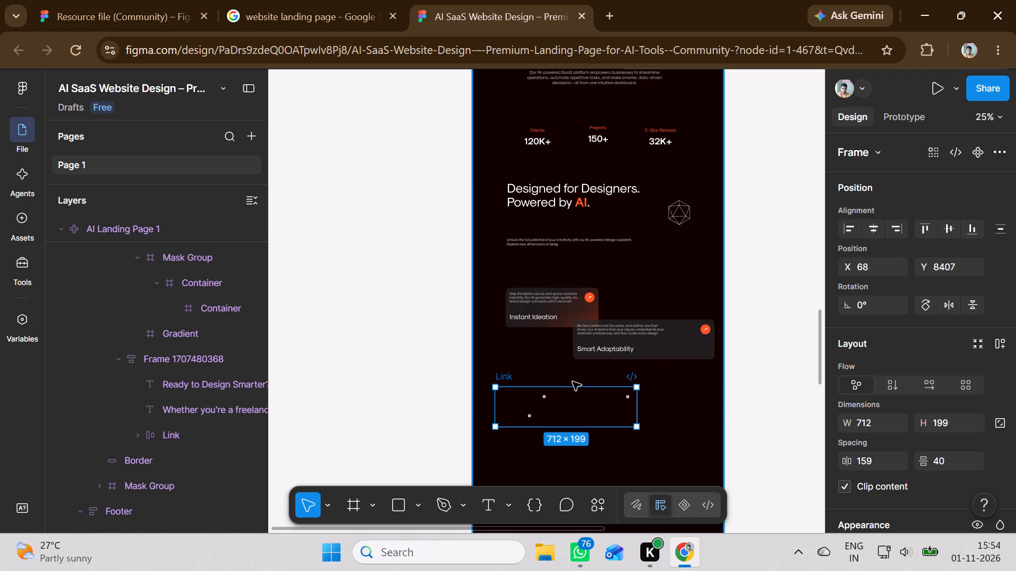
Bring the Multi-Format Export card to the front of the dark page background.
{"action": "right_click", "coordinate": [571, 400]}
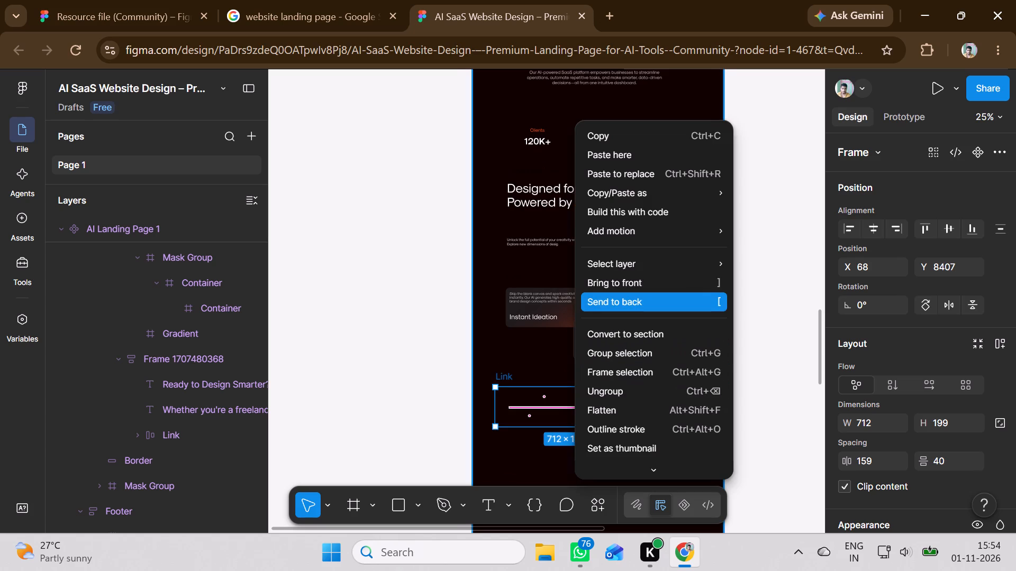
{"action": "left_click", "coordinate": [635, 282]}
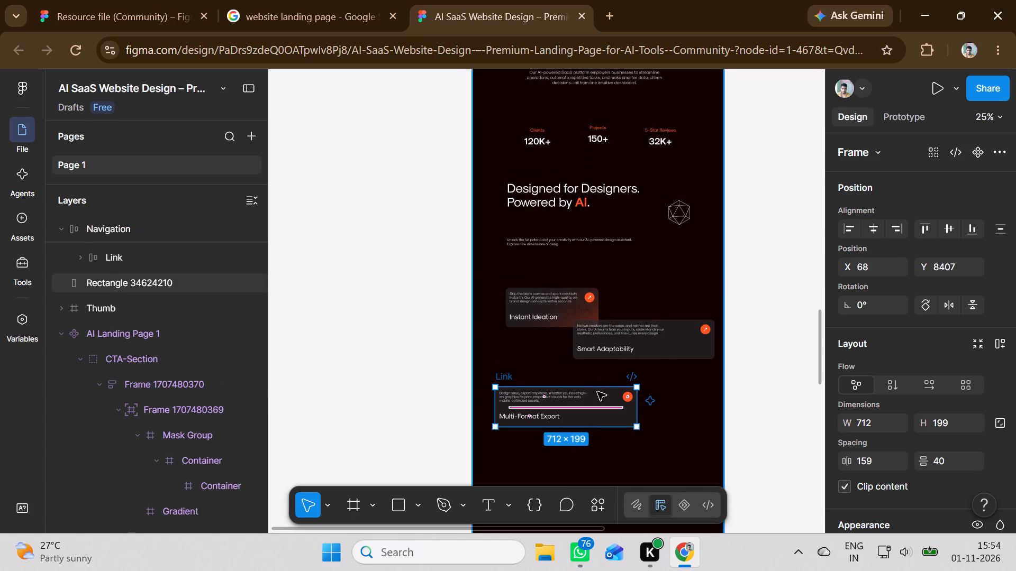
Move the Multi-Format Export card up close beneath the Smart Adaptability card, at about X 76.
{"action": "left_click_drag", "start_coordinate": [603, 391], "coordinate": [602, 375]}
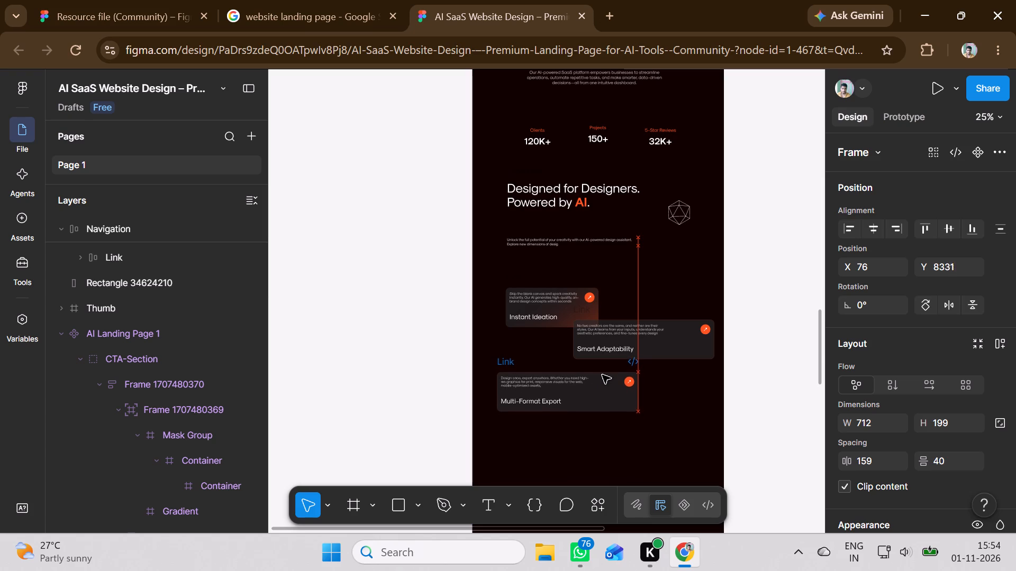
{"action": "left_click_drag", "start_coordinate": [602, 375], "coordinate": [602, 370]}
{"action": "left_click", "coordinate": [622, 440]}
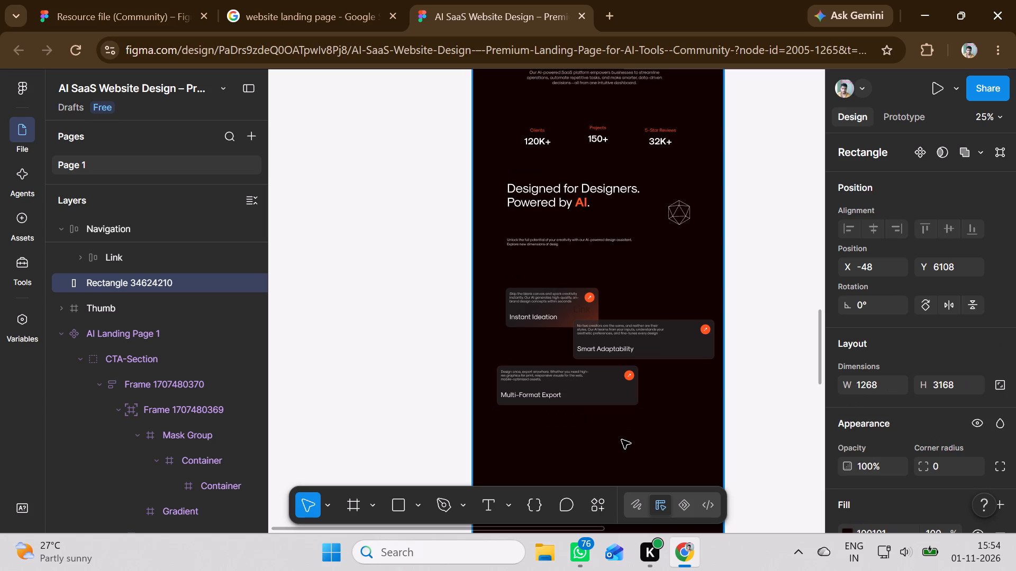
Move the Seamless Revisions card from the template's features section onto the dark landing page, below the Multi-Format Export card, at about X 448, Y 8826.
{"action": "scroll", "coordinate": [605, 443], "scroll_direction": "up", "scroll_amount": 9}
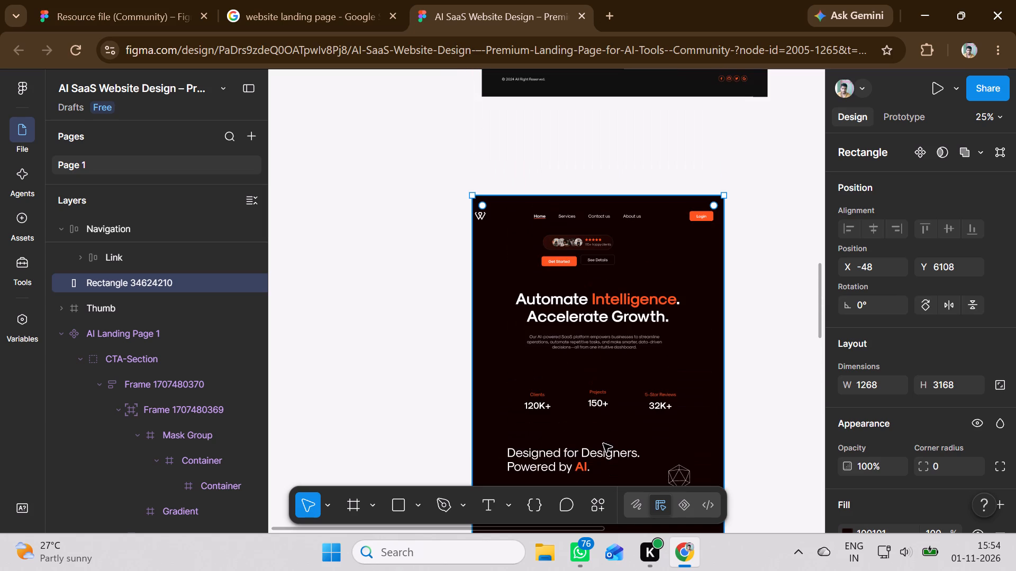
{"action": "scroll", "coordinate": [603, 444], "scroll_direction": "up", "scroll_amount": 11}
{"action": "scroll", "coordinate": [603, 444], "scroll_direction": "down", "scroll_amount": 1}
{"action": "scroll", "coordinate": [603, 444], "scroll_direction": "up", "scroll_amount": 5}
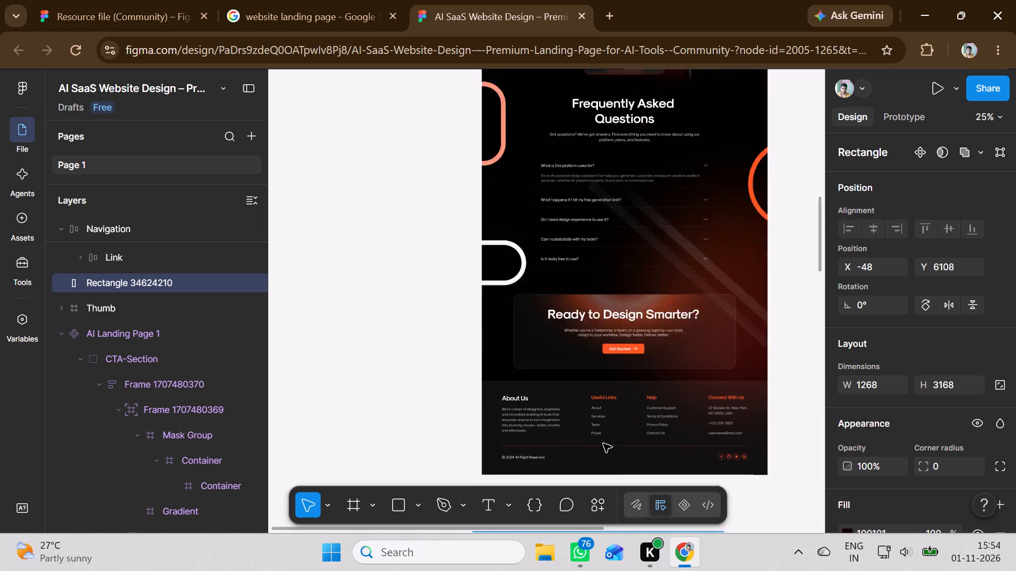
{"action": "scroll", "coordinate": [603, 444], "scroll_direction": "up", "scroll_amount": 1}
{"action": "scroll", "coordinate": [603, 444], "scroll_direction": "down", "scroll_amount": 1}
{"action": "scroll", "coordinate": [603, 444], "scroll_direction": "up", "scroll_amount": 12}
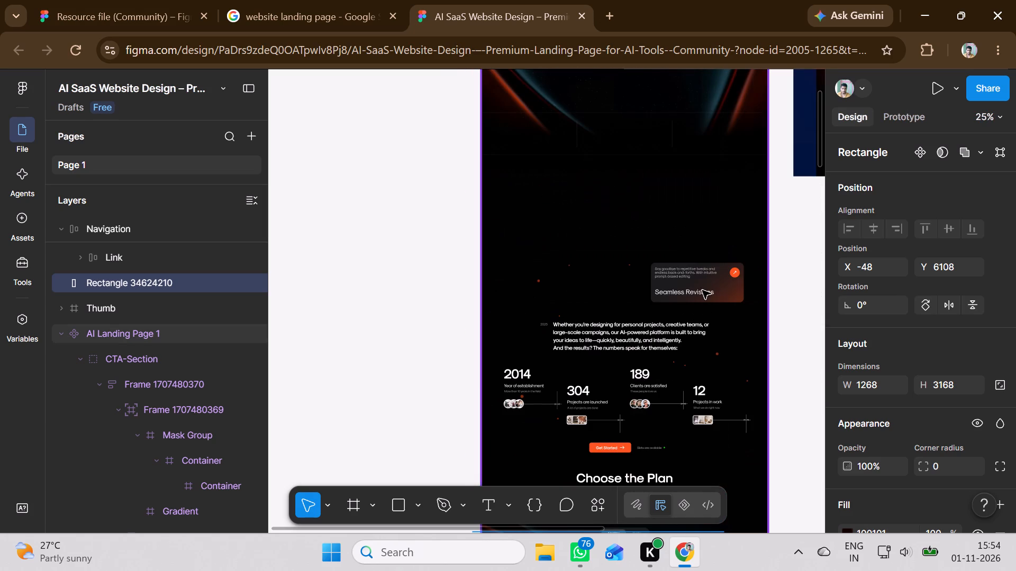
{"action": "triple_click", "coordinate": [702, 287]}
{"action": "double_click", "coordinate": [697, 287]}
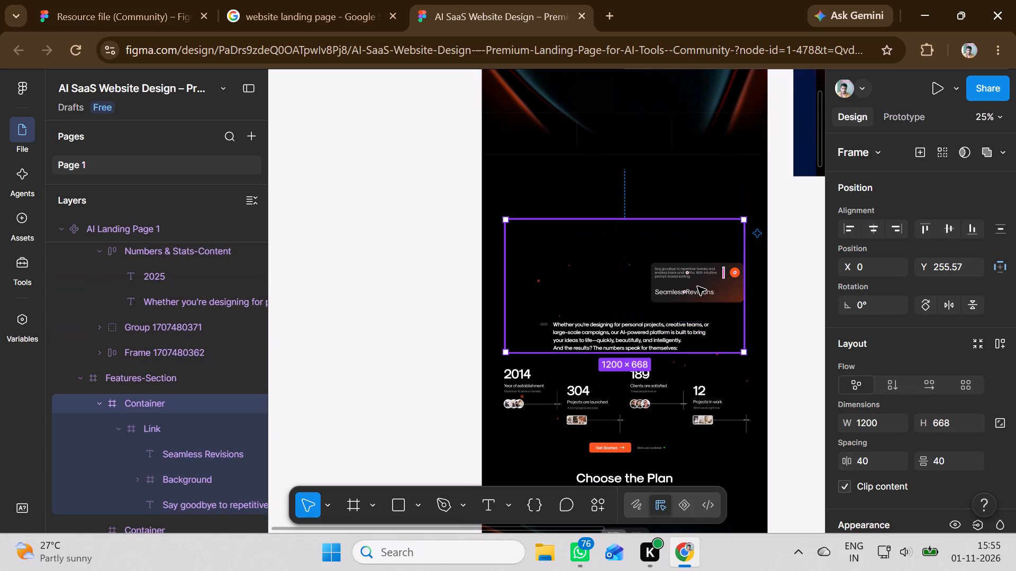
{"action": "left_click_drag", "start_coordinate": [702, 271], "coordinate": [674, 341]}
{"action": "scroll", "coordinate": [674, 341], "scroll_direction": "down", "scroll_amount": 16}
{"action": "scroll", "coordinate": [674, 341], "scroll_direction": "up", "scroll_amount": 1}
{"action": "scroll", "coordinate": [674, 341], "scroll_direction": "down", "scroll_amount": 12}
{"action": "scroll", "coordinate": [674, 341], "scroll_direction": "up", "scroll_amount": 1}
{"action": "scroll", "coordinate": [674, 341], "scroll_direction": "down", "scroll_amount": 20}
{"action": "scroll", "coordinate": [674, 341], "scroll_direction": "down", "scroll_amount": 20}
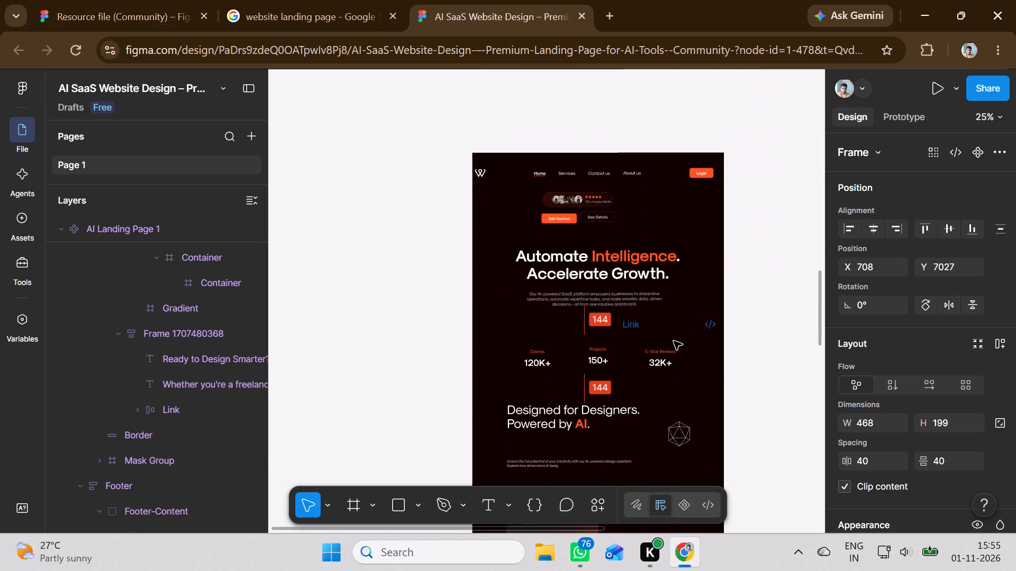
{"action": "left_click_drag", "start_coordinate": [674, 341], "coordinate": [645, 338]}
{"action": "scroll", "coordinate": [674, 341], "scroll_direction": "down", "scroll_amount": 8}
{"action": "scroll", "coordinate": [674, 341], "scroll_direction": "up", "scroll_amount": 4}
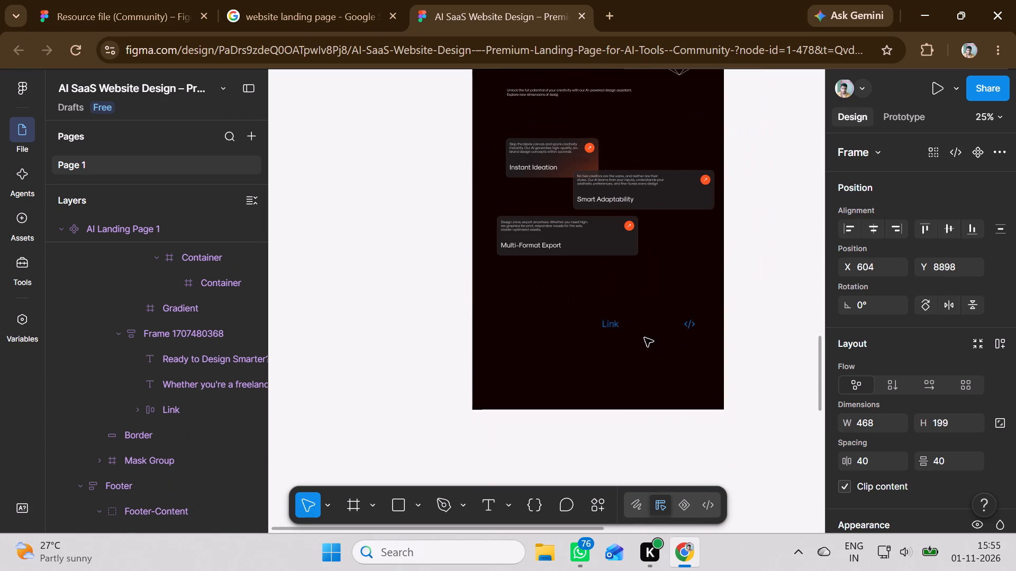
{"action": "left_click_drag", "start_coordinate": [645, 338], "coordinate": [622, 327]}
Bring the moved Seamless Revisions card to the front of the dark page background.
{"action": "right_click", "coordinate": [624, 326]}
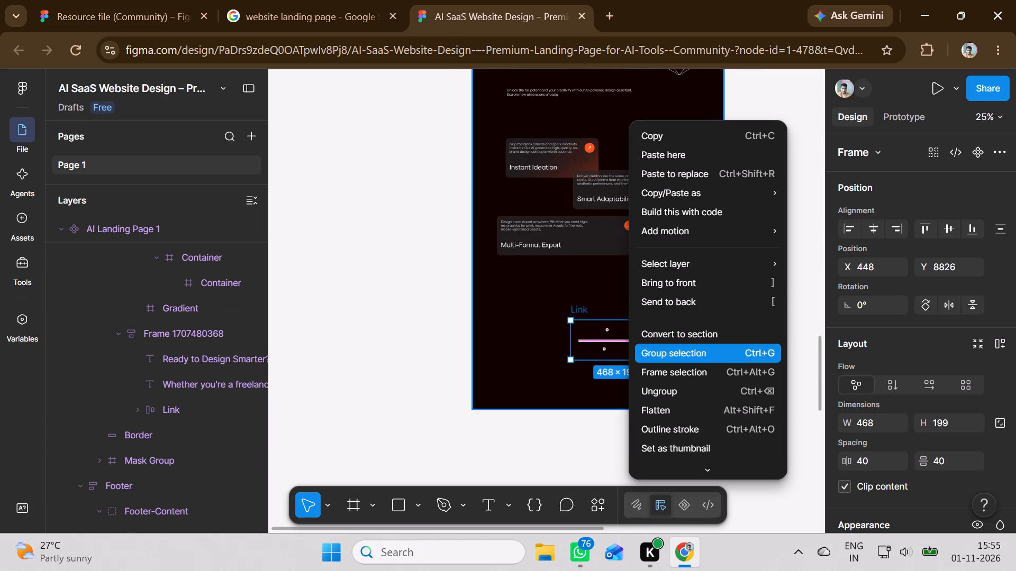
{"action": "left_click", "coordinate": [692, 286]}
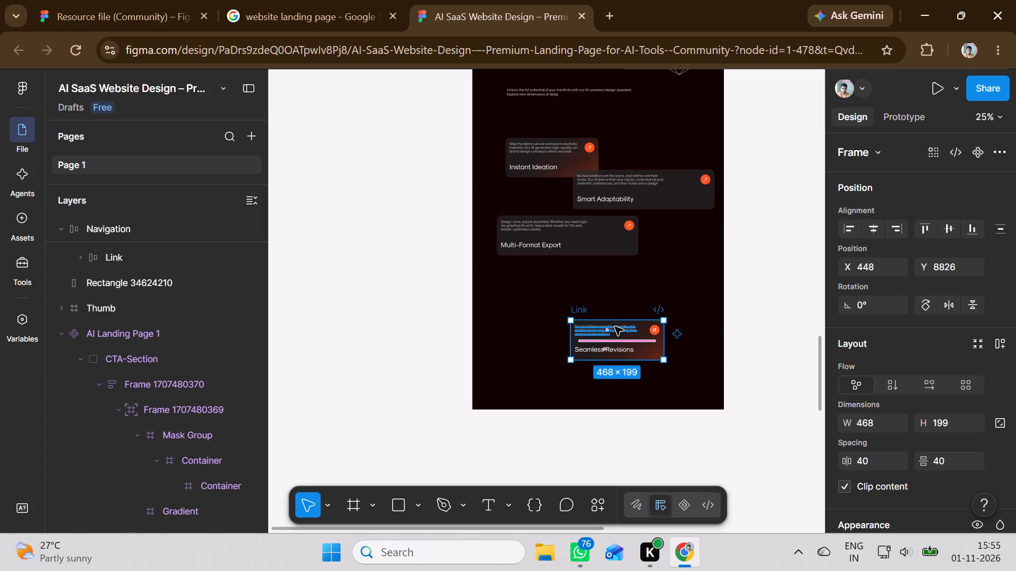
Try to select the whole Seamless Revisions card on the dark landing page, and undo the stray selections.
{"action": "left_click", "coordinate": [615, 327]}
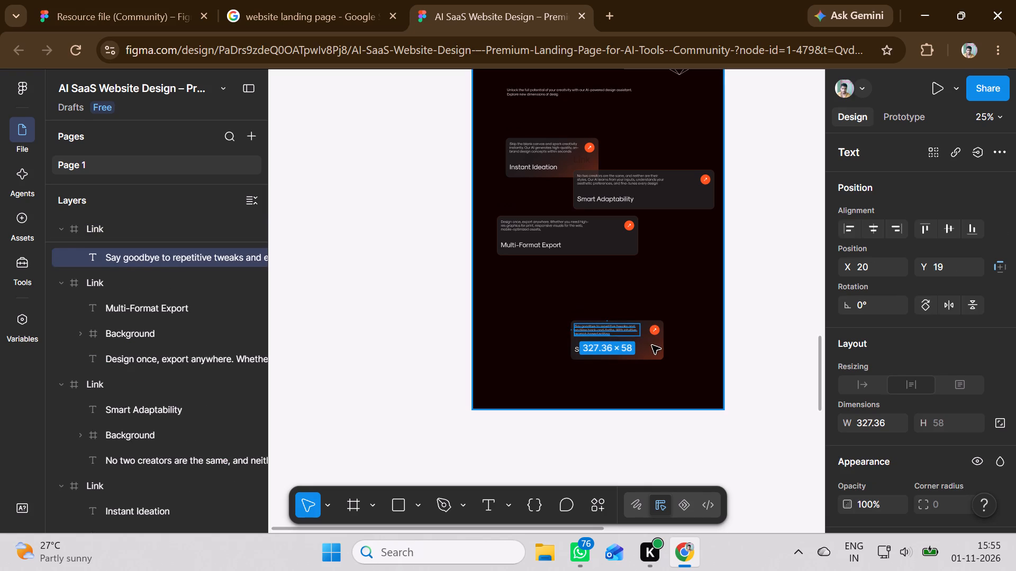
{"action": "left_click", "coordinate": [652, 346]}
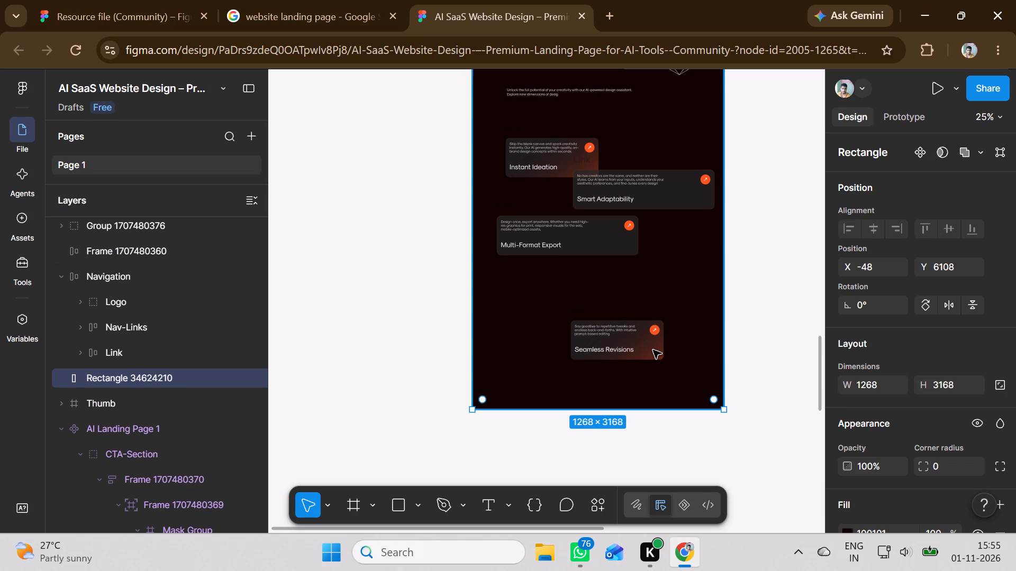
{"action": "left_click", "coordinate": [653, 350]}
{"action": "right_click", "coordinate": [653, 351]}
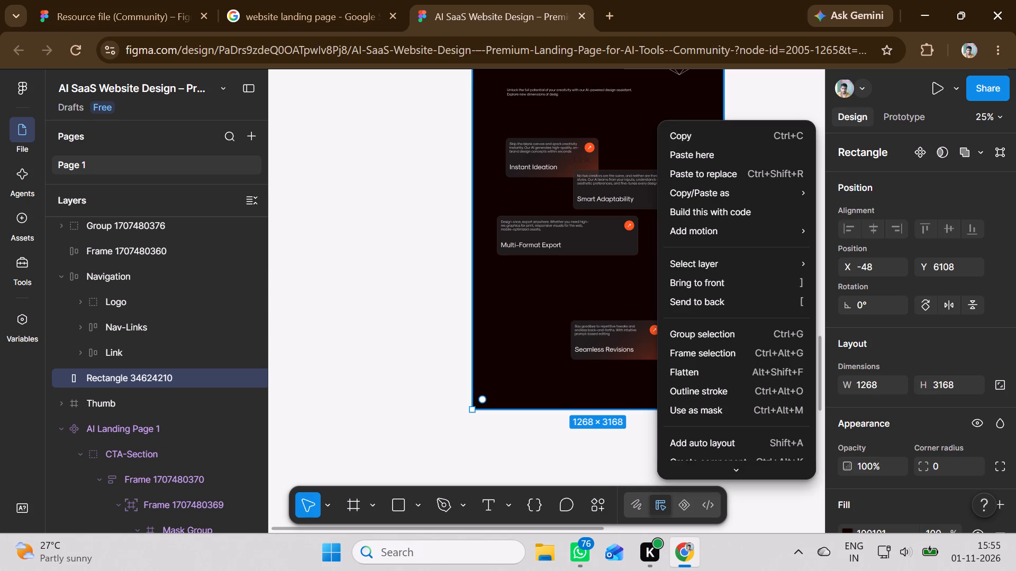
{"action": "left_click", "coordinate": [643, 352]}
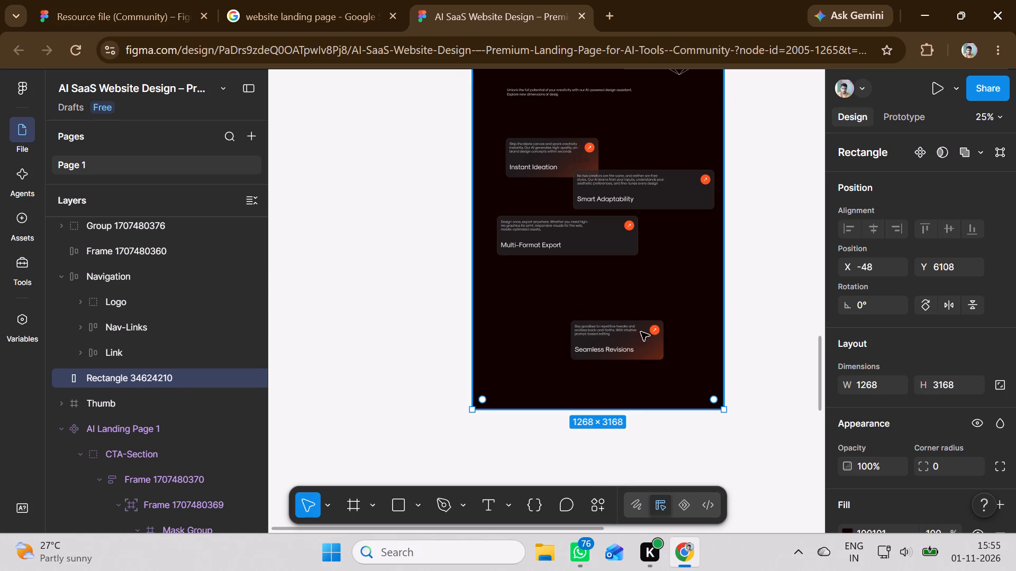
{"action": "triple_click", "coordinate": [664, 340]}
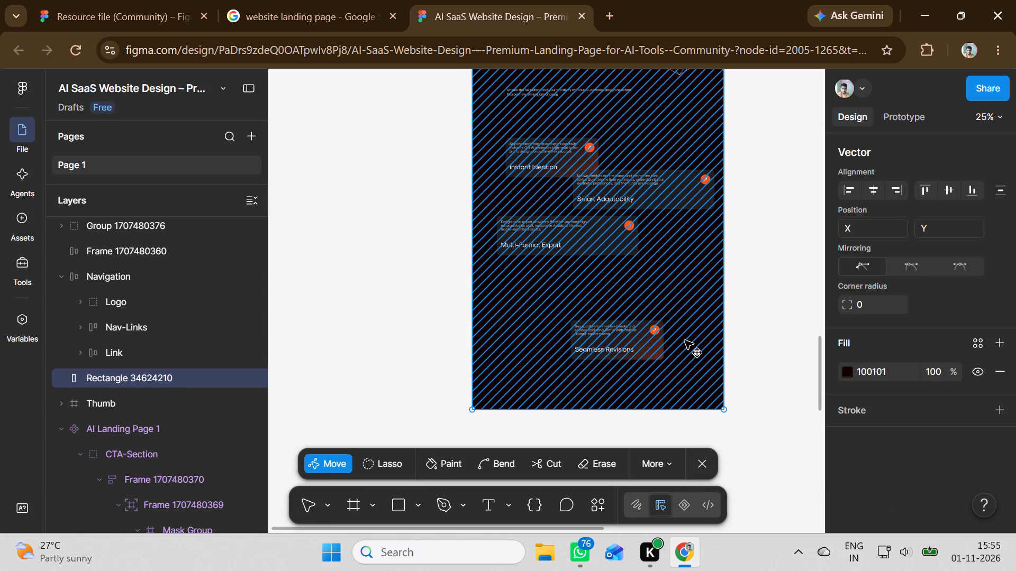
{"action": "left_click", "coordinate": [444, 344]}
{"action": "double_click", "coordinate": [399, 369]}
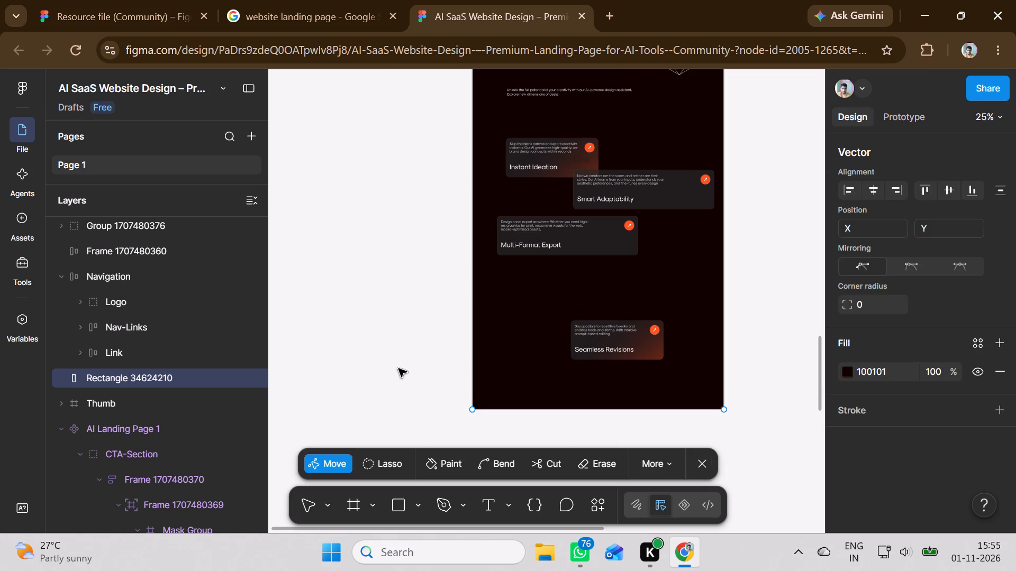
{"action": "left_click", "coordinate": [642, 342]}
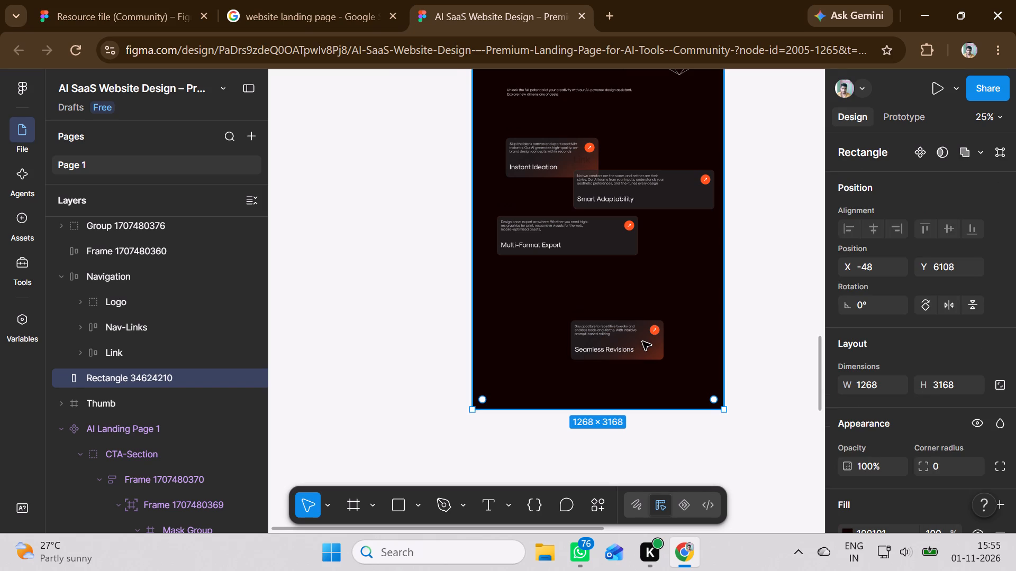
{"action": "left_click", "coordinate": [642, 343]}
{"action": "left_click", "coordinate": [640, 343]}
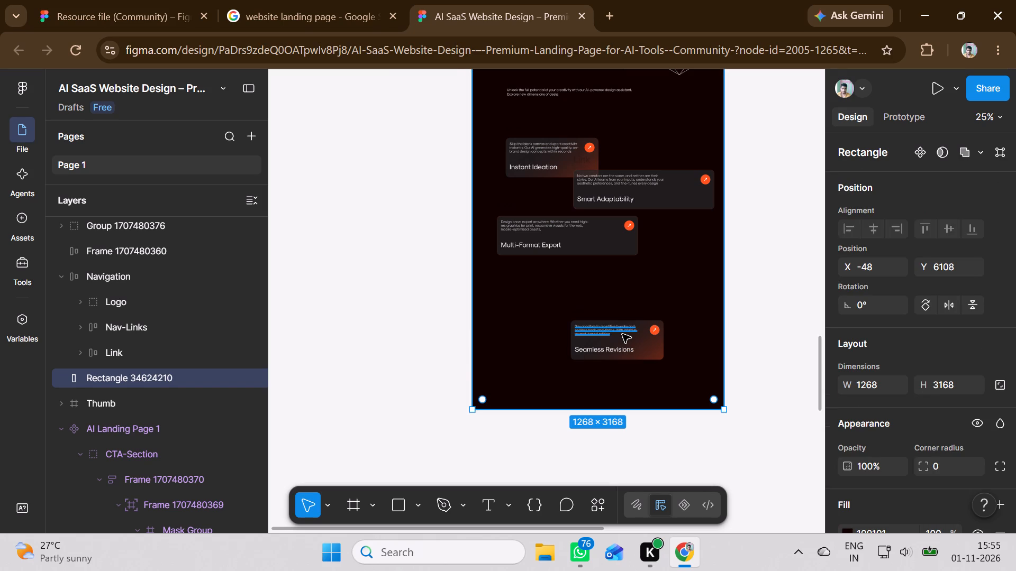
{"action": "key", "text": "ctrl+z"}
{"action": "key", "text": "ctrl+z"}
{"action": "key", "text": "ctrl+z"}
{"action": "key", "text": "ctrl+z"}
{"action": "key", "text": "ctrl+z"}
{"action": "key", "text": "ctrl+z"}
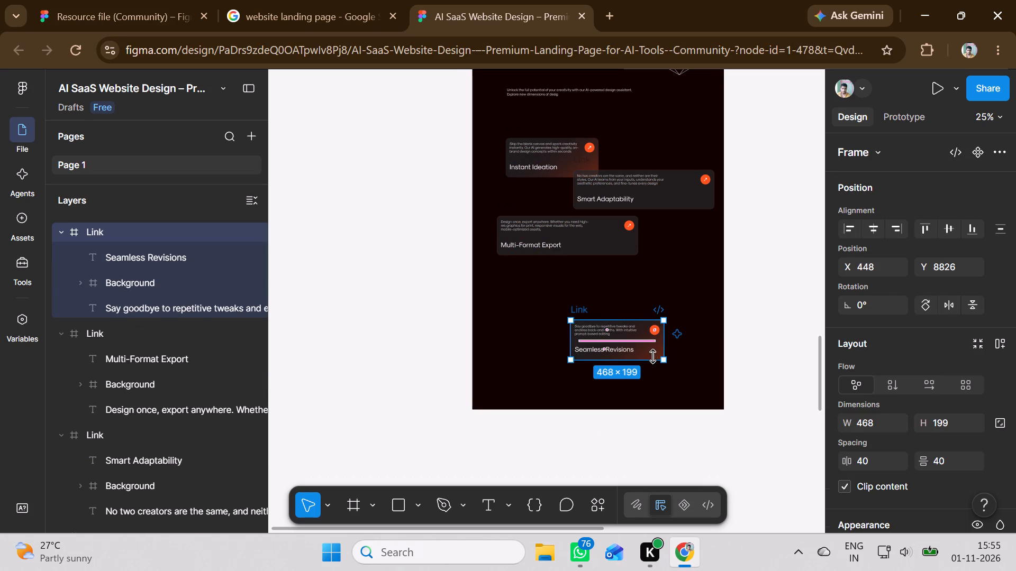
Reposition the Seamless Revisions card so it overlaps the Multi-Format Export card's lower right corner, at about X 704, Y 8399.
{"action": "left_click_drag", "start_coordinate": [652, 353], "coordinate": [653, 306]}
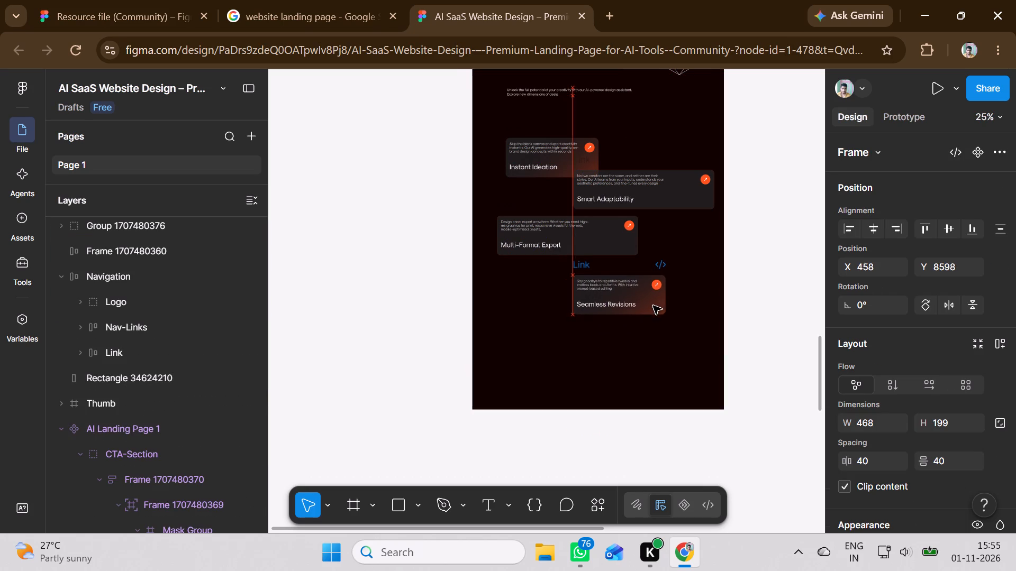
{"action": "left_click_drag", "start_coordinate": [653, 306], "coordinate": [676, 278]}
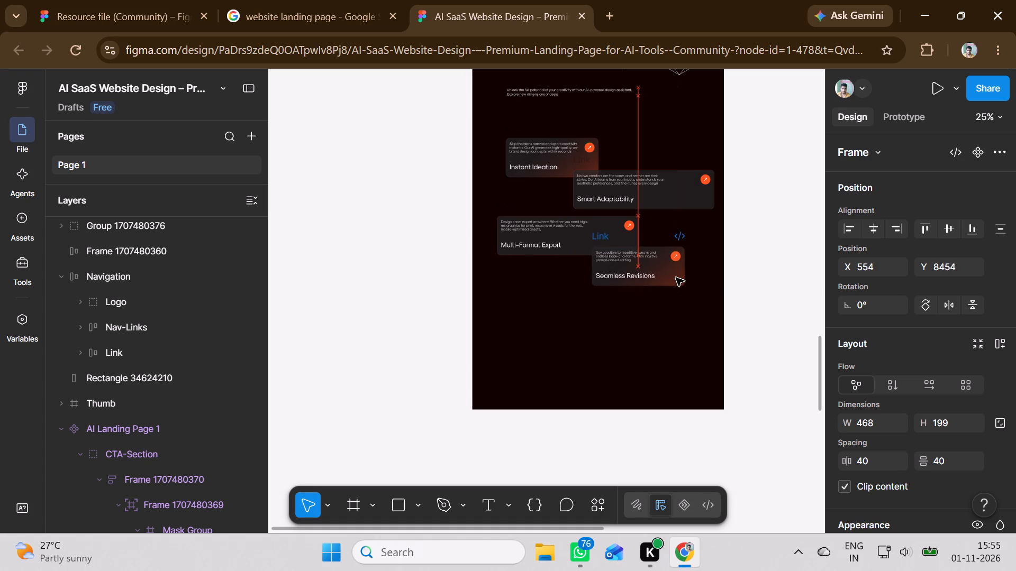
{"action": "left_click_drag", "start_coordinate": [676, 278], "coordinate": [693, 281]}
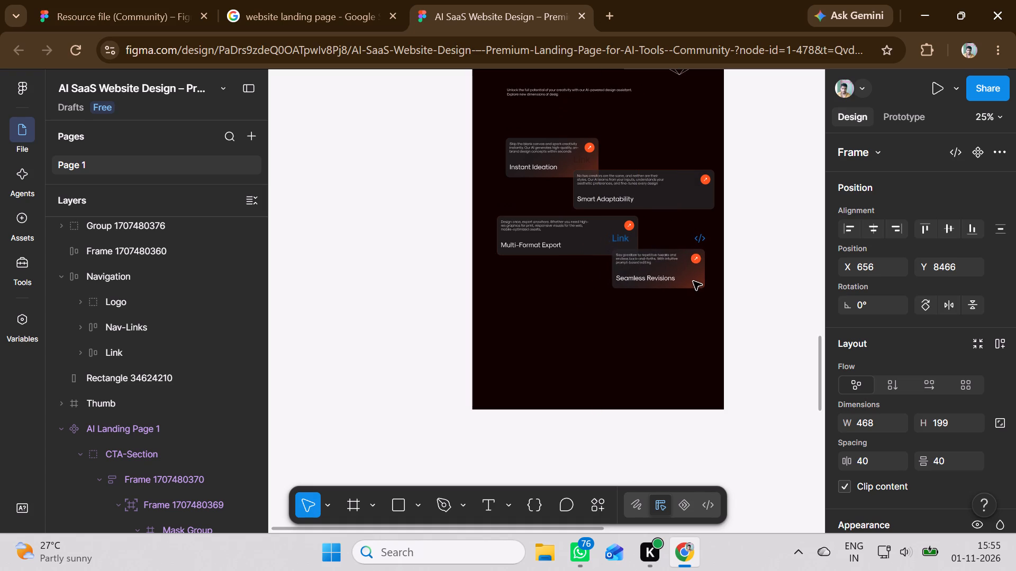
{"action": "left_click_drag", "start_coordinate": [693, 281], "coordinate": [694, 280]}
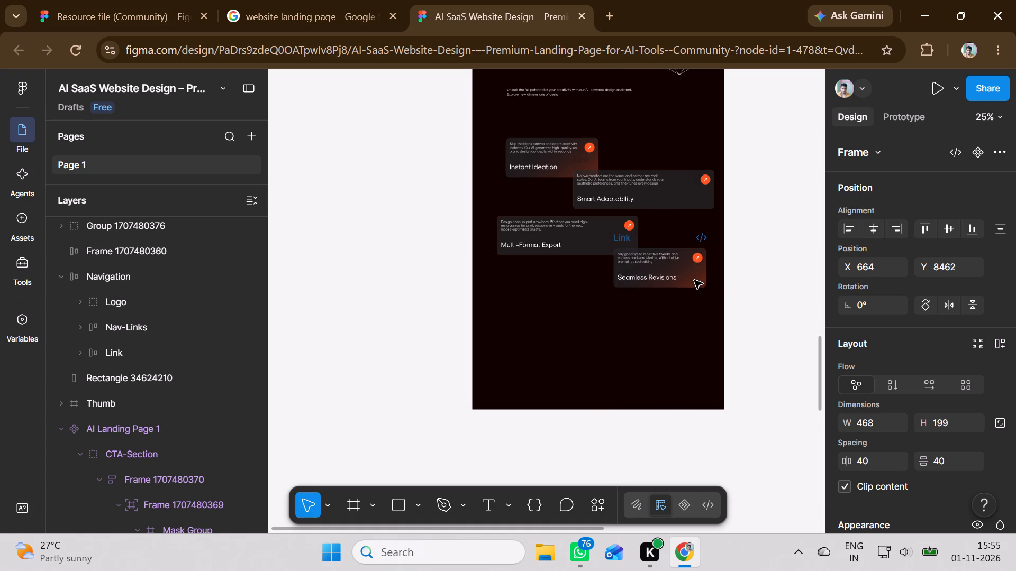
{"action": "left_click_drag", "start_coordinate": [694, 280], "coordinate": [693, 276]}
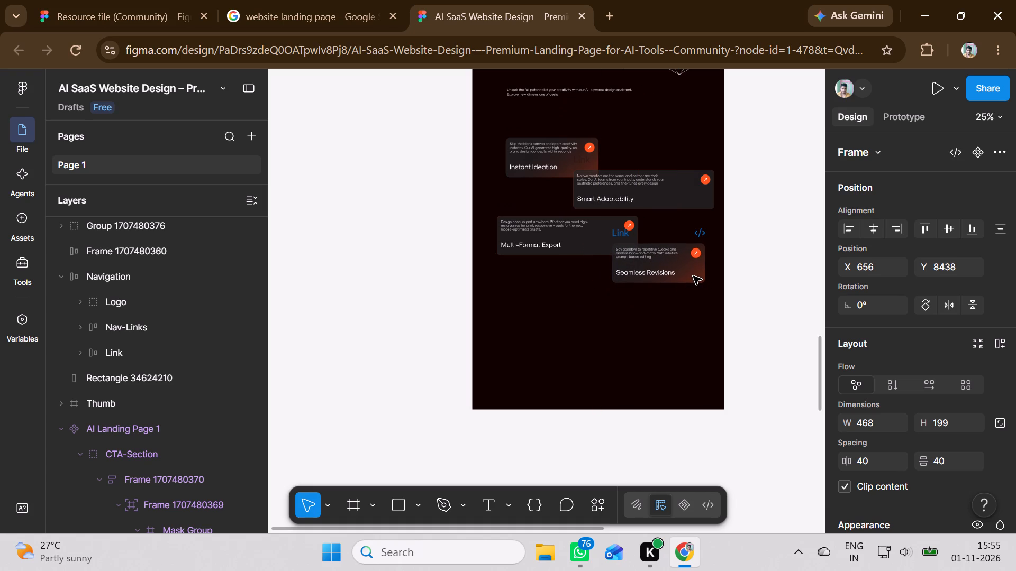
{"action": "left_click_drag", "start_coordinate": [693, 276], "coordinate": [698, 269]}
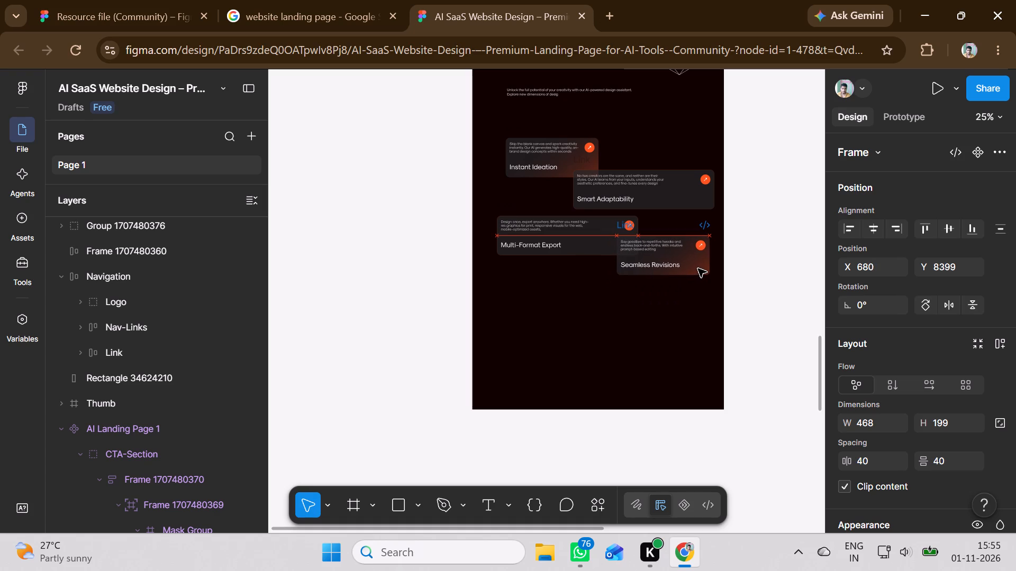
{"action": "left_click_drag", "start_coordinate": [698, 269], "coordinate": [702, 270]}
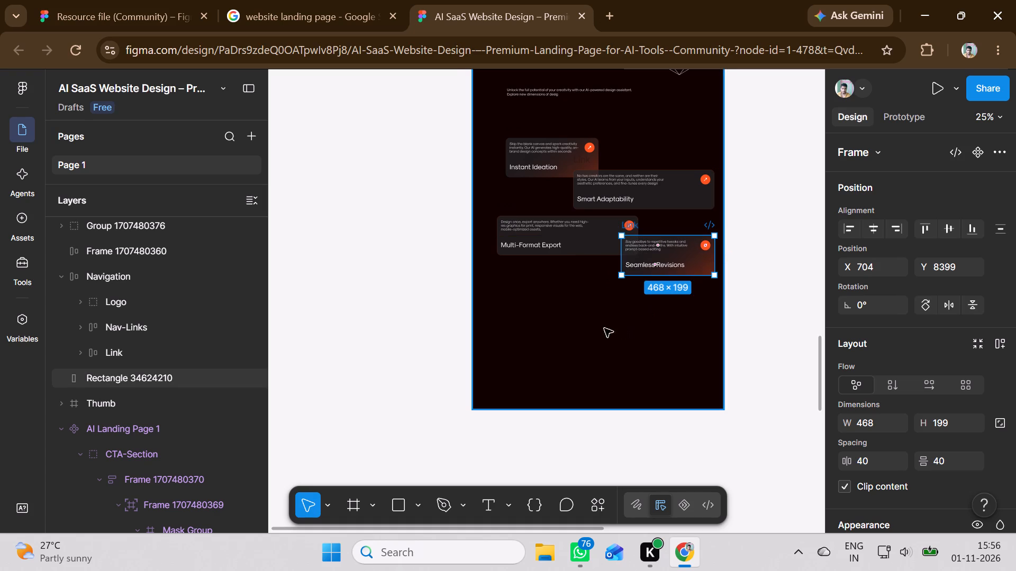
{"action": "left_click", "coordinate": [559, 330]}
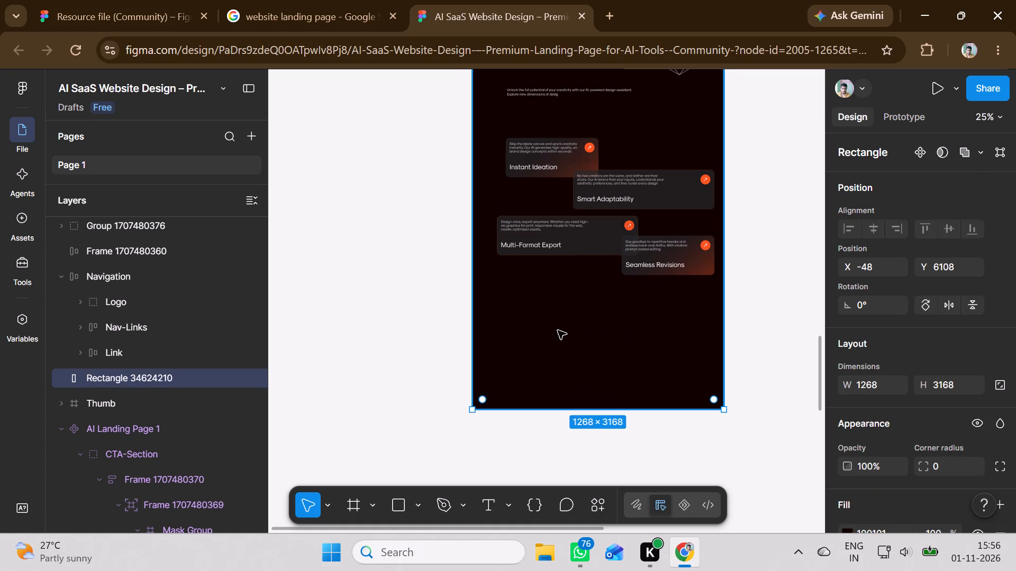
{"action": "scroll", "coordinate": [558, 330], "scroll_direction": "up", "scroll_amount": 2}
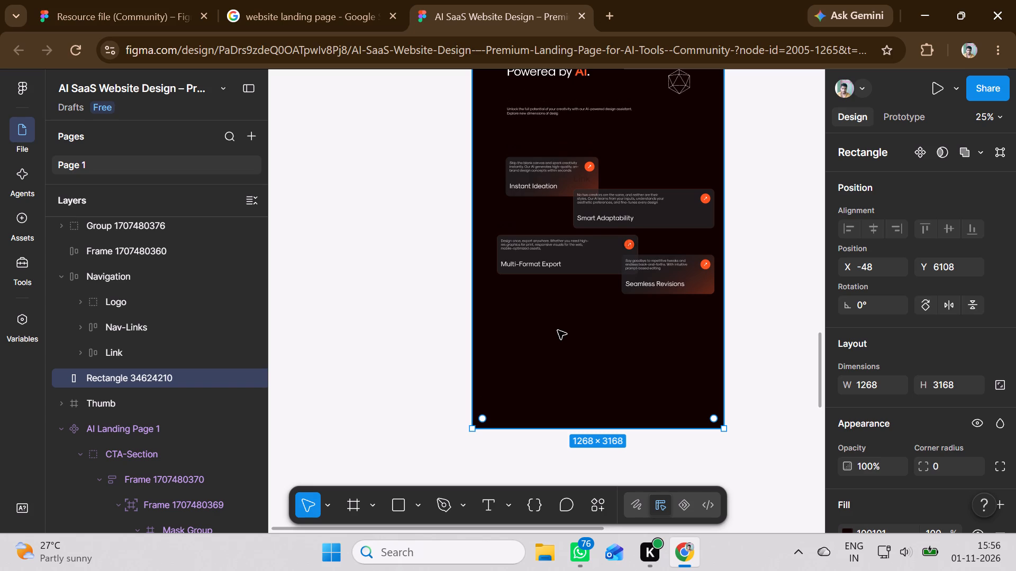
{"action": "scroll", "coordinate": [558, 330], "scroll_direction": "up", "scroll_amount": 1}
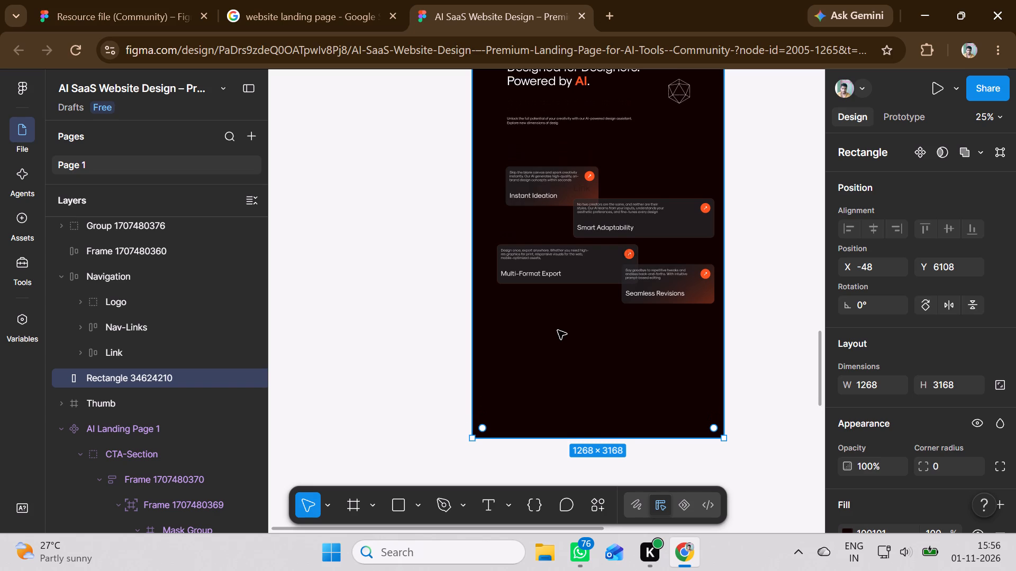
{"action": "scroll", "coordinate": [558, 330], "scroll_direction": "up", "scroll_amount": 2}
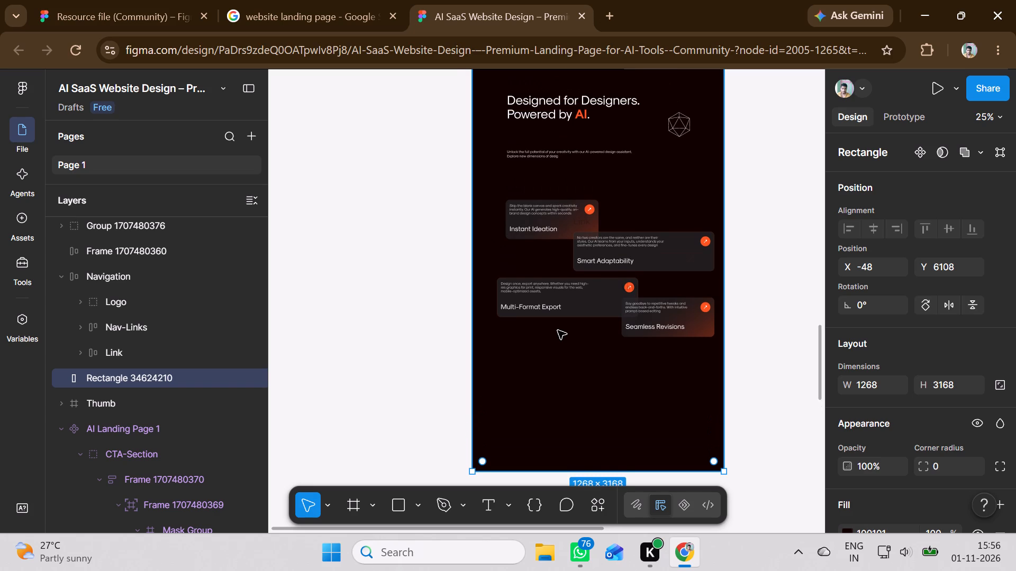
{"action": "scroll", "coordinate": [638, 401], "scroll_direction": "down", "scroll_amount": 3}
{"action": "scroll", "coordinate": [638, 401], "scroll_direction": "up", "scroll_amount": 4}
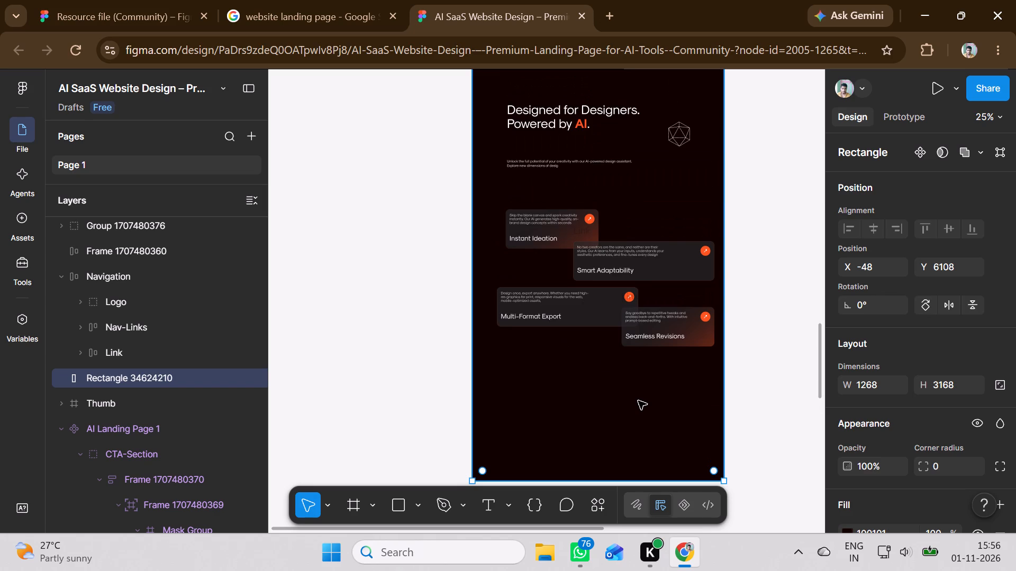
Move the "Whether you're designing for personal projects" text block from the template onto the dark landing page, below the feature cards, at about X 191, Y 8892.
{"action": "scroll", "coordinate": [638, 401], "scroll_direction": "up", "scroll_amount": 5}
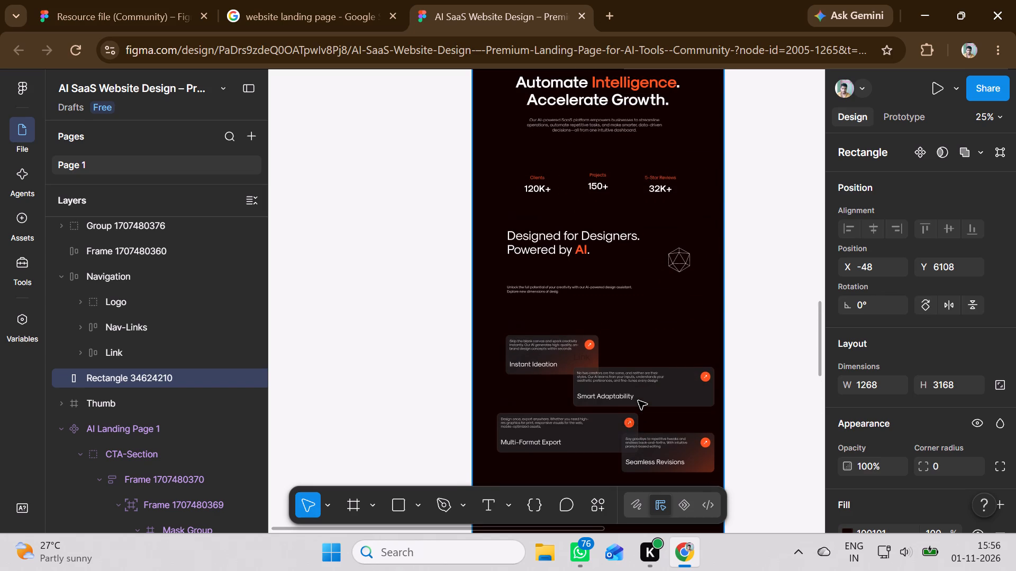
{"action": "scroll", "coordinate": [638, 401], "scroll_direction": "up", "scroll_amount": 12}
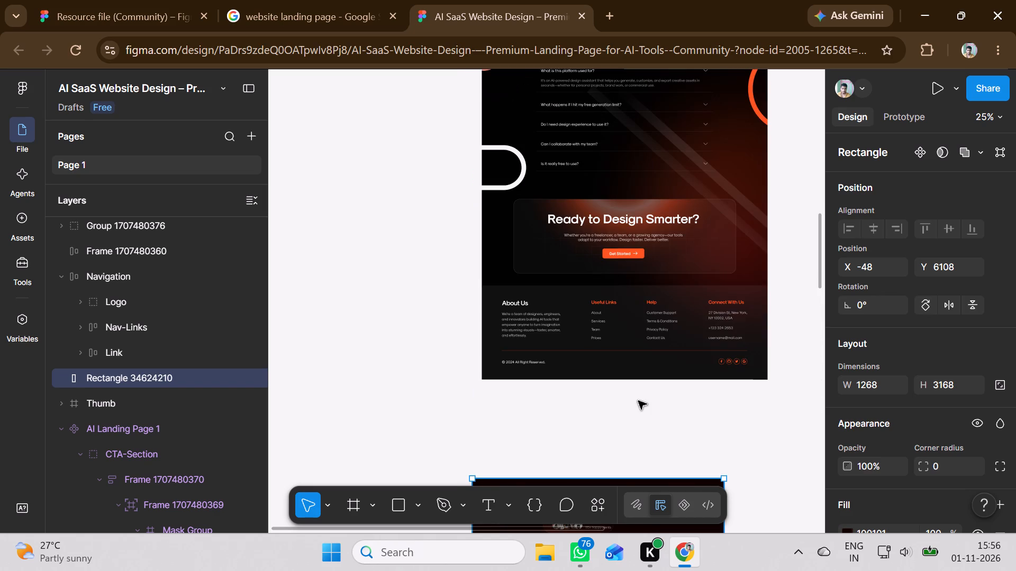
{"action": "scroll", "coordinate": [638, 401], "scroll_direction": "up", "scroll_amount": 8}
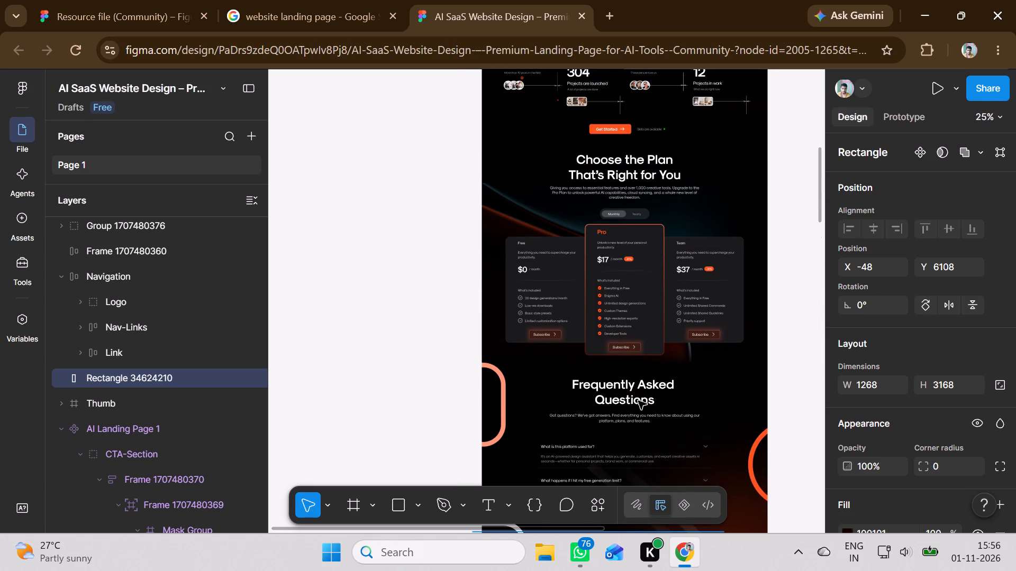
{"action": "scroll", "coordinate": [638, 401], "scroll_direction": "up", "scroll_amount": 9}
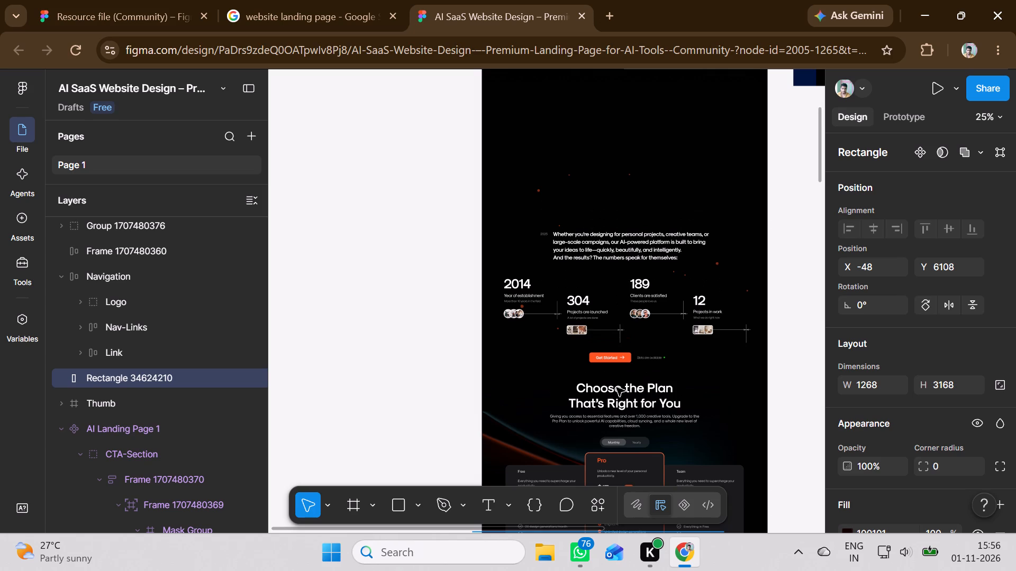
{"action": "triple_click", "coordinate": [609, 253]}
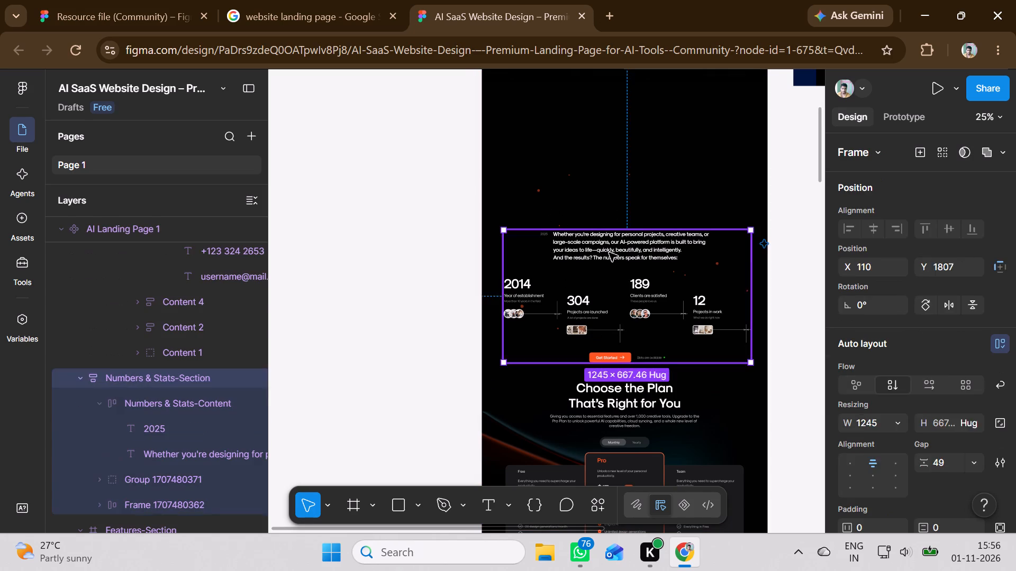
{"action": "left_click_drag", "start_coordinate": [609, 253], "coordinate": [609, 310]}
{"action": "scroll", "coordinate": [609, 310], "scroll_direction": "down", "scroll_amount": 15}
{"action": "scroll", "coordinate": [609, 310], "scroll_direction": "up", "scroll_amount": 1}
{"action": "scroll", "coordinate": [609, 310], "scroll_direction": "down", "scroll_amount": 18}
{"action": "scroll", "coordinate": [609, 310], "scroll_direction": "down", "scroll_amount": 19}
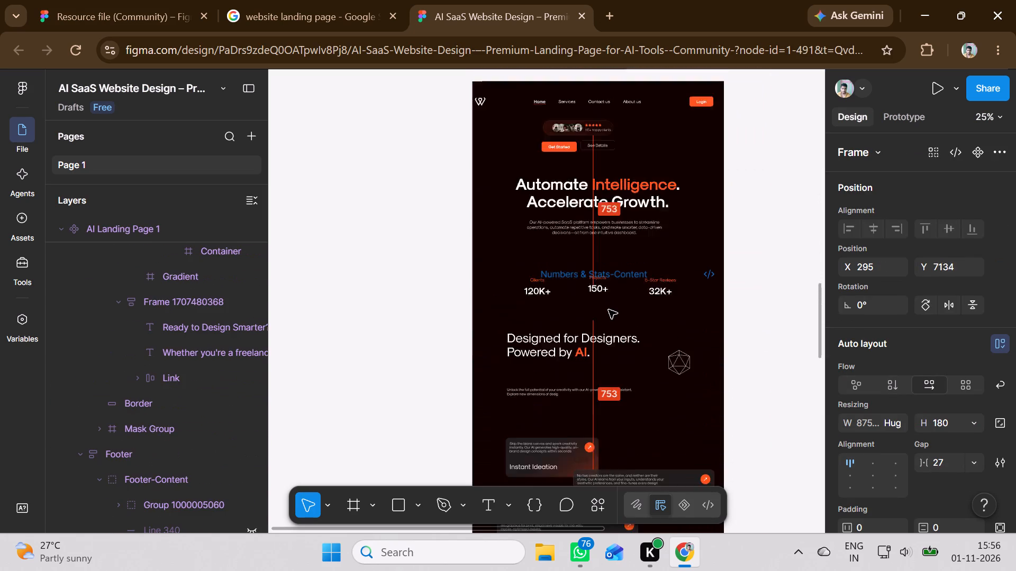
{"action": "left_click_drag", "start_coordinate": [609, 310], "coordinate": [589, 340]}
{"action": "scroll", "coordinate": [609, 310], "scroll_direction": "down", "scroll_amount": 7}
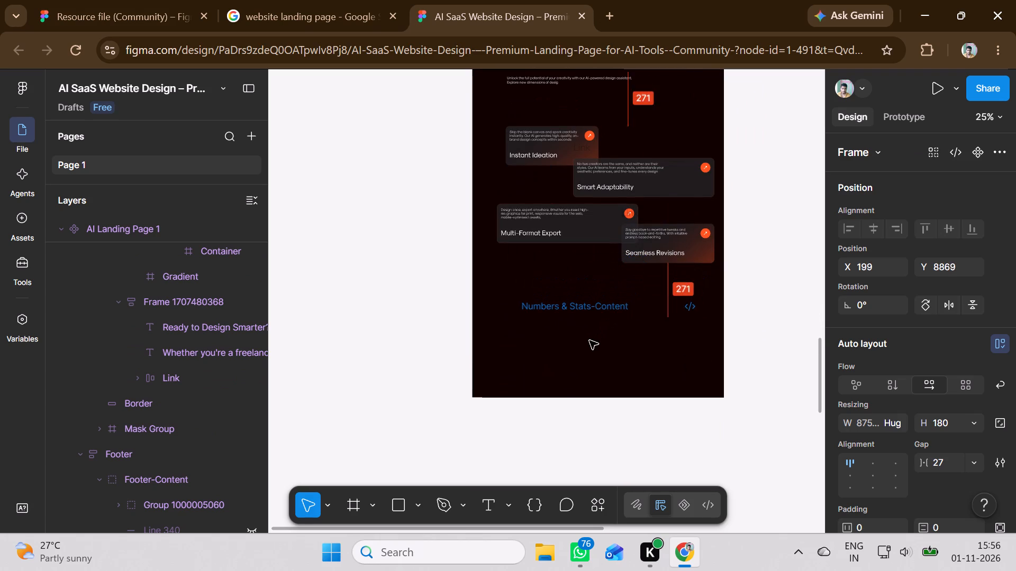
{"action": "left_click_drag", "start_coordinate": [589, 340], "coordinate": [588, 345]}
Bring the moved Numbers & Stats text block to the front of the dark page background.
{"action": "right_click", "coordinate": [588, 346]}
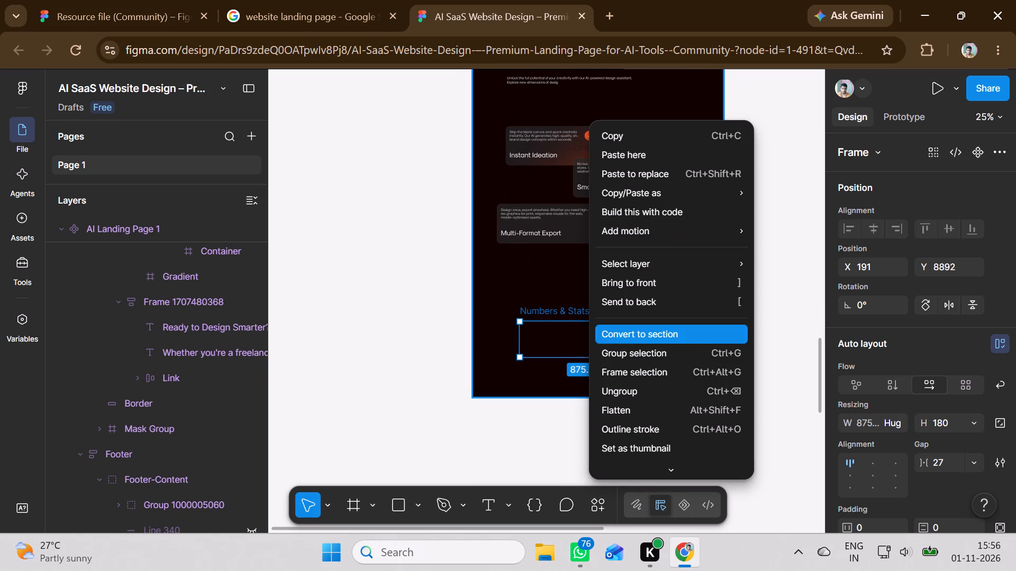
{"action": "left_click", "coordinate": [657, 282]}
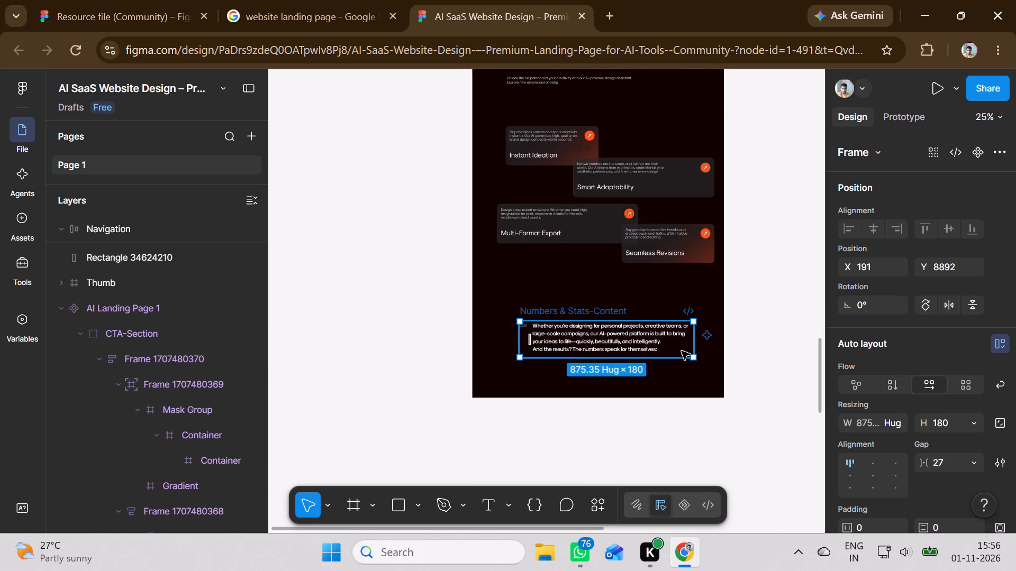
Reposition the Numbers & Stats text block closer beneath the feature cards, centred on the dark page, at about X 150, Y 8731.
{"action": "left_click_drag", "start_coordinate": [673, 351], "coordinate": [663, 329]}
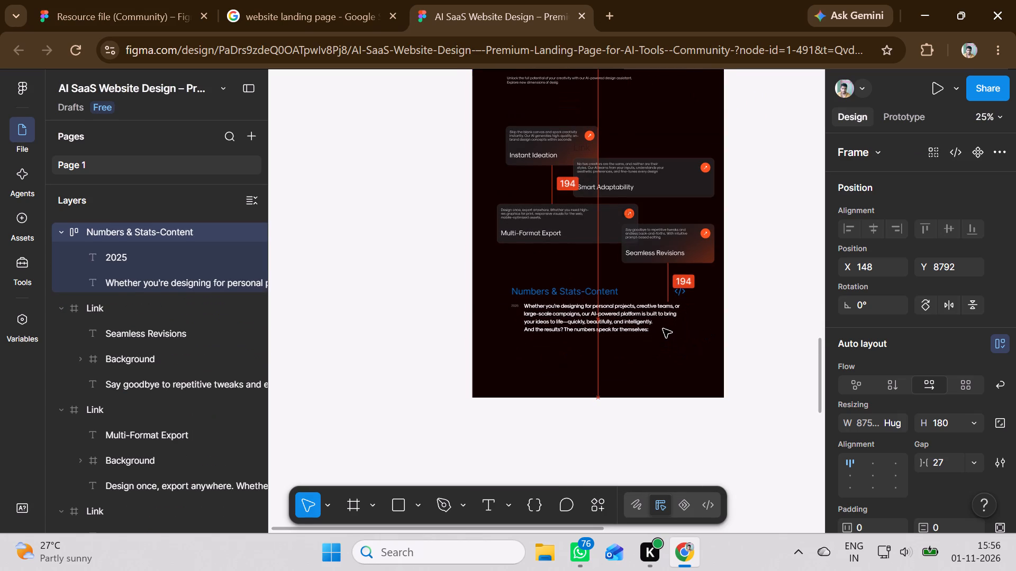
{"action": "left_click_drag", "start_coordinate": [663, 329], "coordinate": [672, 318]}
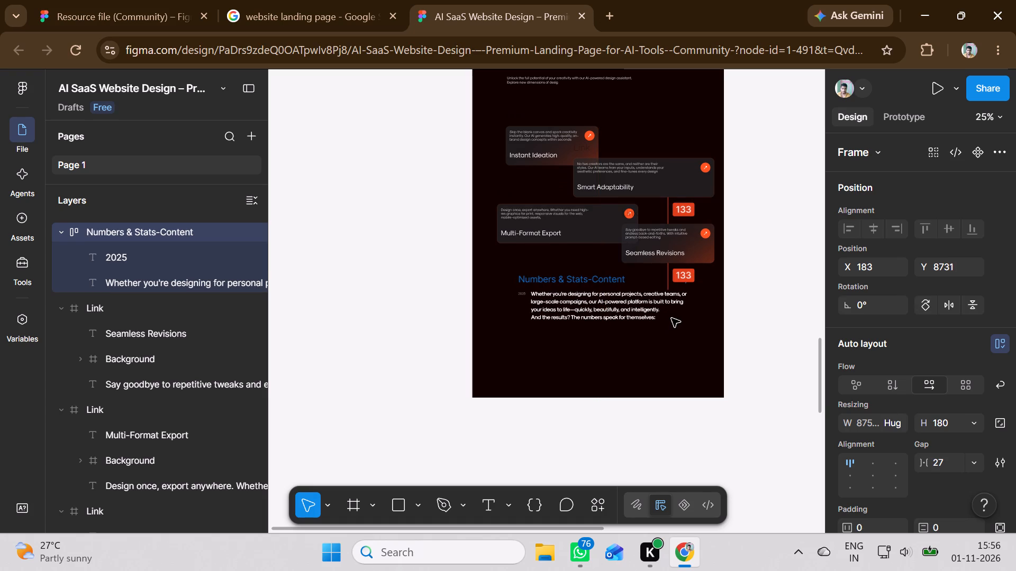
{"action": "left_click_drag", "start_coordinate": [672, 318], "coordinate": [668, 318]}
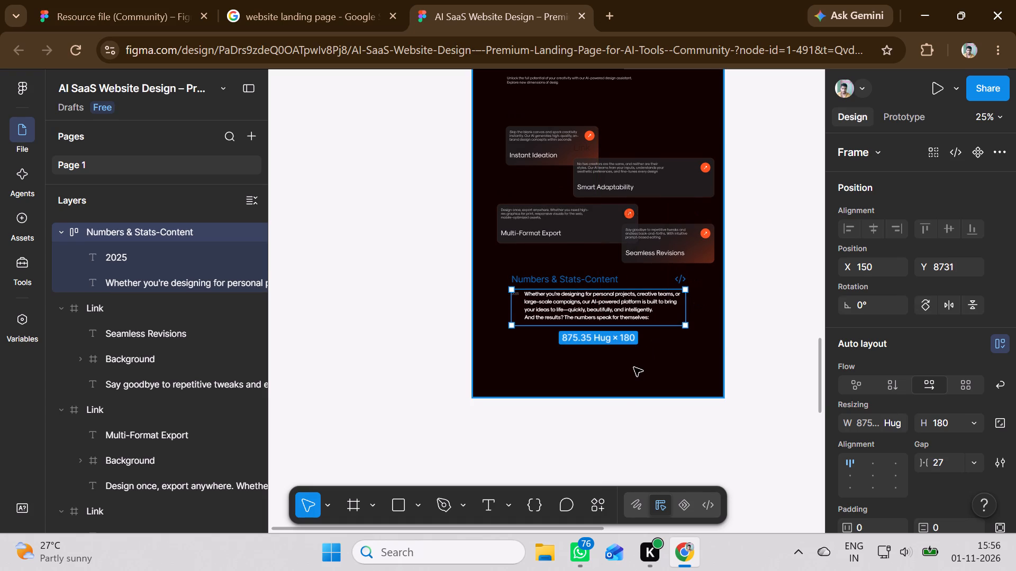
Extend the dark landing page's background rectangle downward to a height of about 4936.
{"action": "left_click", "coordinate": [633, 367]}
{"action": "left_click_drag", "start_coordinate": [616, 398], "coordinate": [618, 446]}
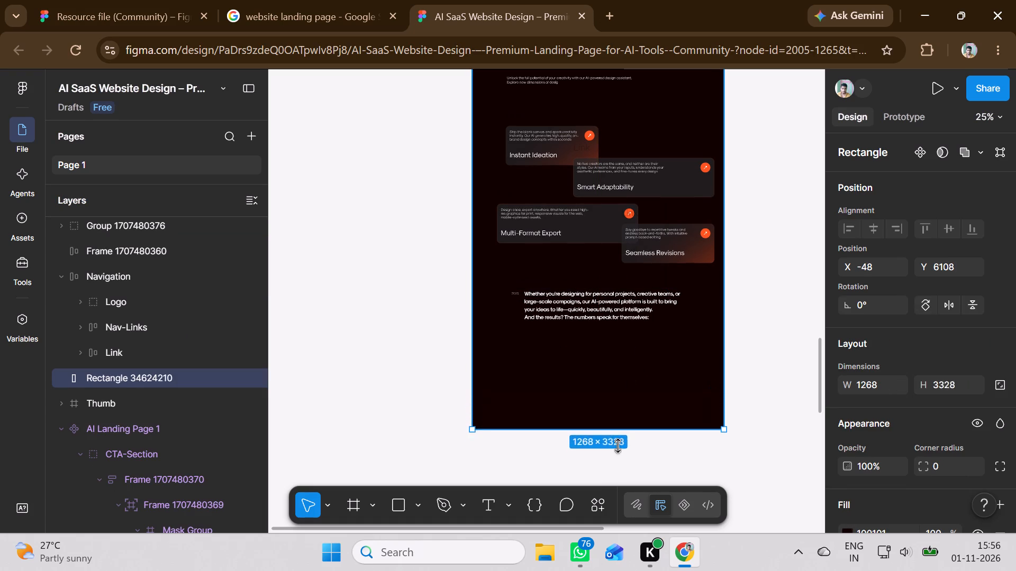
{"action": "left_click_drag", "start_coordinate": [618, 446], "coordinate": [622, 542]}
Delete the light grey 796 × 660 rectangle lying over the extended dark page background.
{"action": "scroll", "coordinate": [628, 387], "scroll_direction": "down", "scroll_amount": 1}
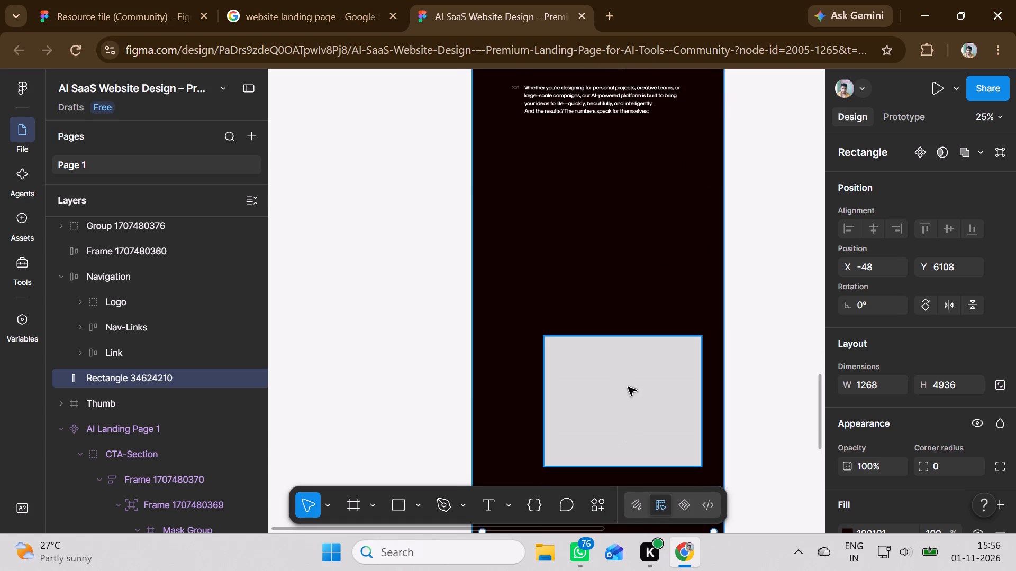
{"action": "scroll", "coordinate": [628, 387], "scroll_direction": "down", "scroll_amount": 1}
{"action": "left_click", "coordinate": [621, 354]}
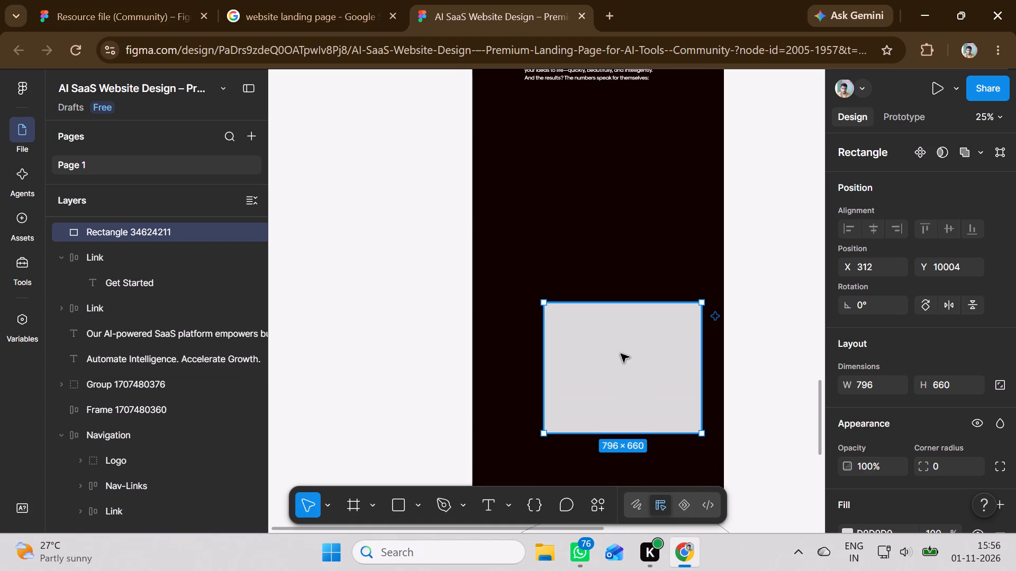
{"action": "key", "text": "Delete"}
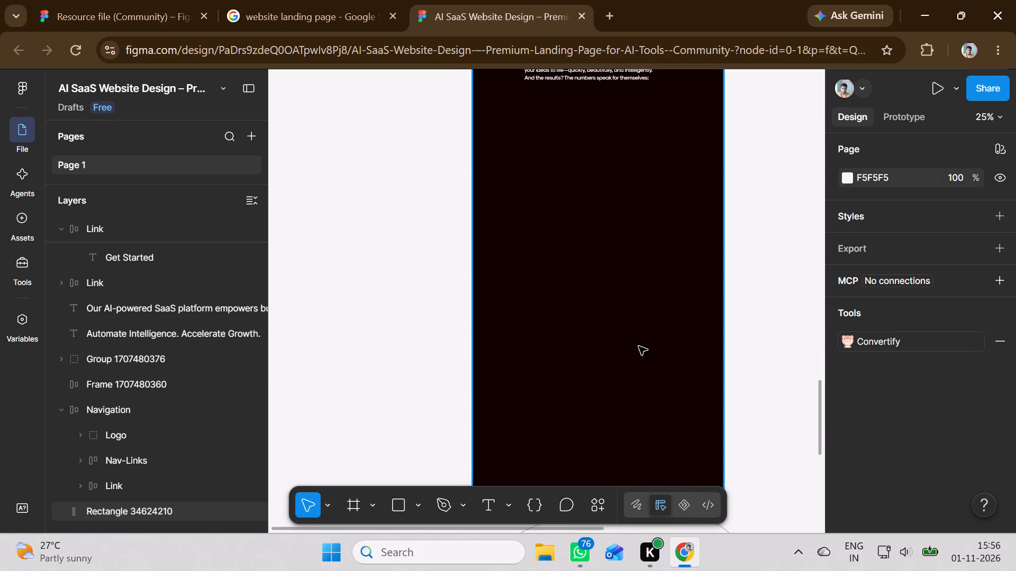
Move the template's Numbers & Stats section onto the dark landing page, below the intro text and flush with the page's left edge, at about X -48, Y 9105.
{"action": "scroll", "coordinate": [639, 346], "scroll_direction": "up", "scroll_amount": 3}
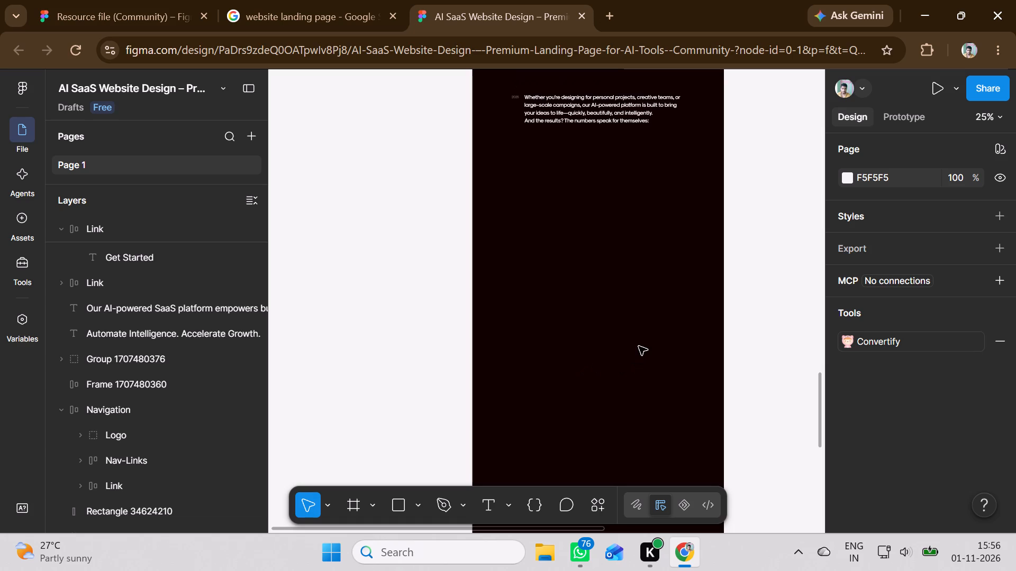
{"action": "scroll", "coordinate": [639, 346], "scroll_direction": "up", "scroll_amount": 5}
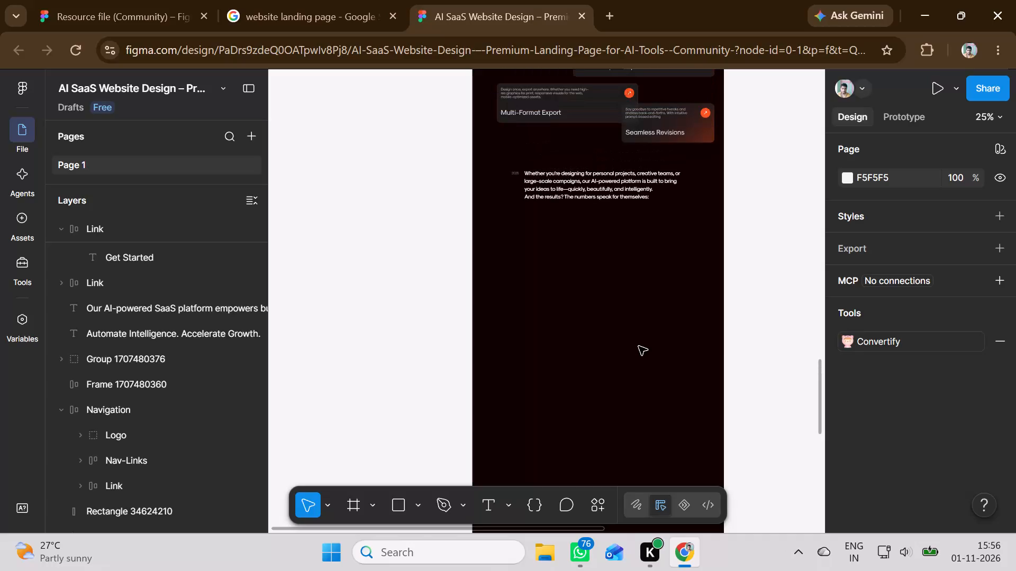
{"action": "scroll", "coordinate": [639, 346], "scroll_direction": "up", "scroll_amount": 2}
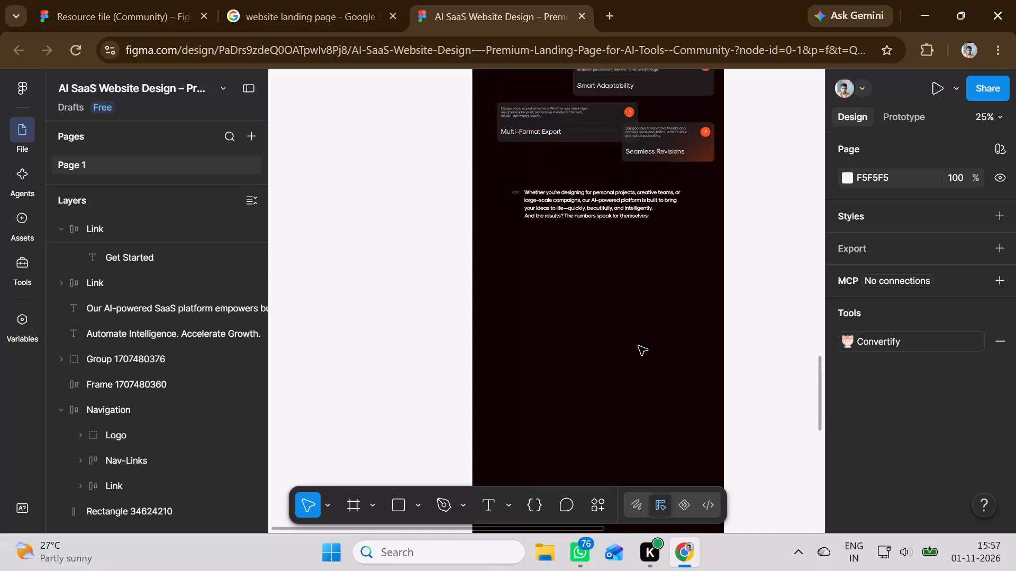
{"action": "scroll", "coordinate": [639, 346], "scroll_direction": "up", "scroll_amount": 6}
{"action": "scroll", "coordinate": [639, 346], "scroll_direction": "down", "scroll_amount": 1}
{"action": "scroll", "coordinate": [639, 346], "scroll_direction": "up", "scroll_amount": 7}
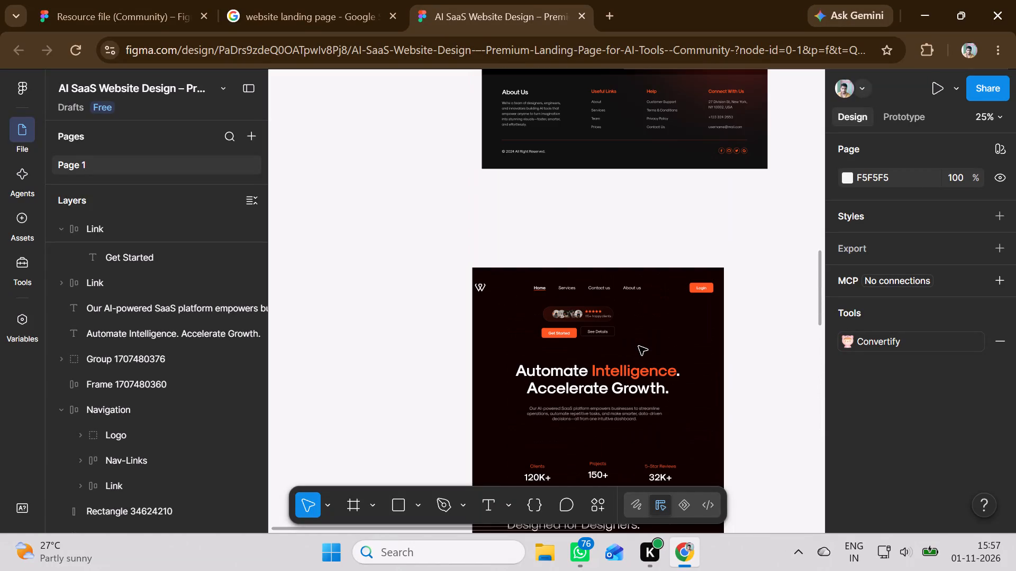
{"action": "scroll", "coordinate": [639, 346], "scroll_direction": "up", "scroll_amount": 10}
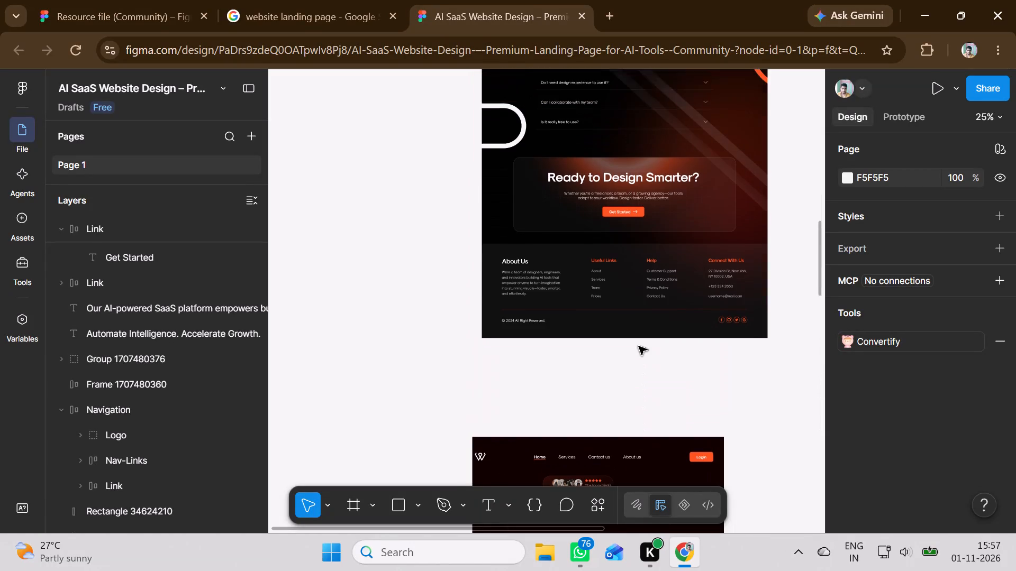
{"action": "scroll", "coordinate": [639, 346], "scroll_direction": "up", "scroll_amount": 11}
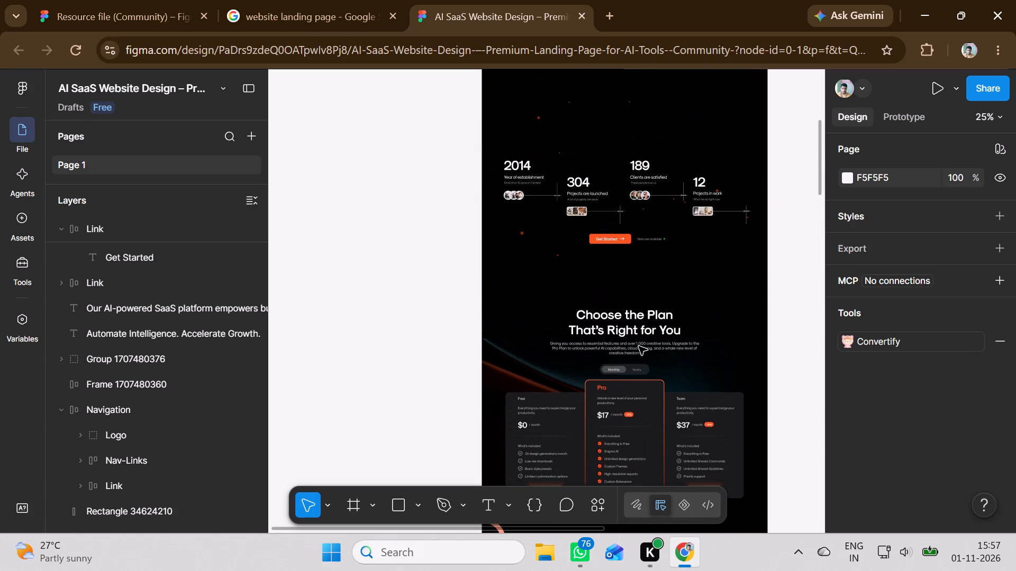
{"action": "scroll", "coordinate": [568, 227], "scroll_direction": "up", "scroll_amount": 2}
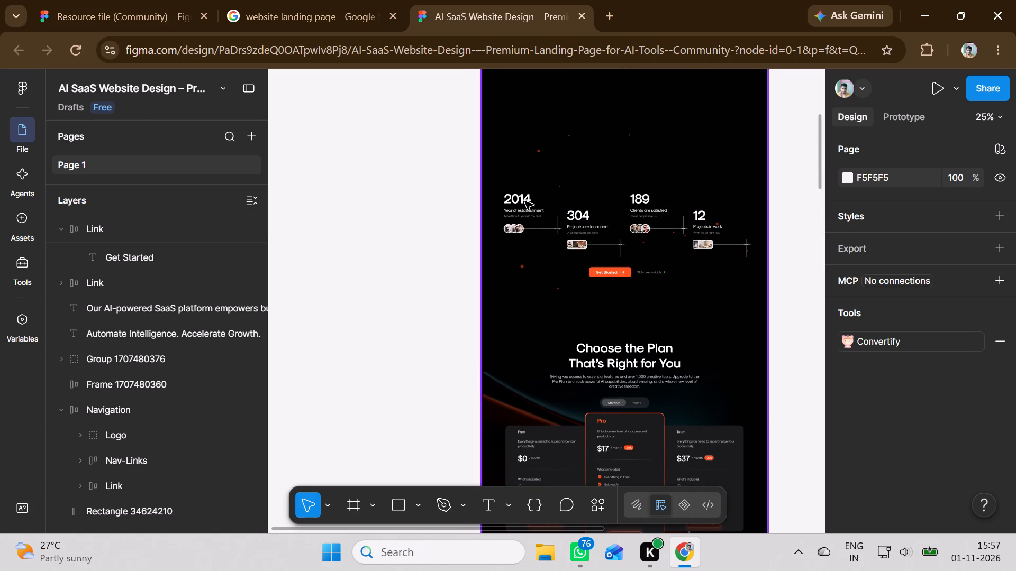
{"action": "double_click", "coordinate": [525, 201]}
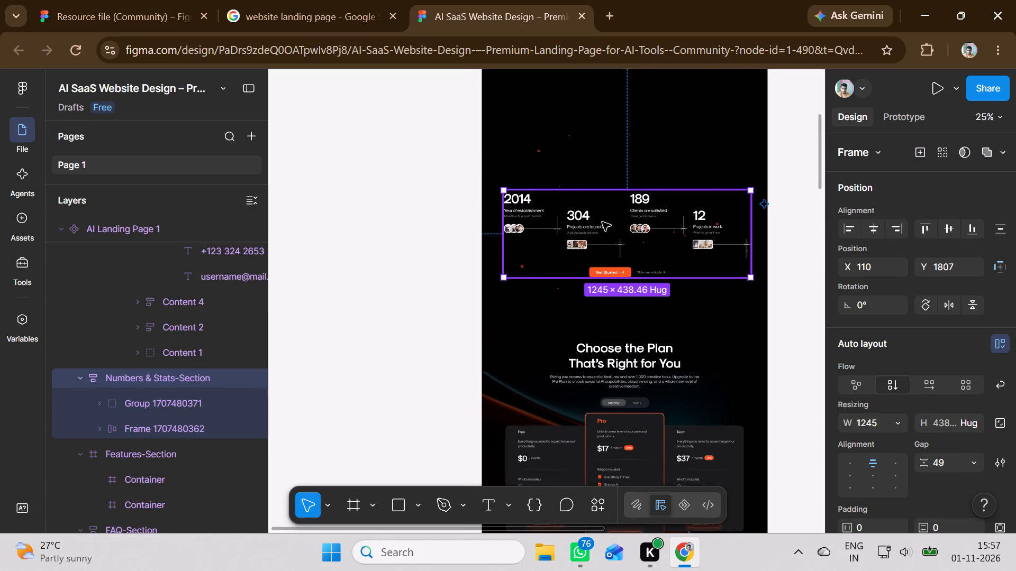
{"action": "double_click", "coordinate": [533, 208]}
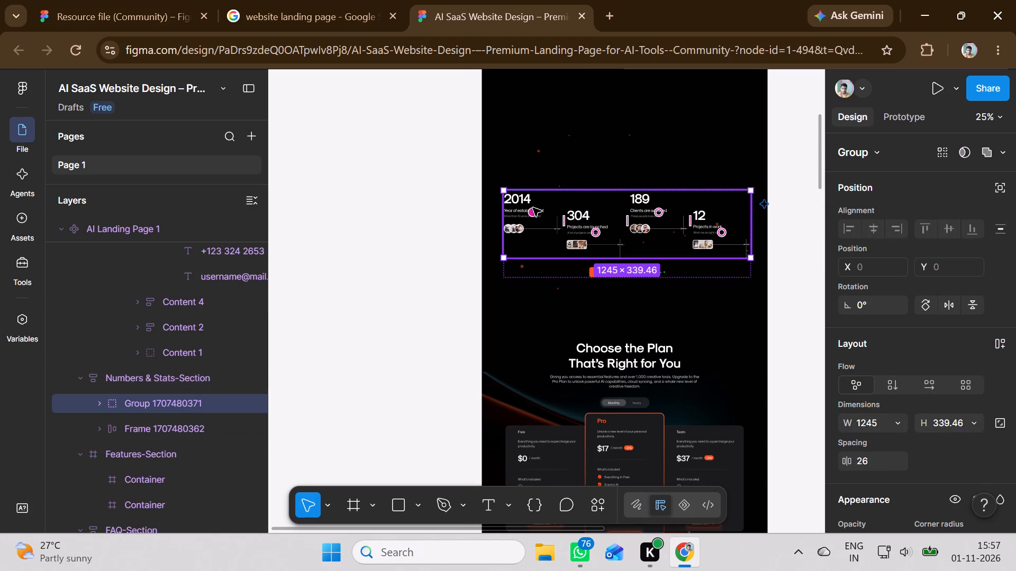
{"action": "left_click", "coordinate": [518, 318]}
{"action": "double_click", "coordinate": [592, 205]}
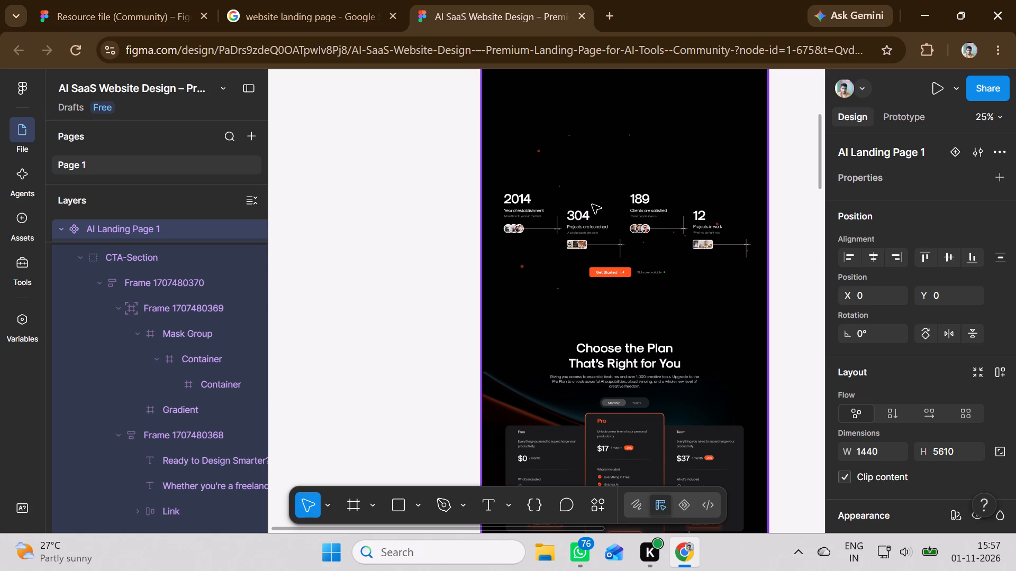
{"action": "left_click_drag", "start_coordinate": [592, 205], "coordinate": [590, 292]}
{"action": "scroll", "coordinate": [590, 292], "scroll_direction": "down", "scroll_amount": 6}
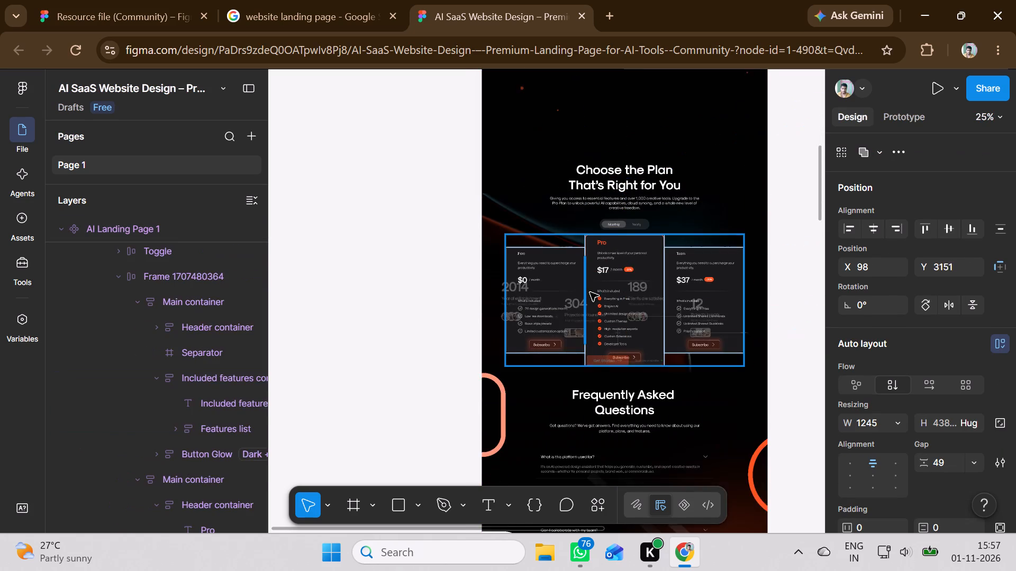
{"action": "left_click_drag", "start_coordinate": [590, 292], "coordinate": [589, 299]}
{"action": "scroll", "coordinate": [590, 292], "scroll_direction": "down", "scroll_amount": 17}
{"action": "scroll", "coordinate": [590, 296], "scroll_direction": "down", "scroll_amount": 7}
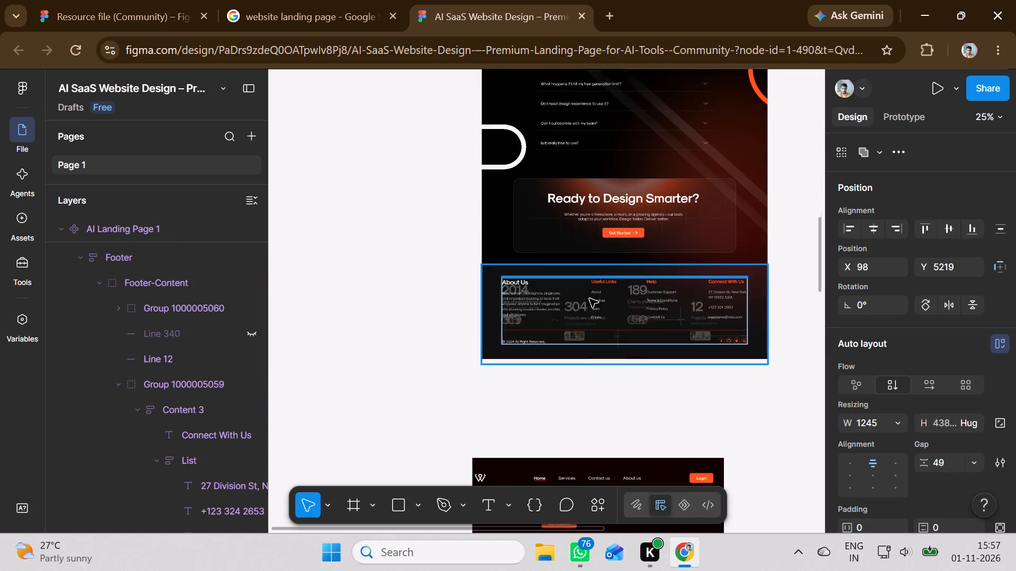
{"action": "left_click_drag", "start_coordinate": [589, 299], "coordinate": [585, 308]}
{"action": "scroll", "coordinate": [589, 299], "scroll_direction": "down", "scroll_amount": 15}
{"action": "scroll", "coordinate": [587, 302], "scroll_direction": "up", "scroll_amount": 1}
{"action": "scroll", "coordinate": [587, 302], "scroll_direction": "down", "scroll_amount": 8}
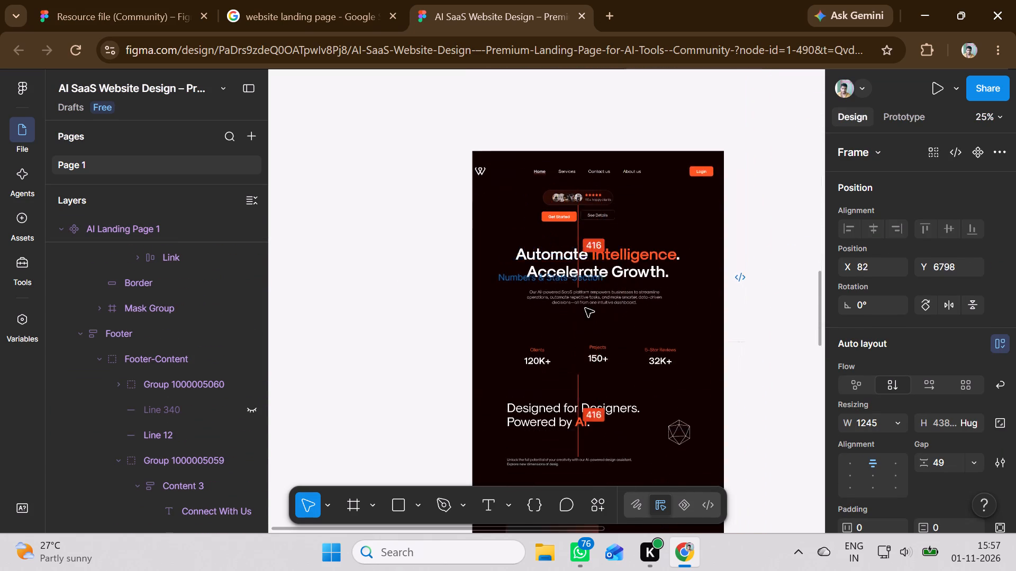
{"action": "left_click_drag", "start_coordinate": [585, 308], "coordinate": [584, 339]}
{"action": "scroll", "coordinate": [584, 310], "scroll_direction": "down", "scroll_amount": 8}
{"action": "scroll", "coordinate": [583, 312], "scroll_direction": "up", "scroll_amount": 3}
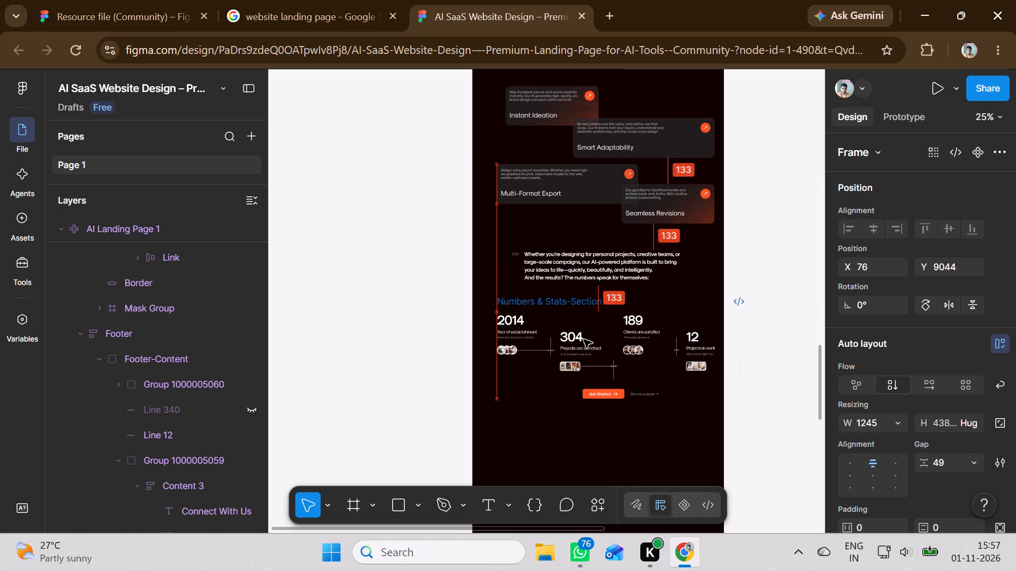
{"action": "left_click_drag", "start_coordinate": [584, 339], "coordinate": [597, 335]}
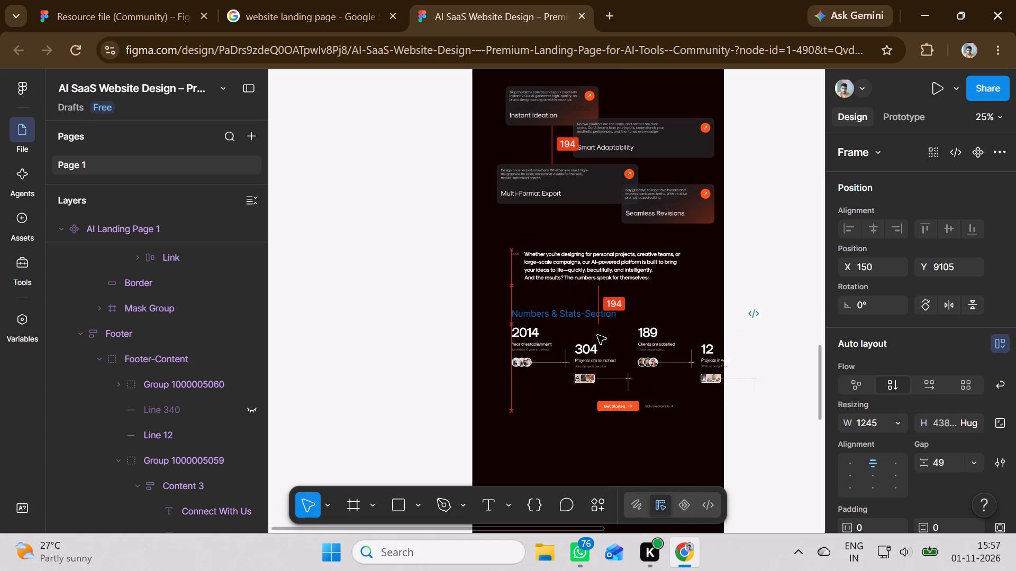
{"action": "left_click_drag", "start_coordinate": [597, 335], "coordinate": [578, 337]}
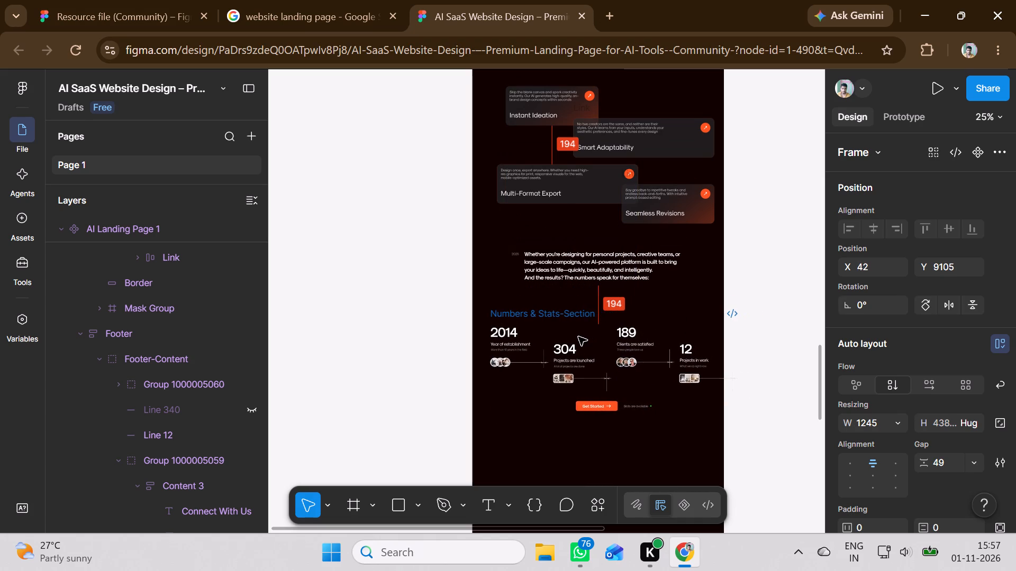
{"action": "left_click_drag", "start_coordinate": [578, 337], "coordinate": [571, 337]}
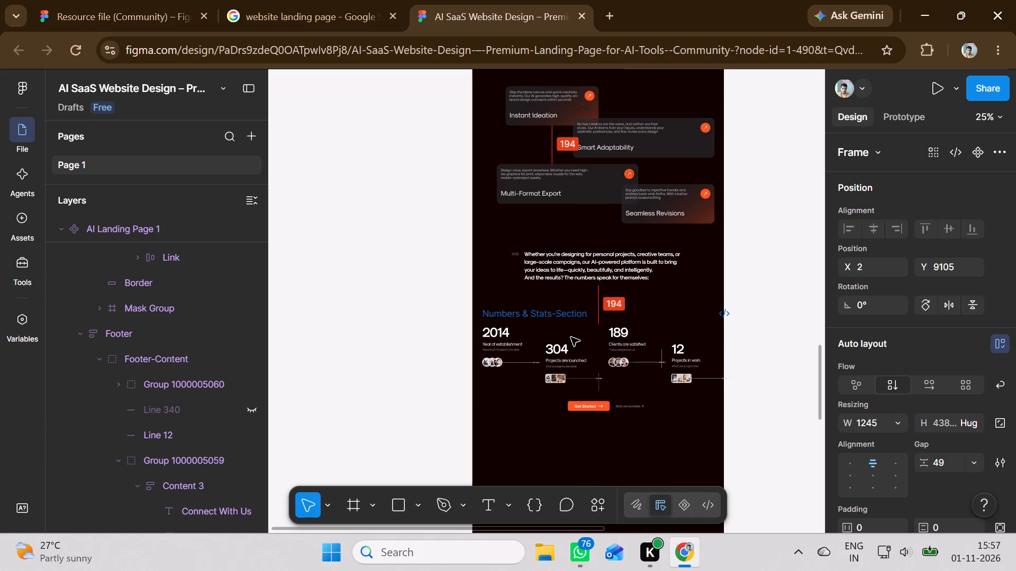
{"action": "left_click_drag", "start_coordinate": [571, 337], "coordinate": [568, 337]}
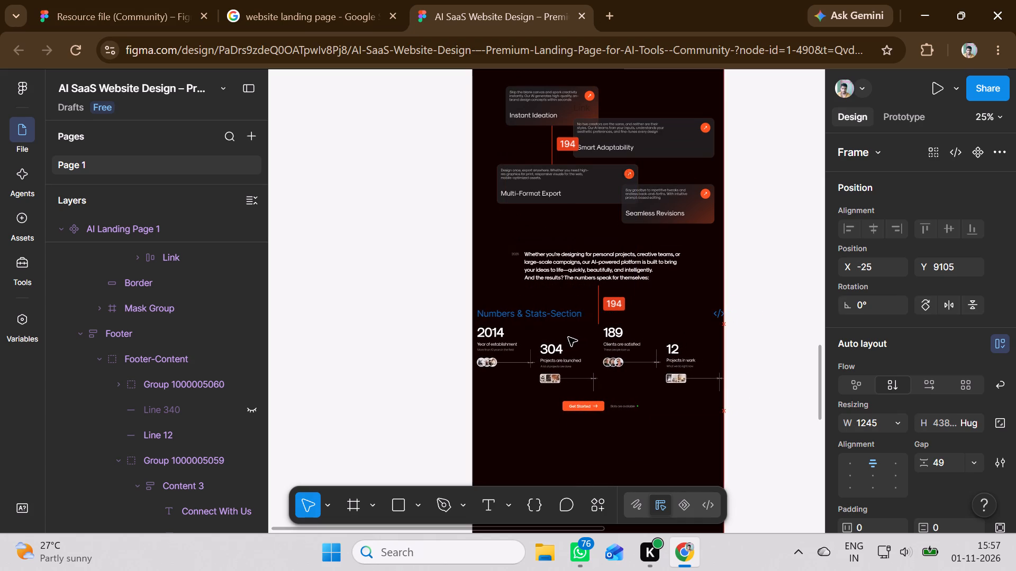
{"action": "left_click_drag", "start_coordinate": [568, 337], "coordinate": [559, 339]}
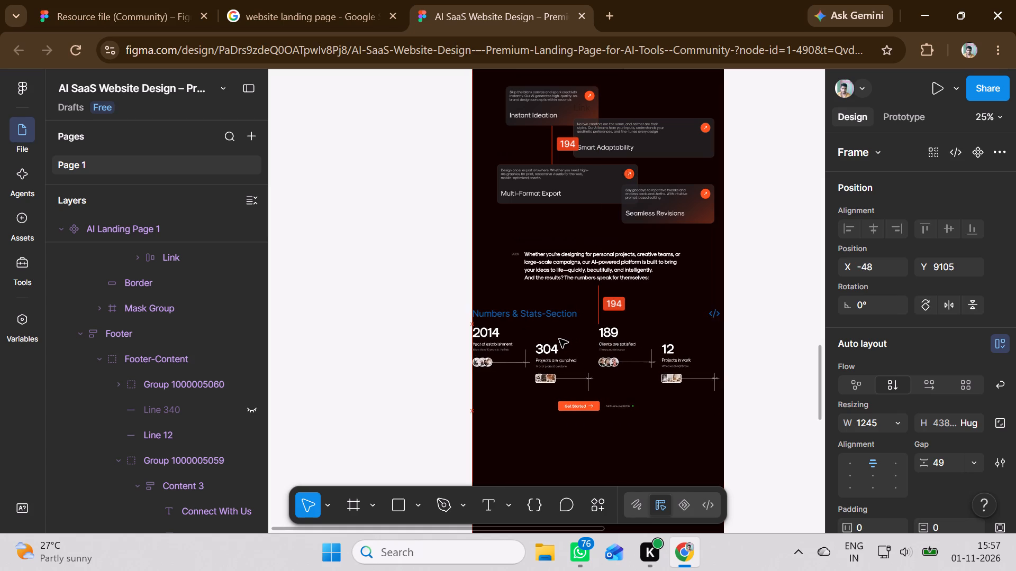
Nudge the Numbers & Stats section slightly away from the dark page's left edge, keeping it at Y 9105.
{"action": "left_click_drag", "start_coordinate": [559, 339], "coordinate": [564, 338]}
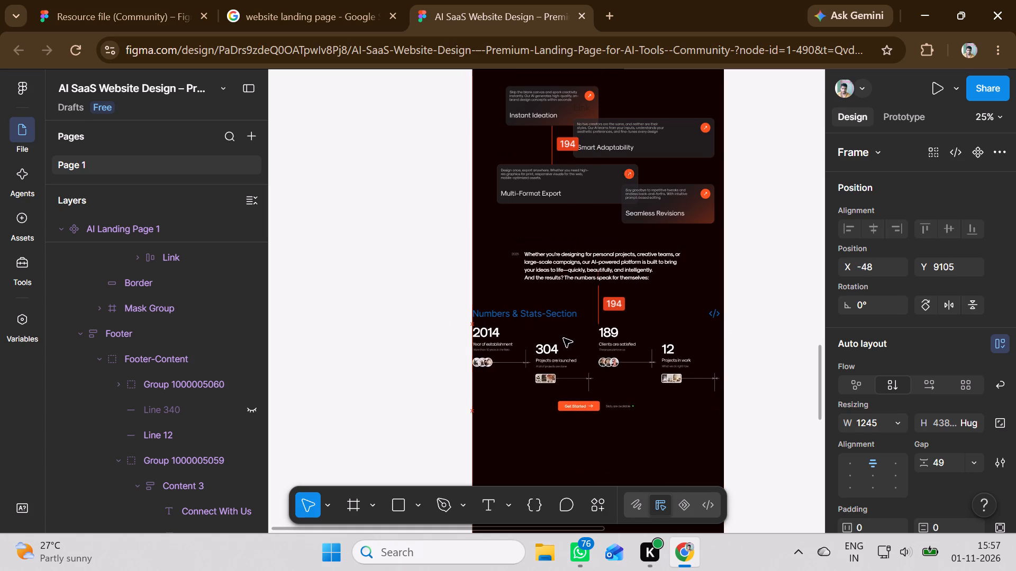
{"action": "left_click_drag", "start_coordinate": [564, 338], "coordinate": [565, 338]}
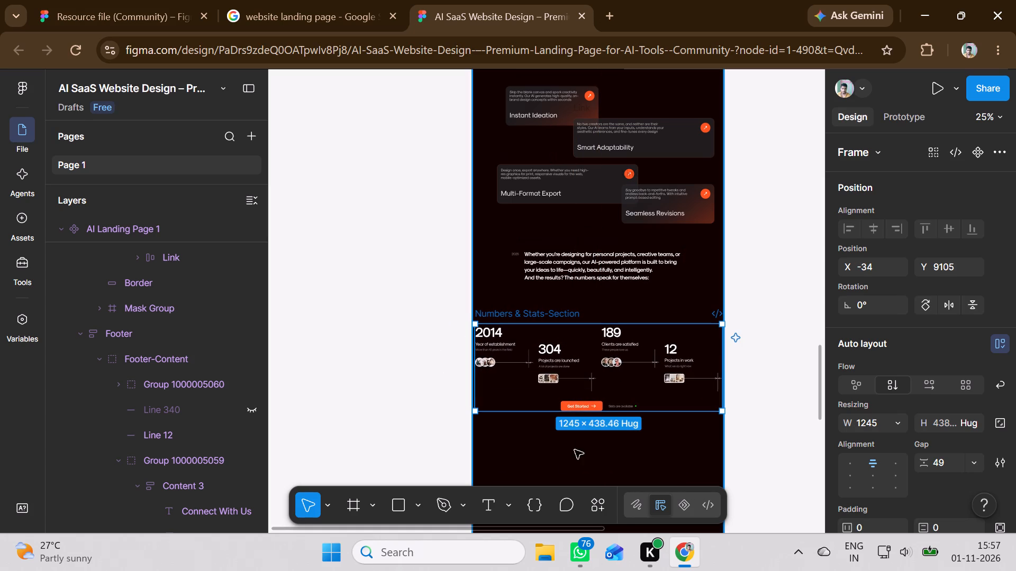
{"action": "left_click", "coordinate": [516, 447]}
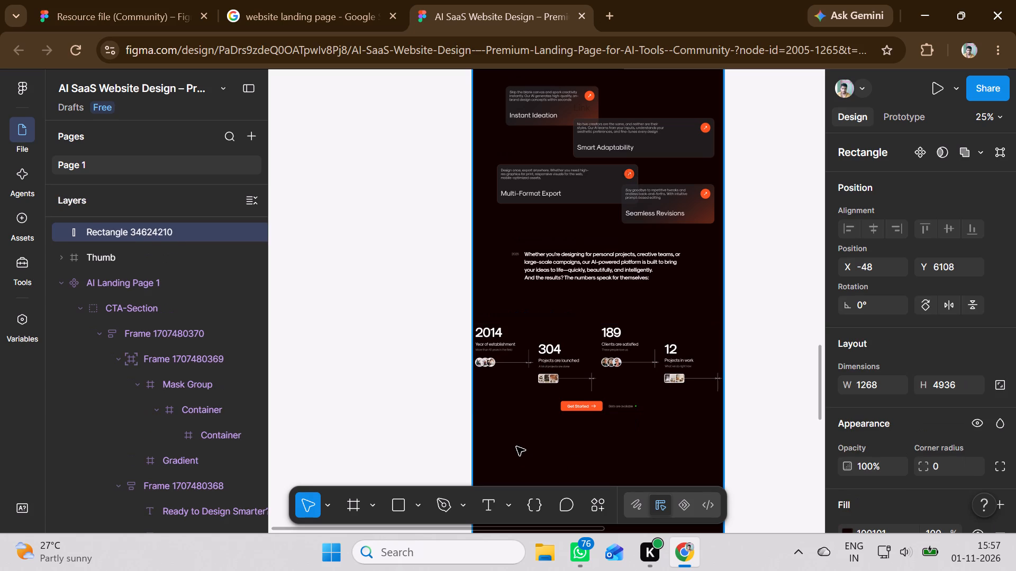
{"action": "scroll", "coordinate": [516, 447], "scroll_direction": "down", "scroll_amount": 2}
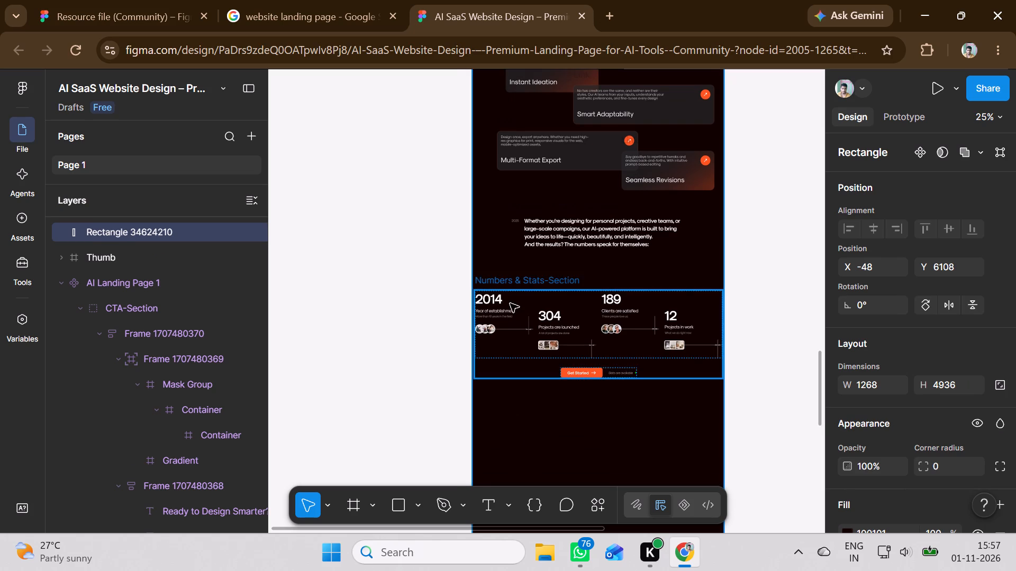
{"action": "left_click_drag", "start_coordinate": [529, 300], "coordinate": [536, 298]}
{"action": "key", "text": "ctrl+z"}
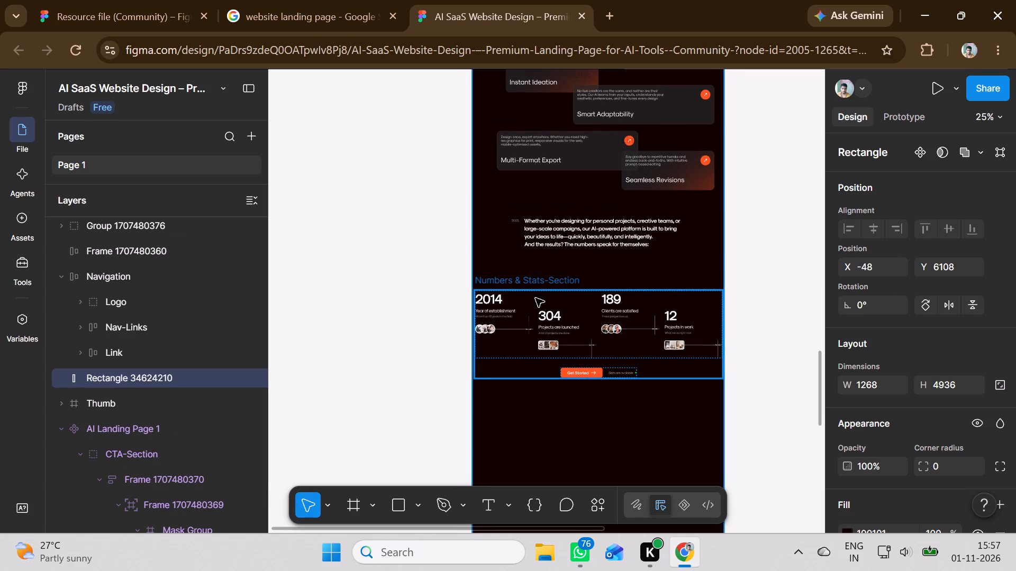
{"action": "left_click", "coordinate": [538, 443]}
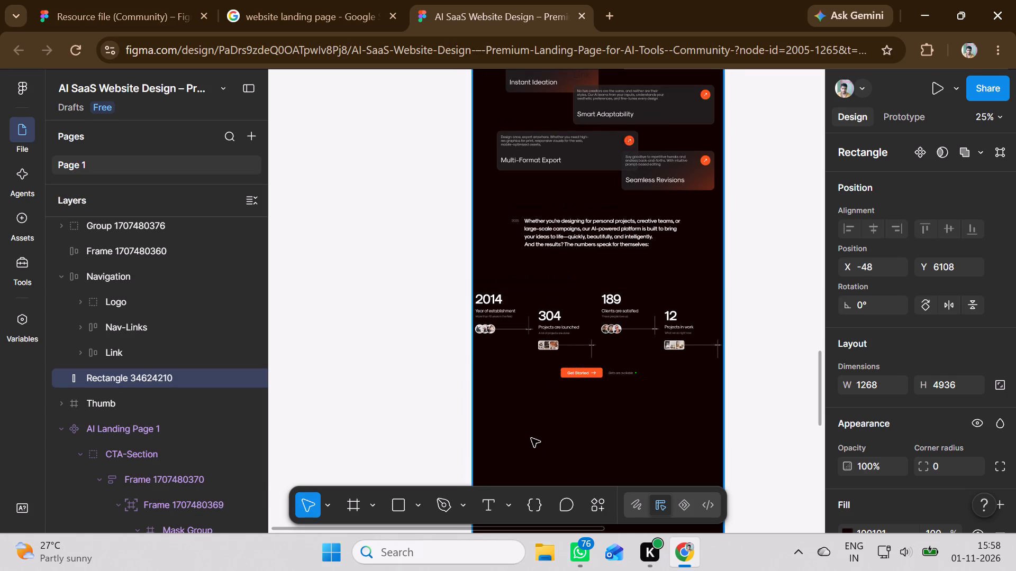
{"action": "left_click", "coordinate": [536, 305]}
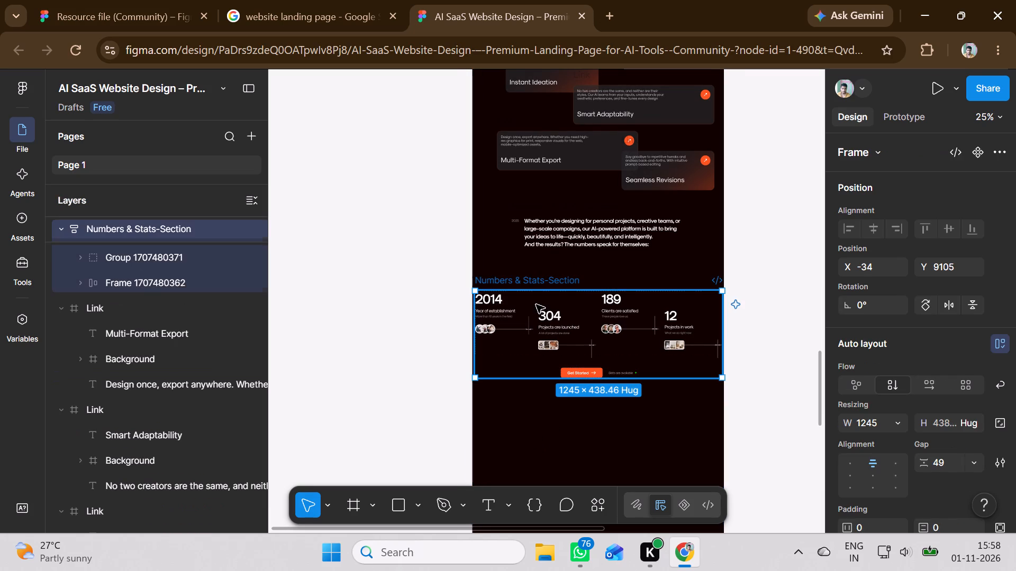
{"action": "left_click_drag", "start_coordinate": [536, 305], "coordinate": [541, 302]}
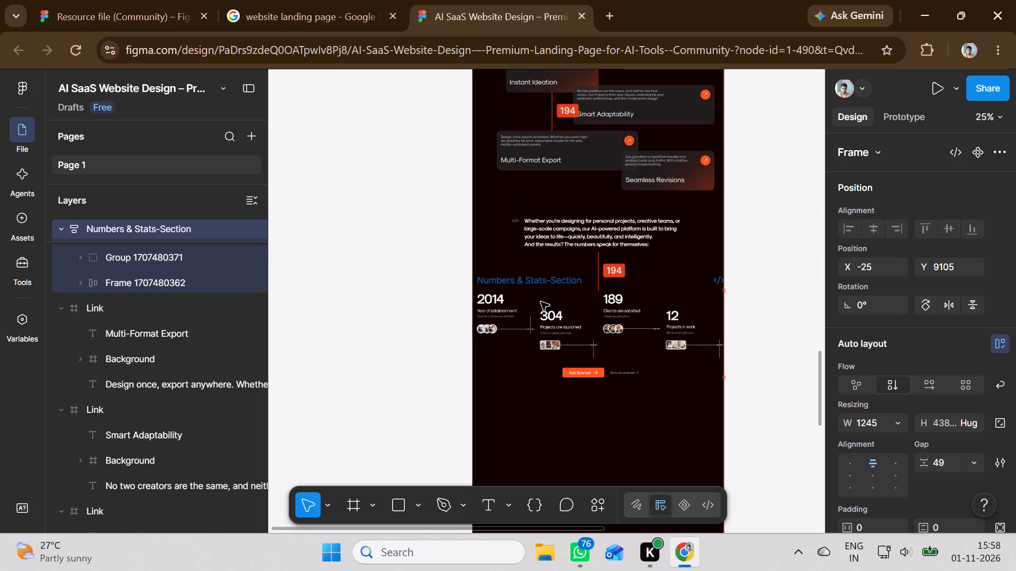
{"action": "left_click_drag", "start_coordinate": [541, 302], "coordinate": [542, 302]}
{"action": "left_click", "coordinate": [532, 428]}
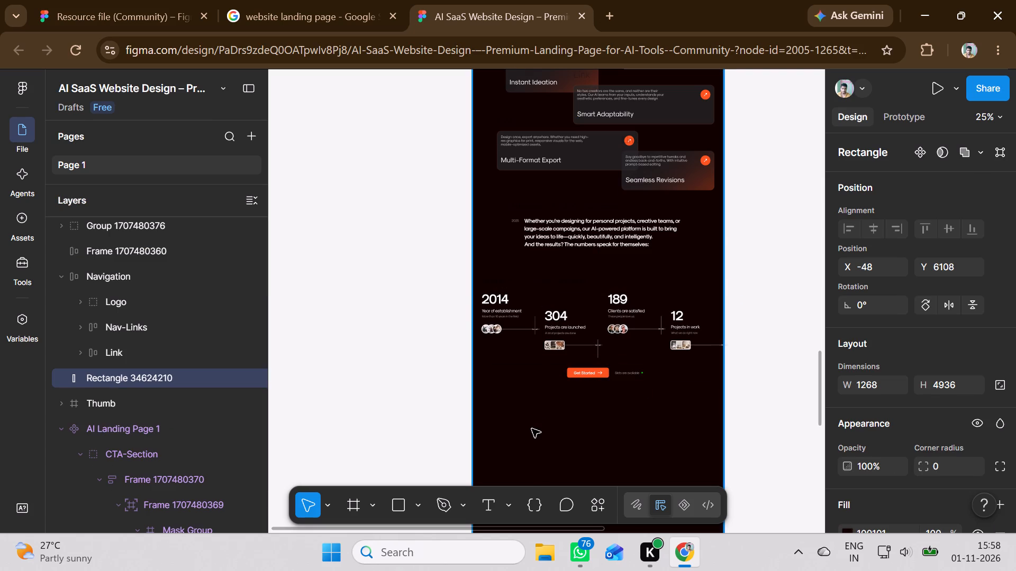
Move the template's "Choose the Plan That's Right for You" heading frame onto the dark page, below the stats section, at about X 174, Y 9876.
{"action": "scroll", "coordinate": [532, 429], "scroll_direction": "up", "scroll_amount": 19}
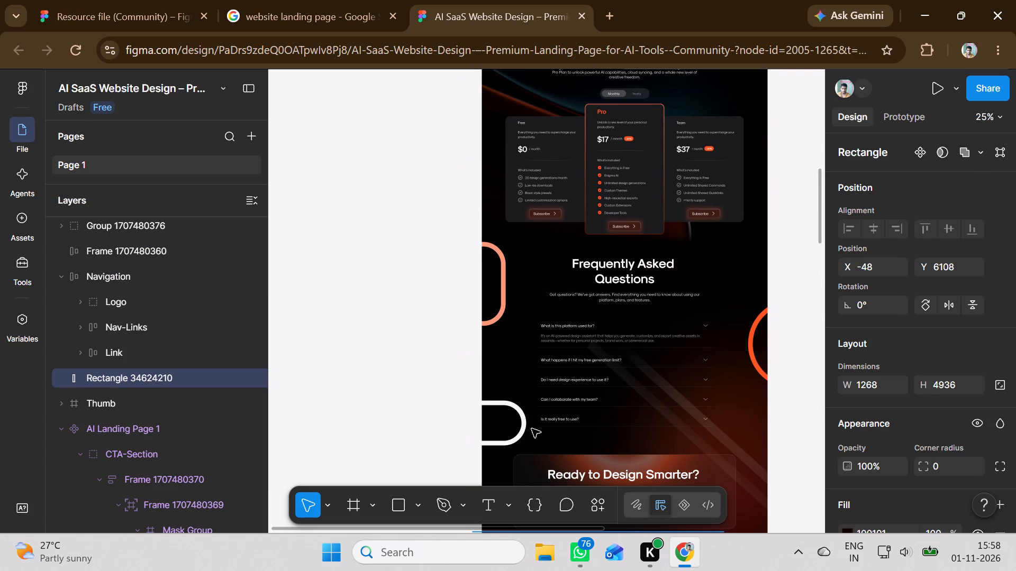
{"action": "scroll", "coordinate": [532, 429], "scroll_direction": "up", "scroll_amount": 5}
{"action": "triple_click", "coordinate": [619, 331]}
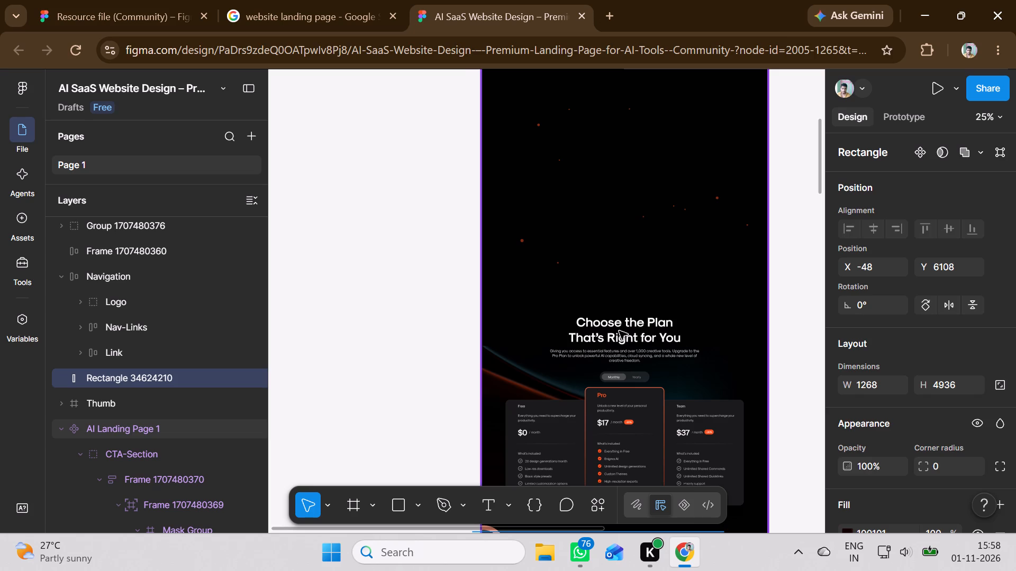
{"action": "left_click_drag", "start_coordinate": [619, 331], "coordinate": [609, 433]}
{"action": "scroll", "coordinate": [609, 433], "scroll_direction": "down", "scroll_amount": 17}
{"action": "scroll", "coordinate": [609, 433], "scroll_direction": "down", "scroll_amount": 18}
{"action": "scroll", "coordinate": [609, 433], "scroll_direction": "down", "scroll_amount": 20}
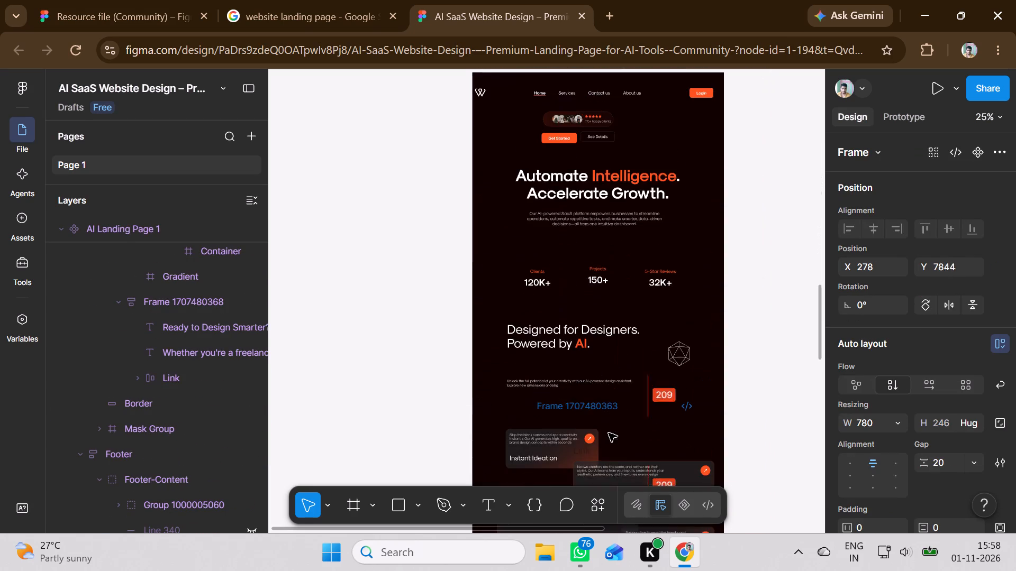
{"action": "left_click_drag", "start_coordinate": [609, 433], "coordinate": [592, 456]}
{"action": "scroll", "coordinate": [609, 433], "scroll_direction": "down", "scroll_amount": 7}
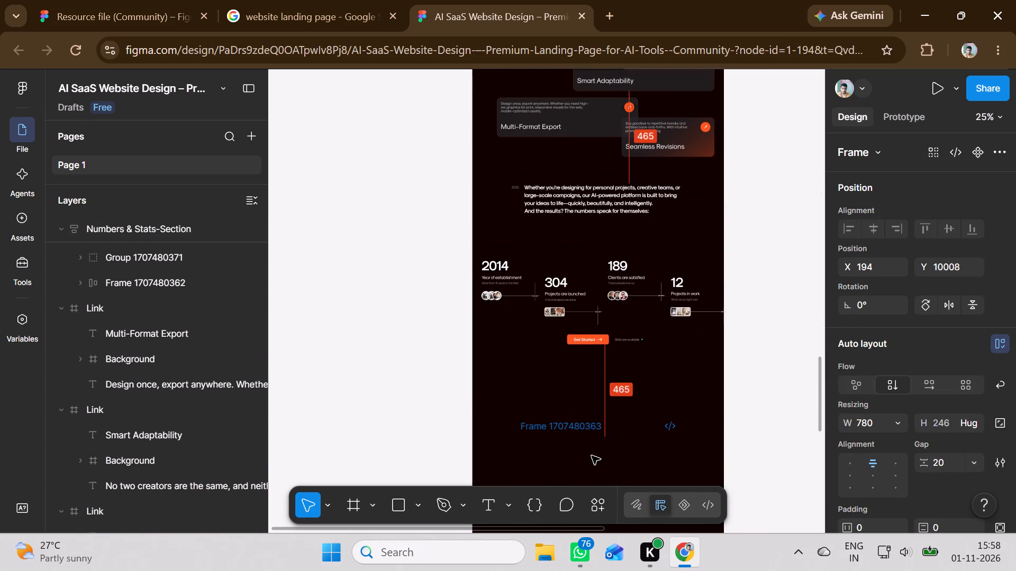
{"action": "left_click_drag", "start_coordinate": [592, 456], "coordinate": [588, 428]}
Bring the "Choose the Plan That's Right for You" heading frame to the front of the dark page background.
{"action": "right_click", "coordinate": [588, 428]}
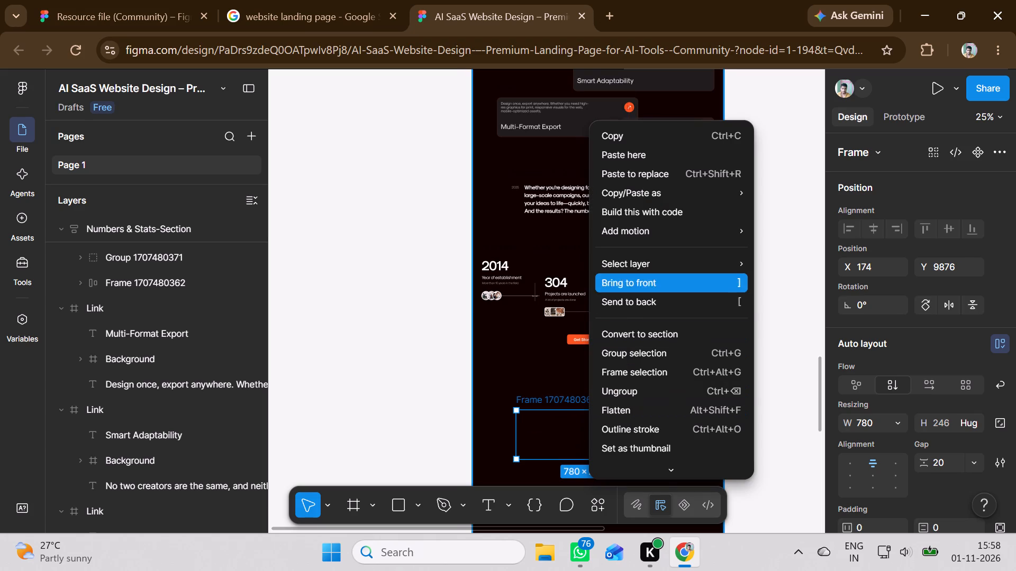
{"action": "left_click", "coordinate": [644, 277]}
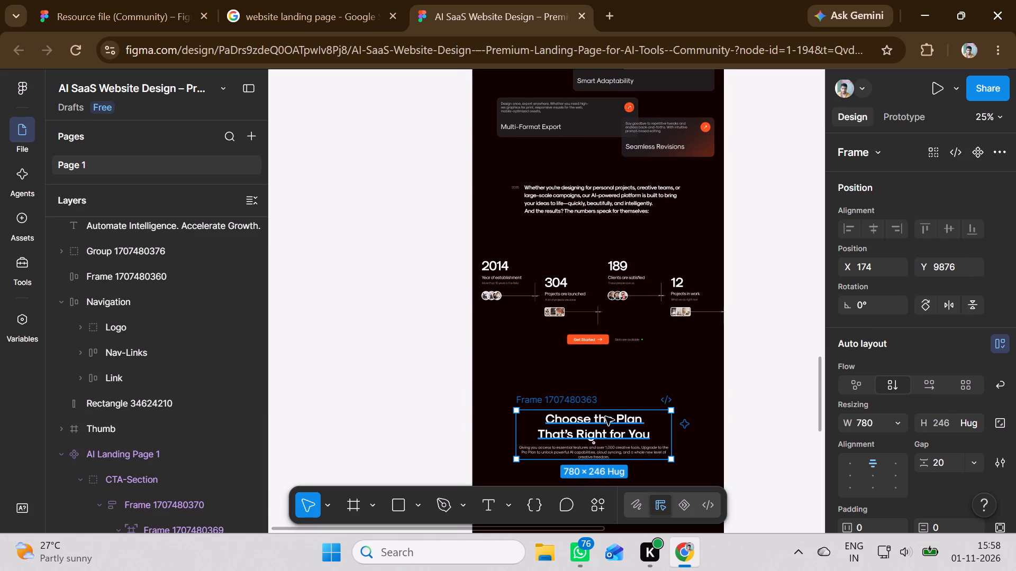
Reposition the plan heading frame closer beneath the stats section, centred under the intro text, at about X 198, Y 9676.
{"action": "left_click_drag", "start_coordinate": [615, 404], "coordinate": [615, 396]}
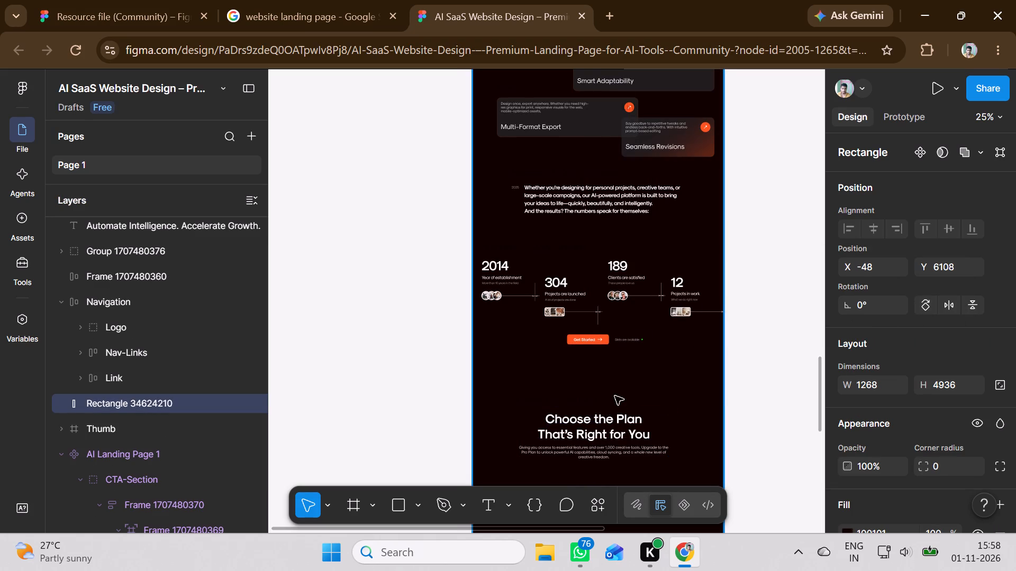
{"action": "left_click_drag", "start_coordinate": [615, 396], "coordinate": [615, 394]}
{"action": "left_click", "coordinate": [644, 459]}
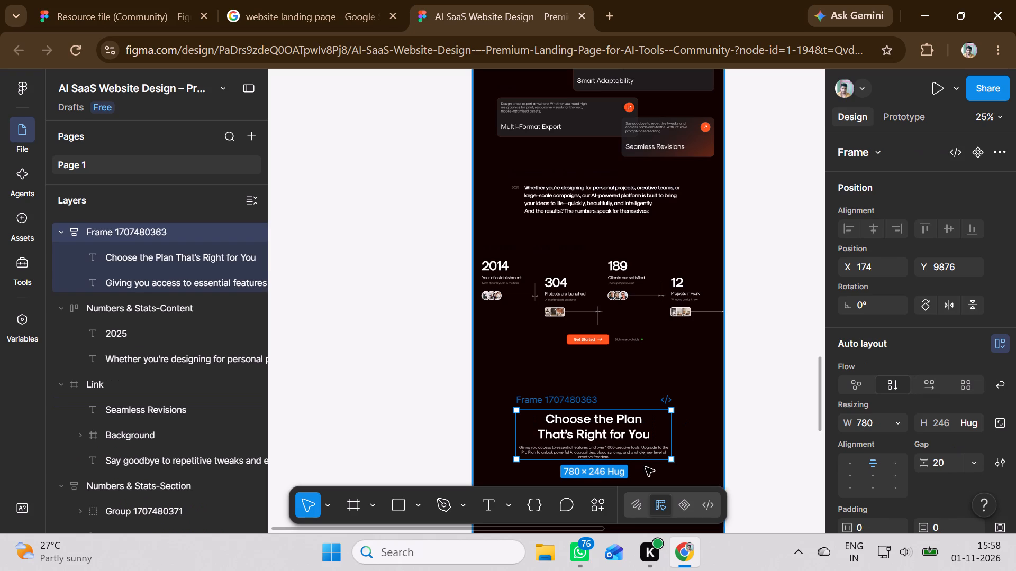
{"action": "left_click", "coordinate": [649, 461]}
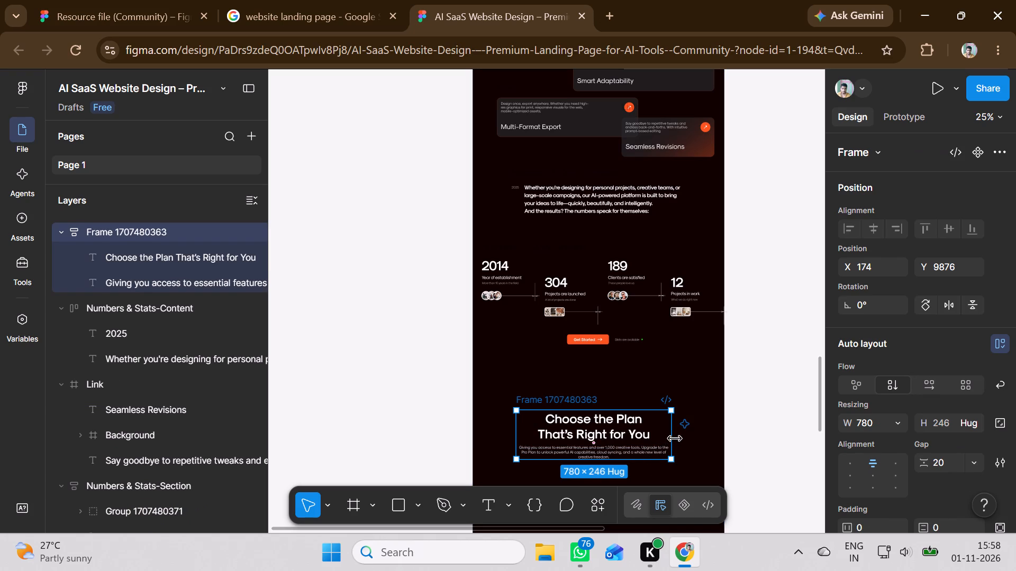
{"action": "left_click_drag", "start_coordinate": [655, 424], "coordinate": [655, 388]}
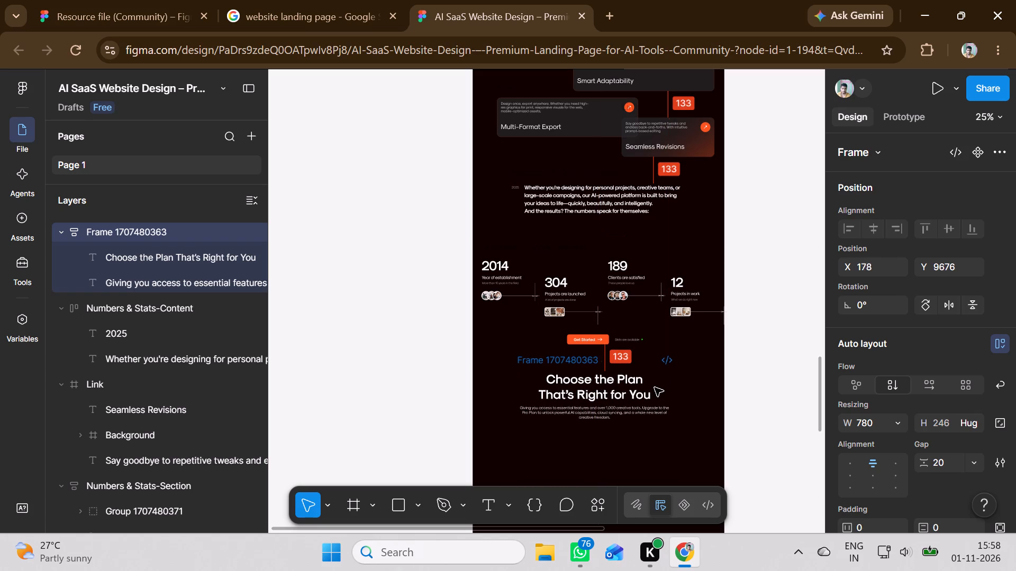
{"action": "left_click_drag", "start_coordinate": [655, 388], "coordinate": [656, 383]}
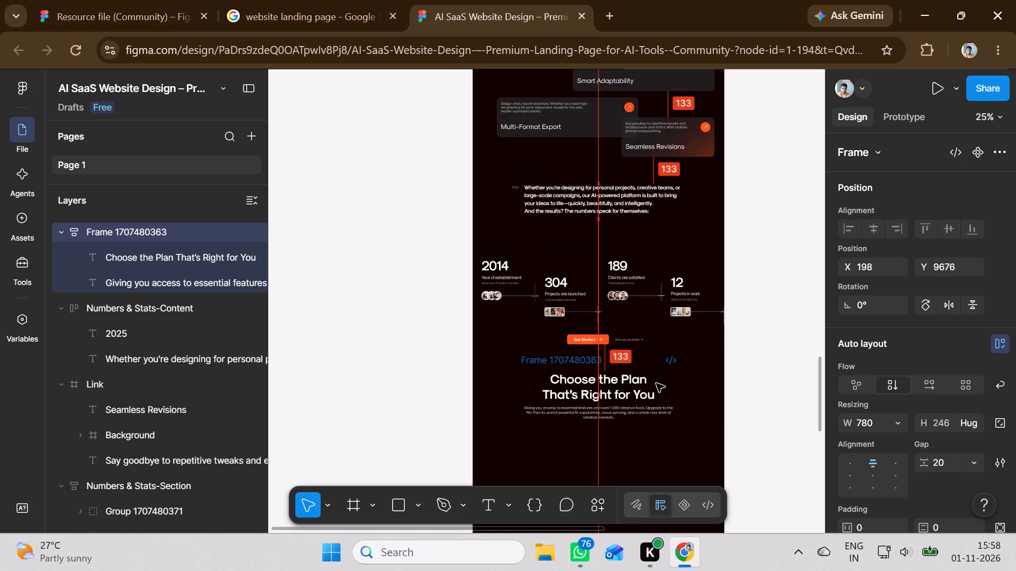
{"action": "left_click_drag", "start_coordinate": [656, 383], "coordinate": [657, 383]}
{"action": "left_click_drag", "start_coordinate": [657, 383], "coordinate": [657, 383]}
{"action": "left_click", "coordinate": [706, 426]}
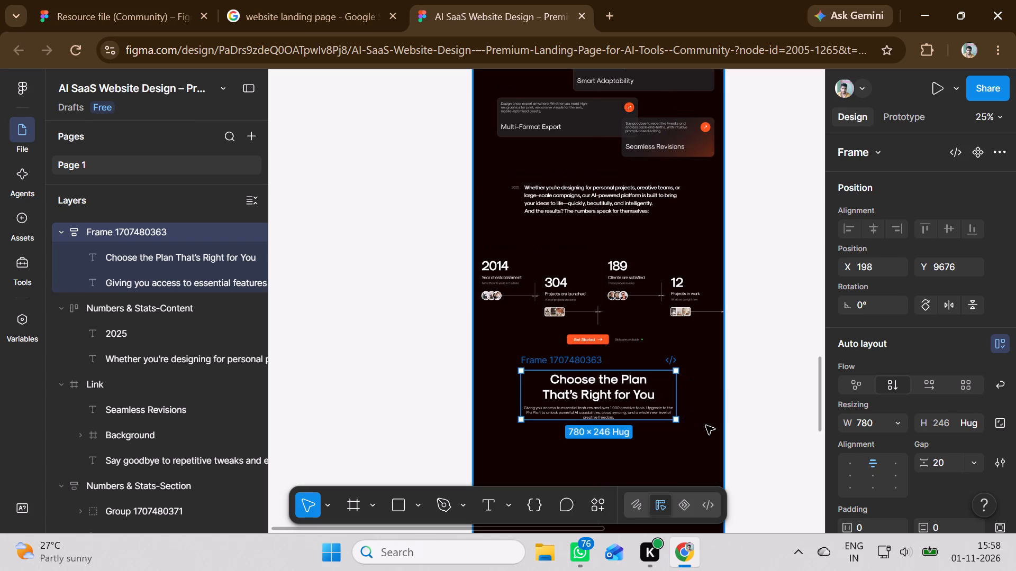
{"action": "scroll", "coordinate": [647, 406], "scroll_direction": "up", "scroll_amount": 3}
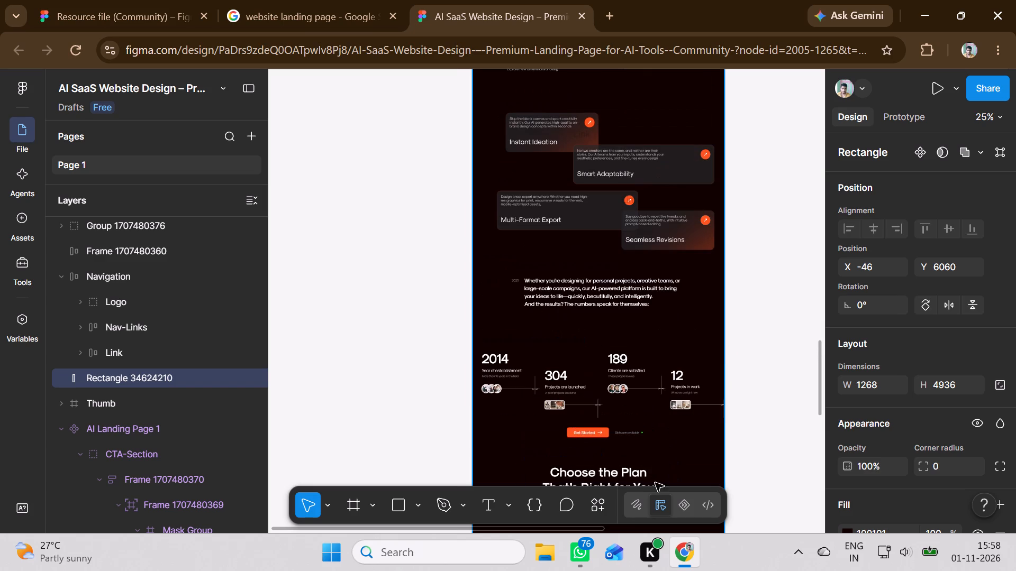